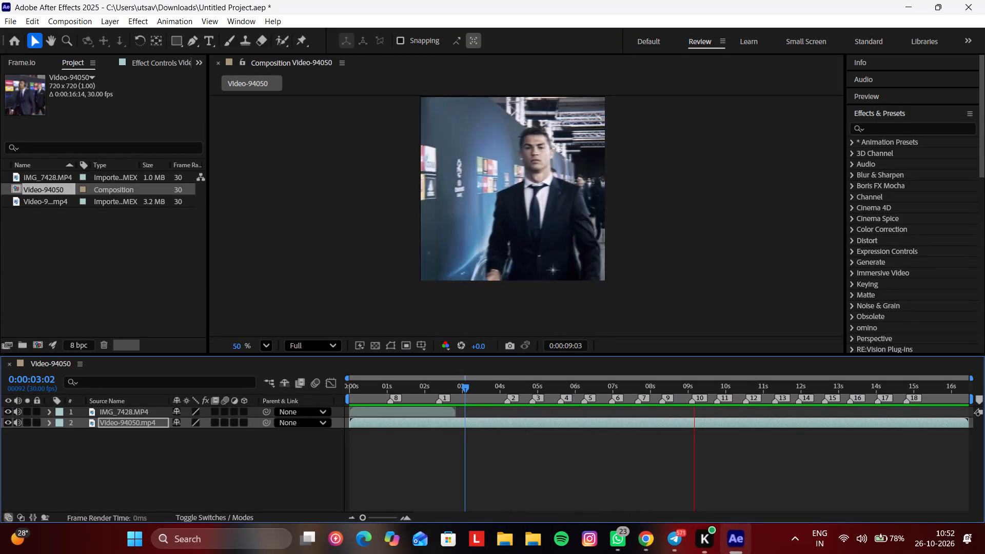
# Stop the preview and return the playhead to the start of the Video-94050 composition at 0:00:00:00.
pyautogui.click(438, 385)
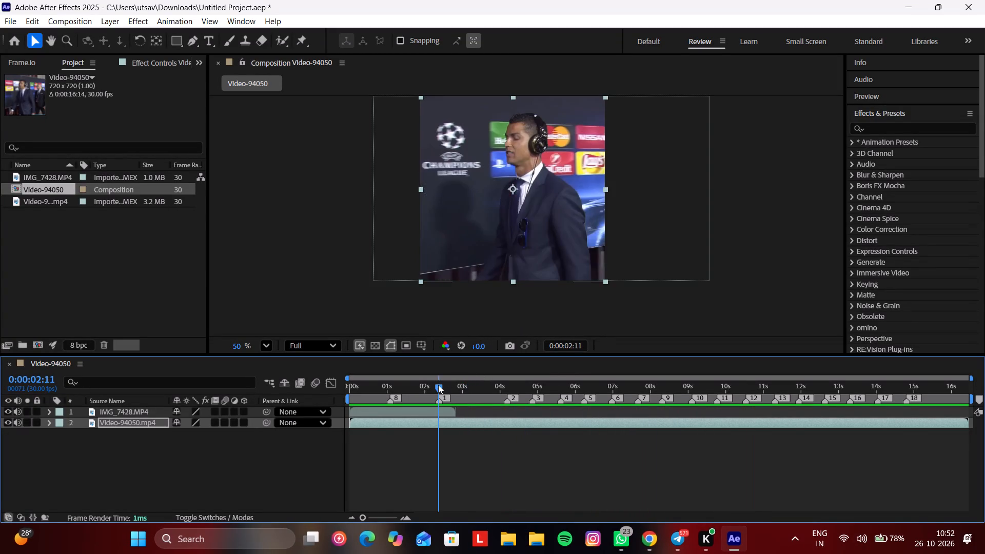
pyautogui.moveTo(438, 385); pyautogui.dragTo(332, 374)
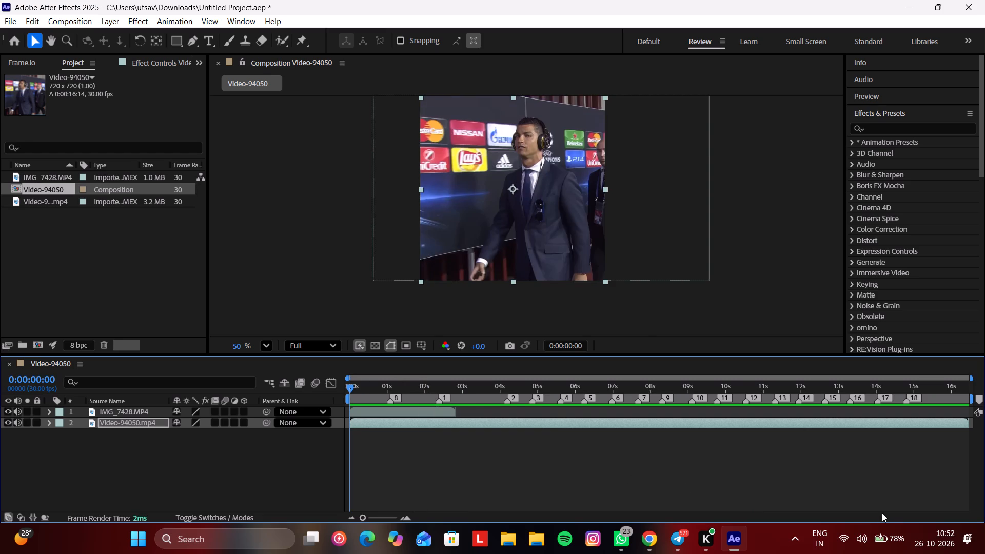
# Turn on Bluetooth in the Windows quick settings and connect the ZEB-THUNDER headset.
pyautogui.click(873, 534)
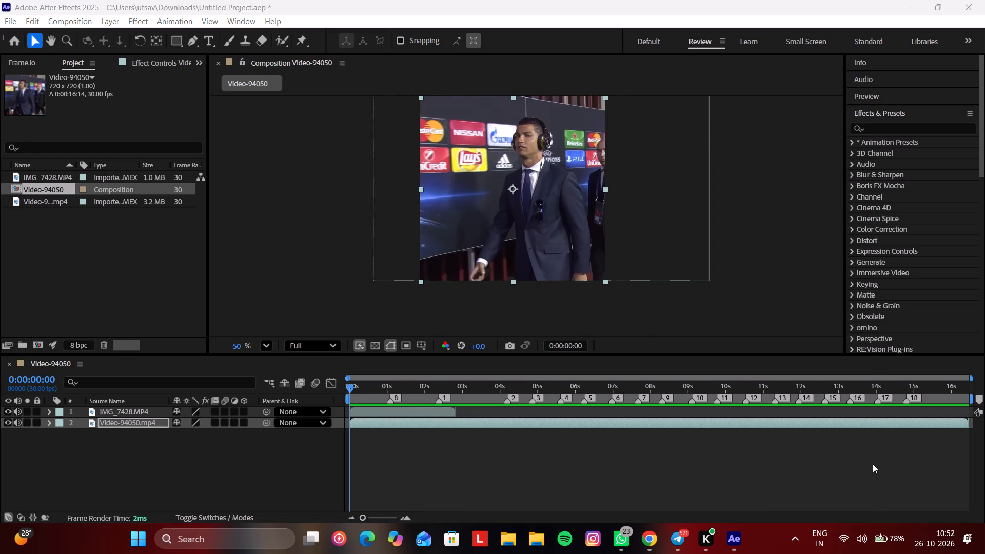
pyautogui.click(865, 544)
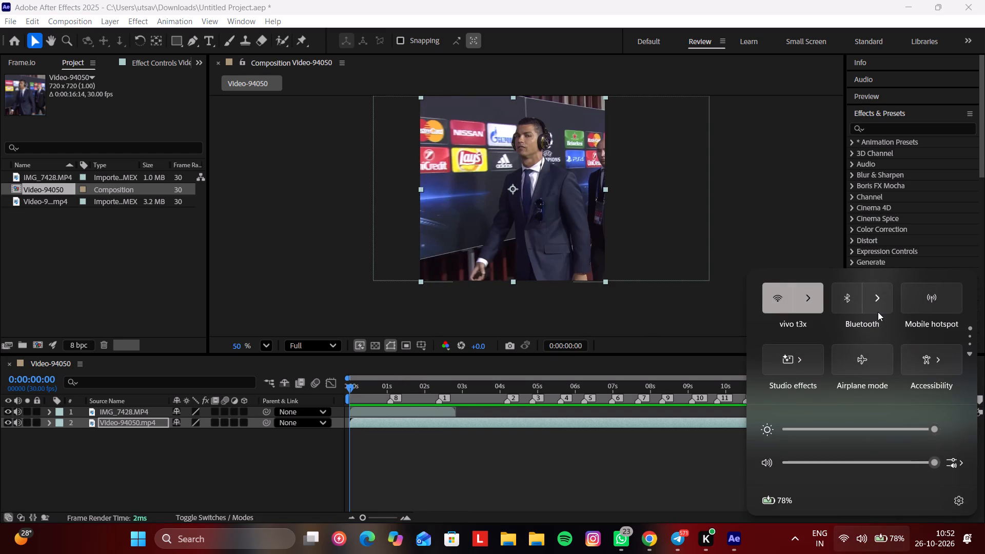
pyautogui.click(878, 312)
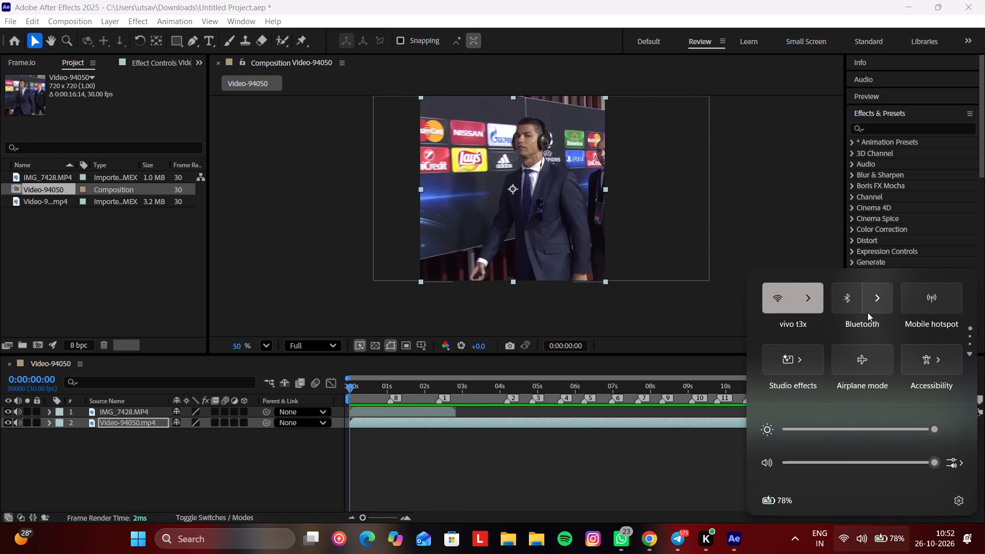
pyautogui.moveTo(848, 302); pyautogui.dragTo(856, 308)
pyautogui.click(873, 308)
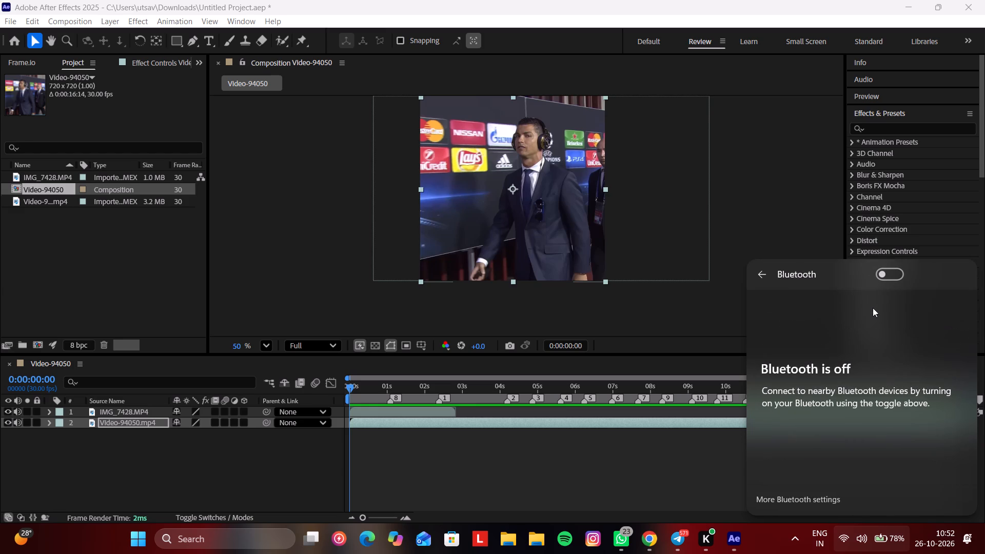
pyautogui.click(891, 274)
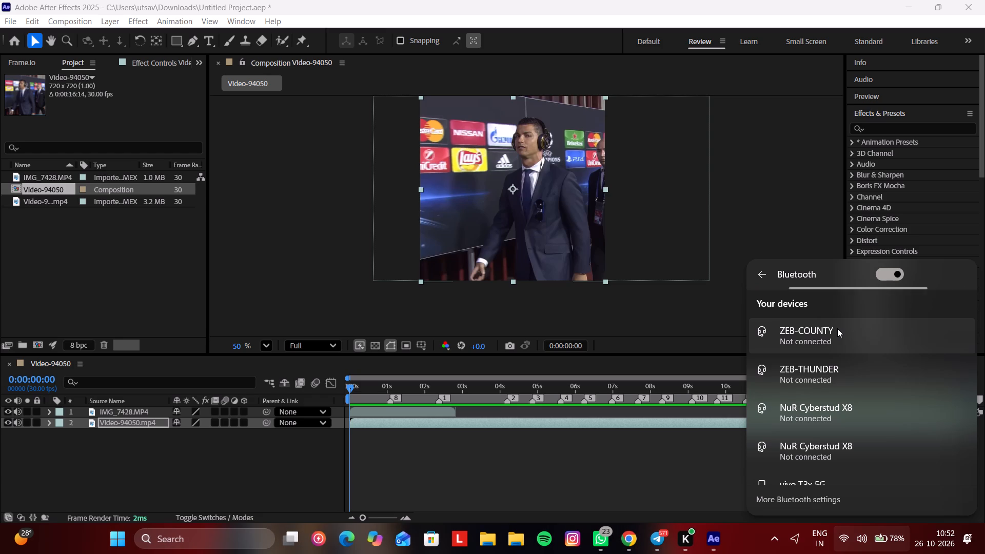
pyautogui.click(836, 360)
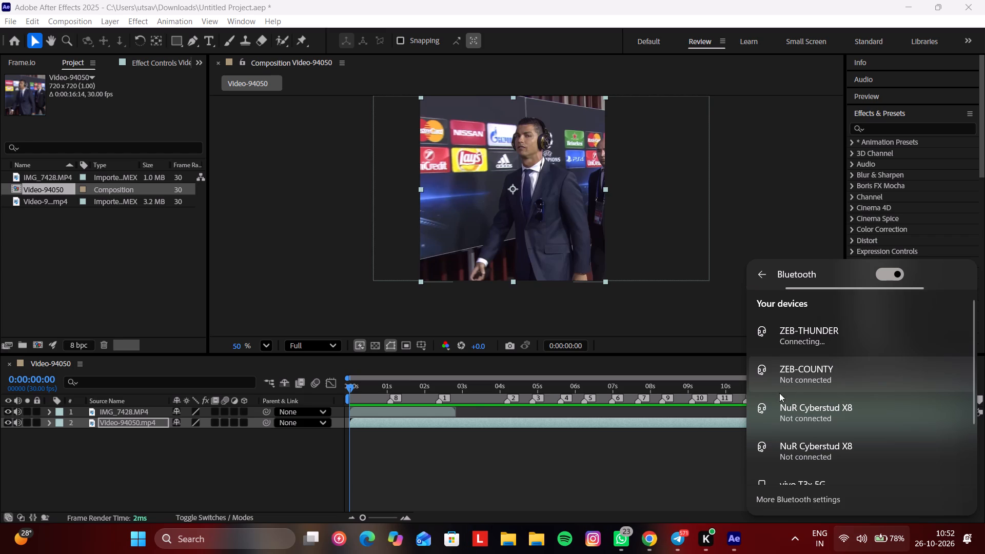
# Back in After Effects, preview the Video-94050 composition from the beginning, then return the playhead to 0:00:00:00.
pyautogui.click(663, 466)
pyautogui.press('space')
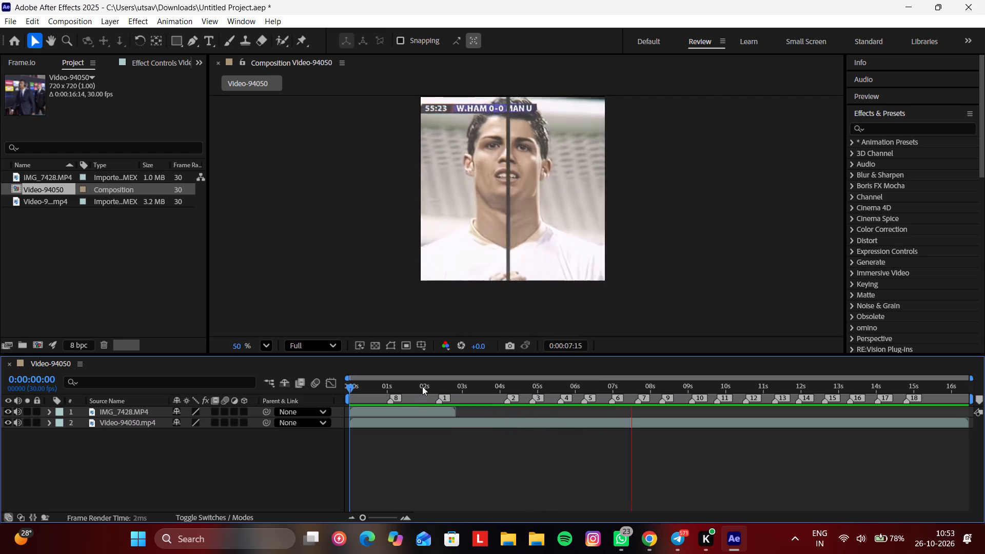
pyautogui.click(422, 386)
pyautogui.moveTo(422, 386); pyautogui.dragTo(347, 400)
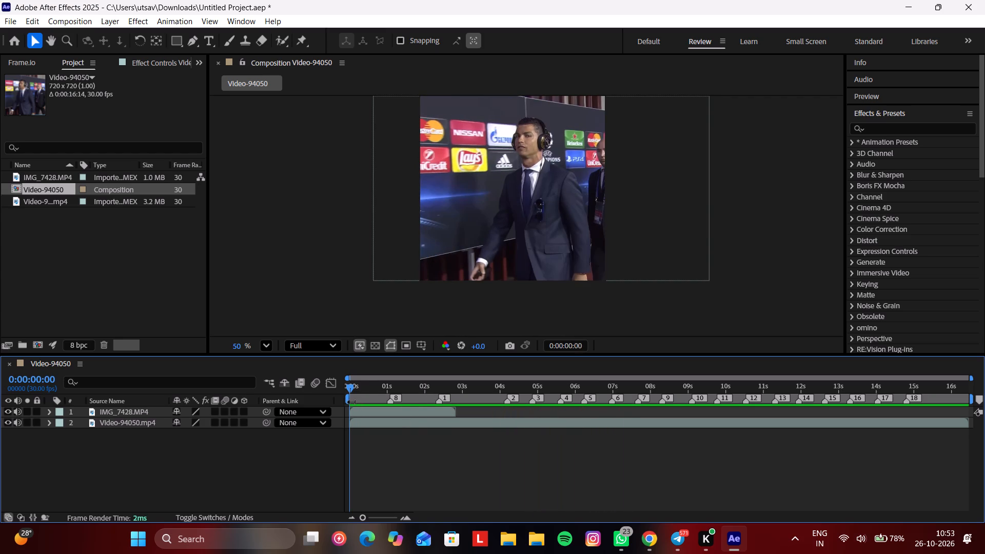
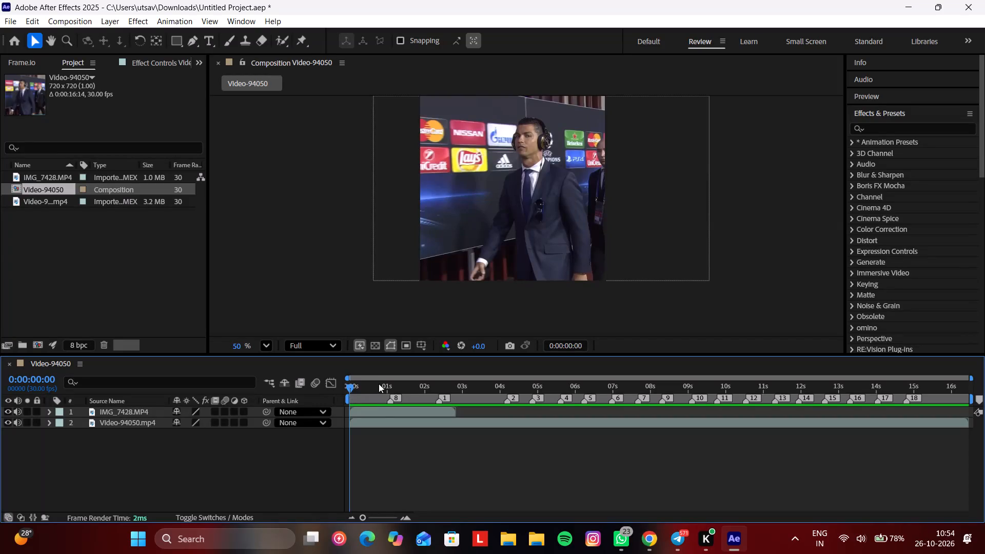
# Scrub through the first three seconds of the Video-94050 composition to examine the IMG_7428.MP4 footage and its end point.
pyautogui.click(377, 387)
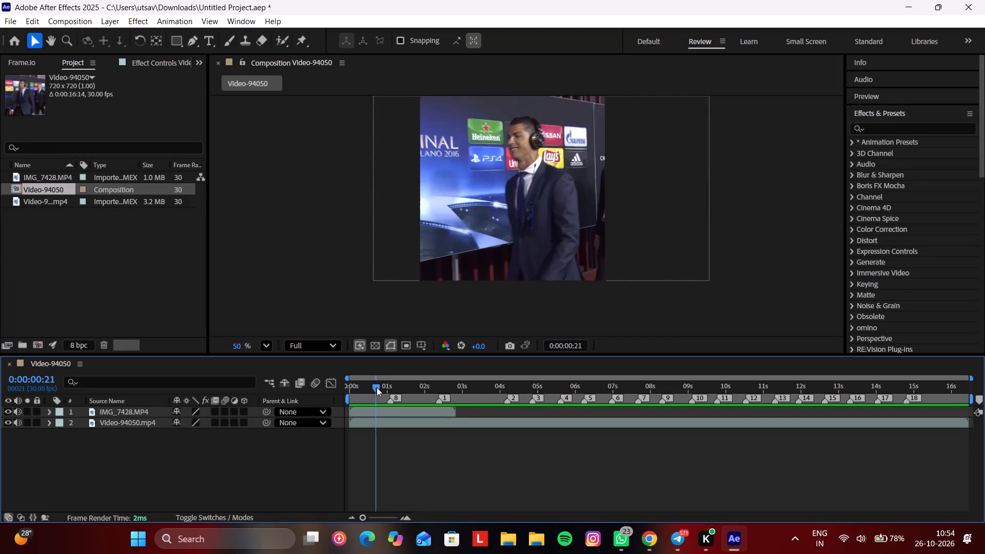
pyautogui.moveTo(377, 387); pyautogui.dragTo(405, 399)
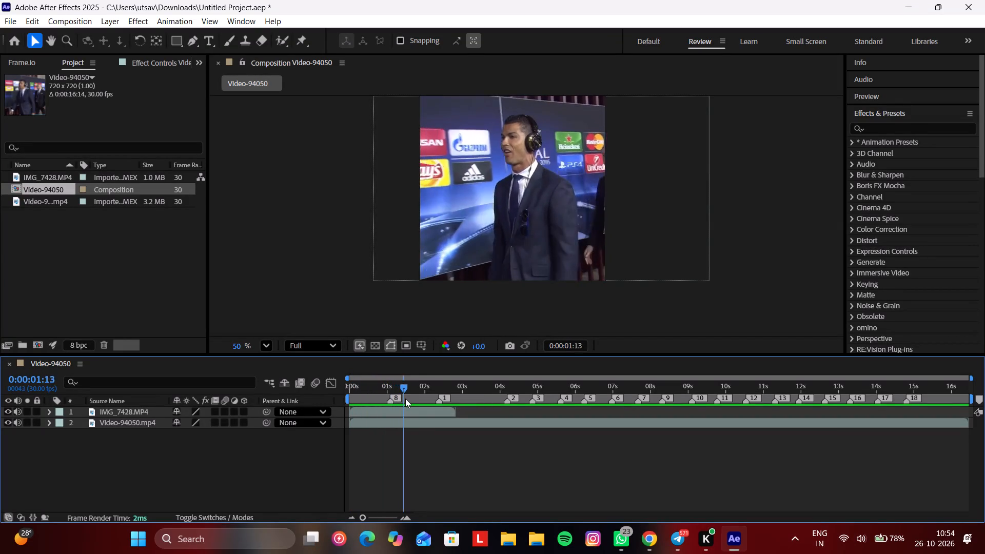
pyautogui.moveTo(405, 399); pyautogui.dragTo(473, 418)
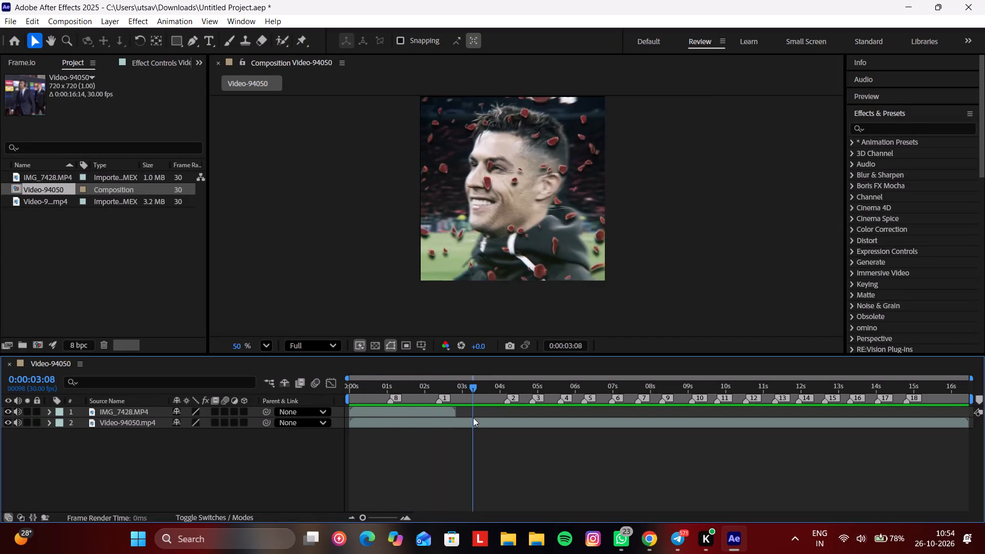
pyautogui.moveTo(473, 418); pyautogui.dragTo(458, 419)
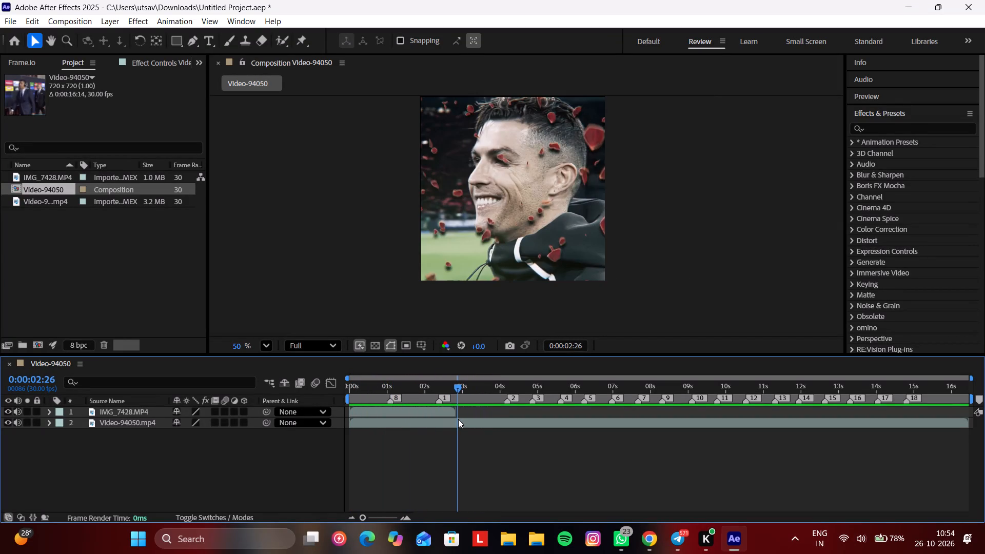
pyautogui.moveTo(458, 419); pyautogui.dragTo(402, 432)
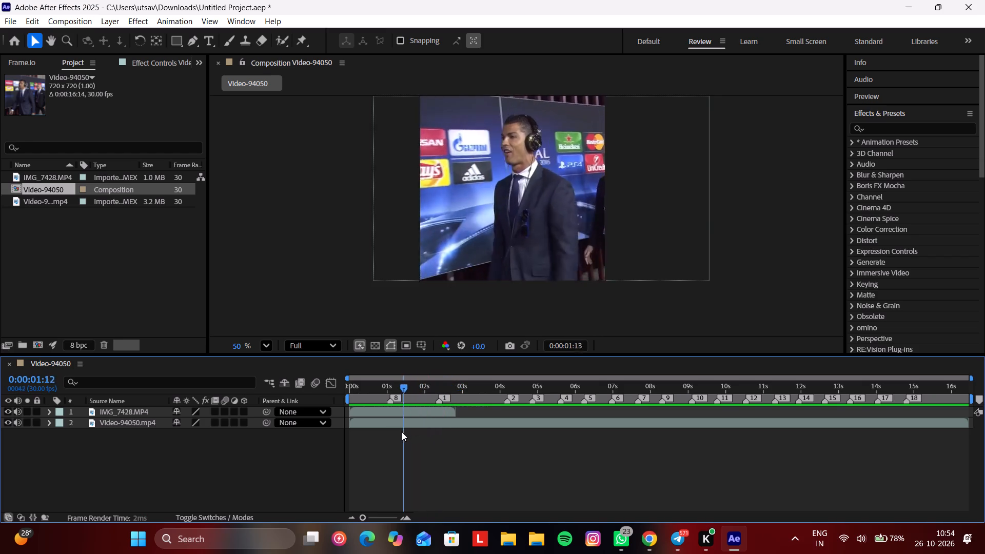
pyautogui.moveTo(402, 432); pyautogui.dragTo(381, 440)
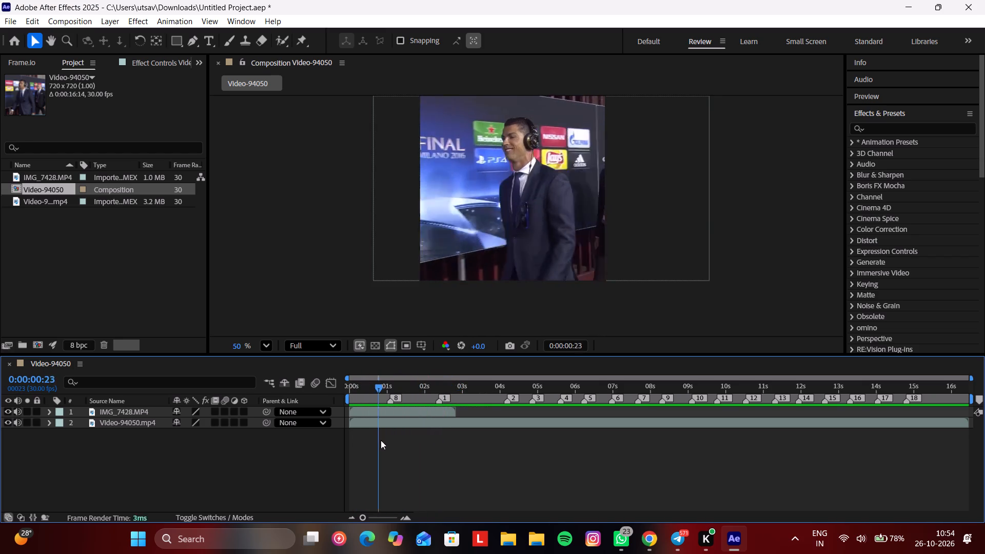
pyautogui.moveTo(381, 440); pyautogui.dragTo(421, 444)
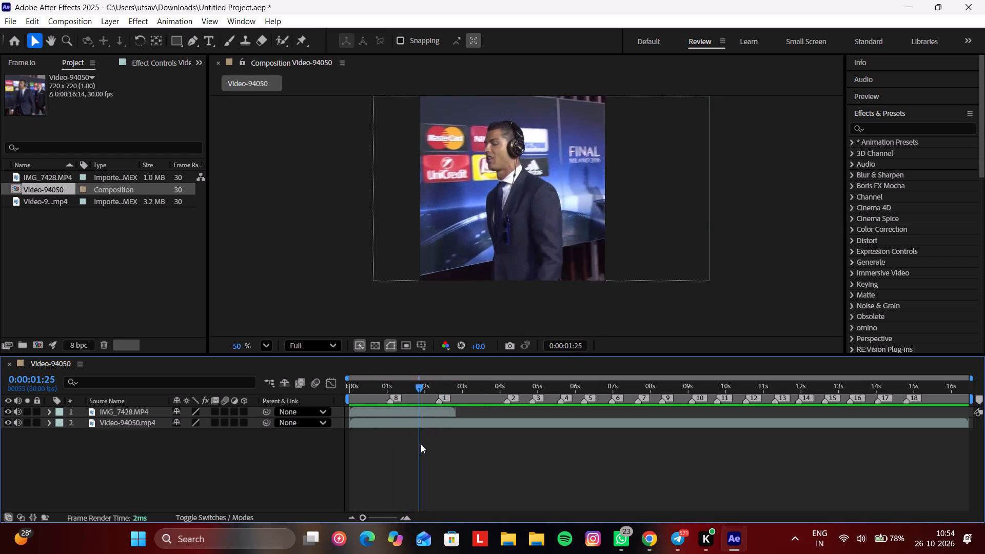
pyautogui.moveTo(421, 444); pyautogui.dragTo(428, 445)
# Set the composition view's magnification to Fit.
pyautogui.scroll(-1, 479, 267)
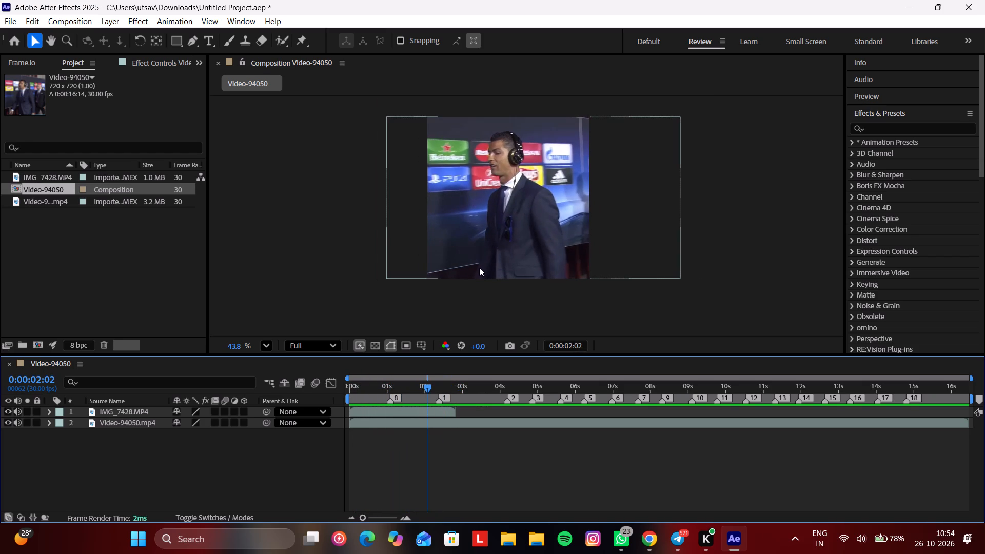
pyautogui.scroll(-2, 479, 267)
pyautogui.scroll(1, 479, 267)
pyautogui.scroll(-2, 479, 267)
pyautogui.scroll(1, 479, 267)
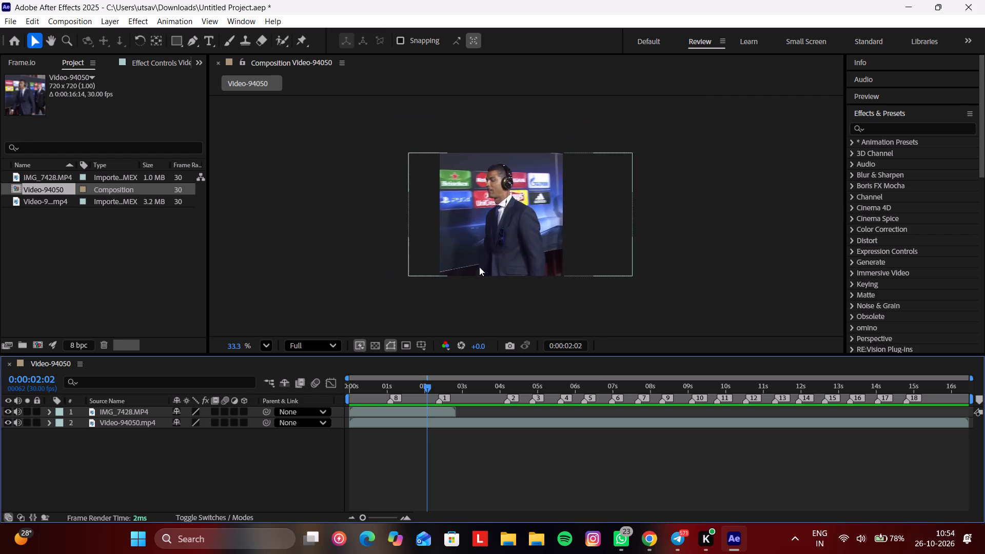
pyautogui.scroll(1, 479, 267)
pyautogui.scroll(-2, 479, 267)
pyautogui.scroll(1, 479, 267)
pyautogui.scroll(-1, 479, 267)
pyautogui.click(269, 345)
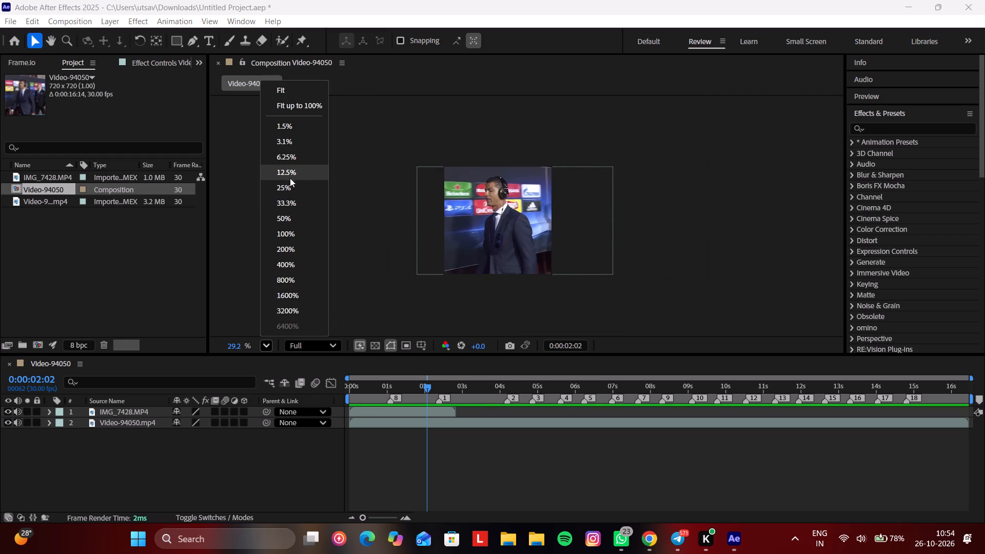
pyautogui.scroll(1, 297, 170)
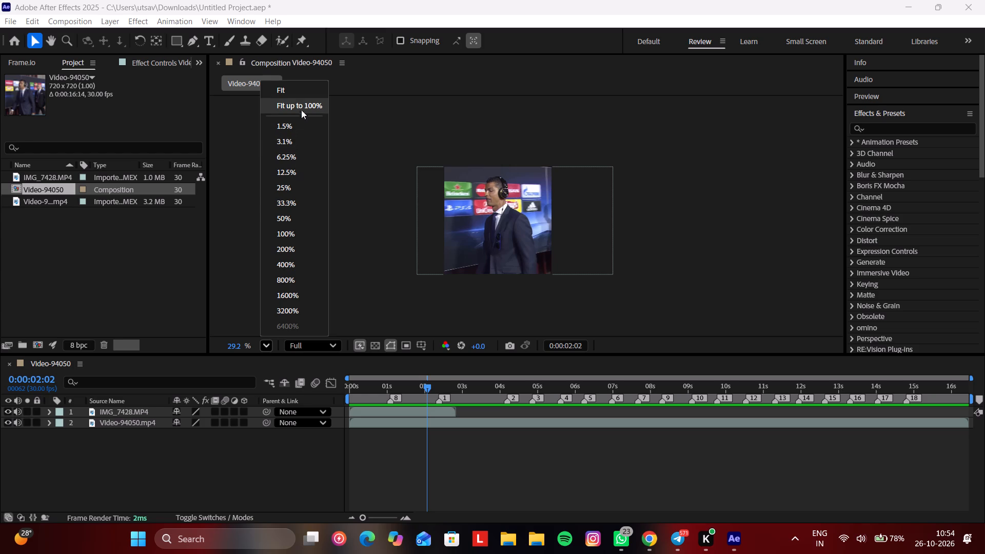
pyautogui.click(305, 94)
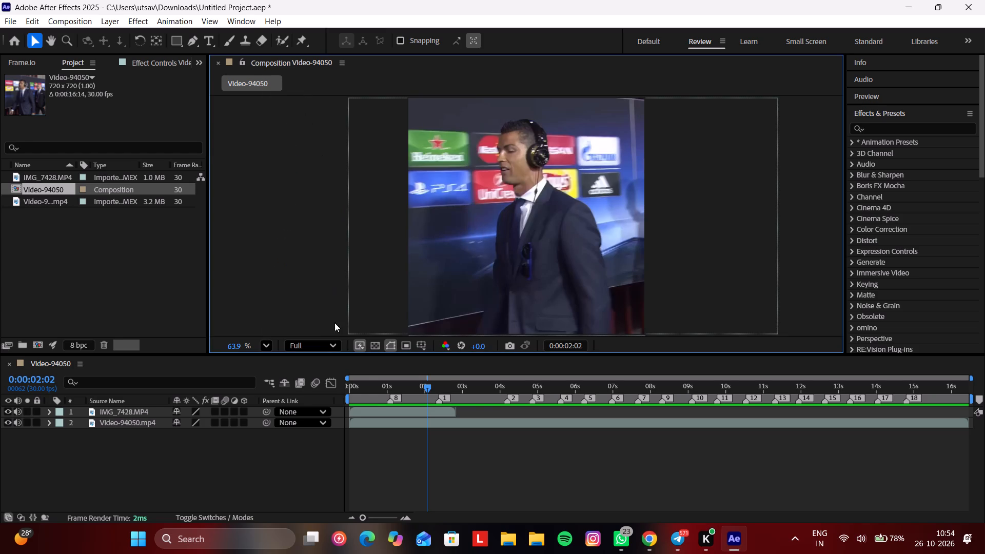
# Preview the Video-94050 composition from 0:00:00:00, then return the playhead to the start.
pyautogui.click(369, 387)
pyautogui.moveTo(369, 387); pyautogui.dragTo(347, 386)
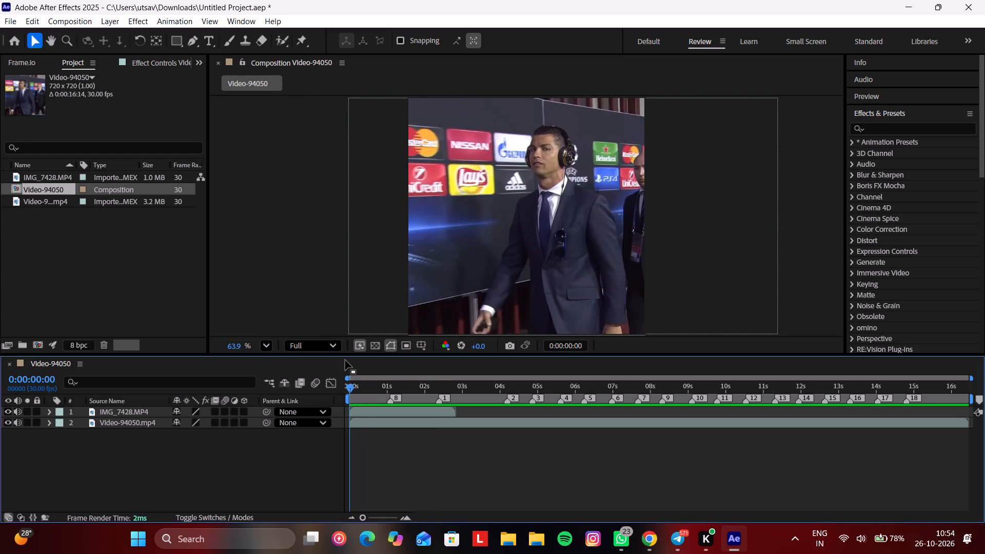
pyautogui.press('space')
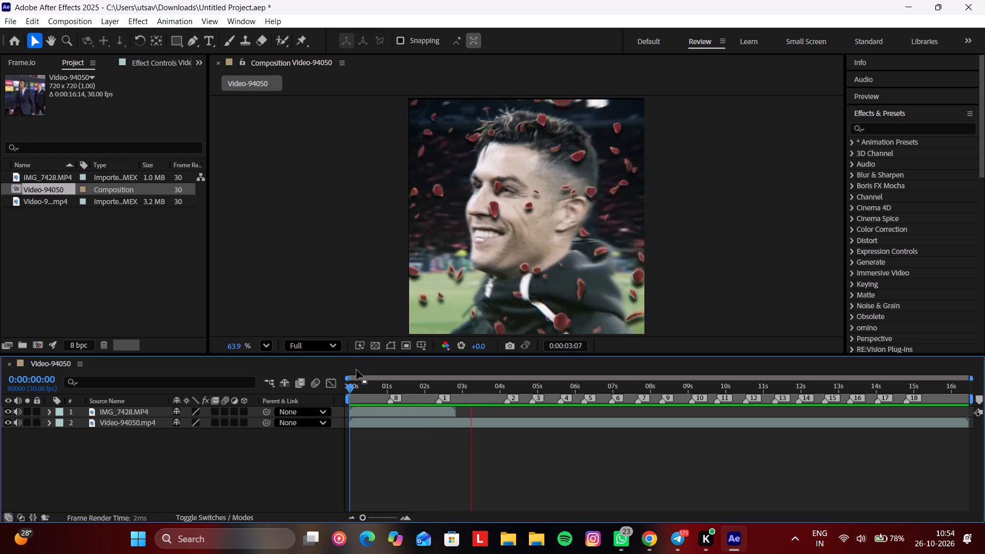
pyautogui.click(401, 388)
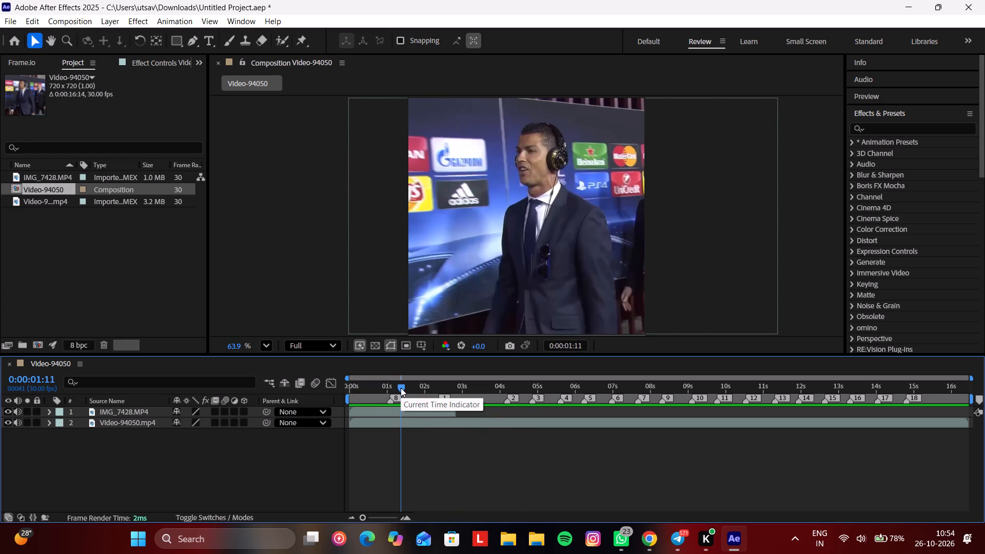
pyautogui.moveTo(401, 388); pyautogui.dragTo(349, 389)
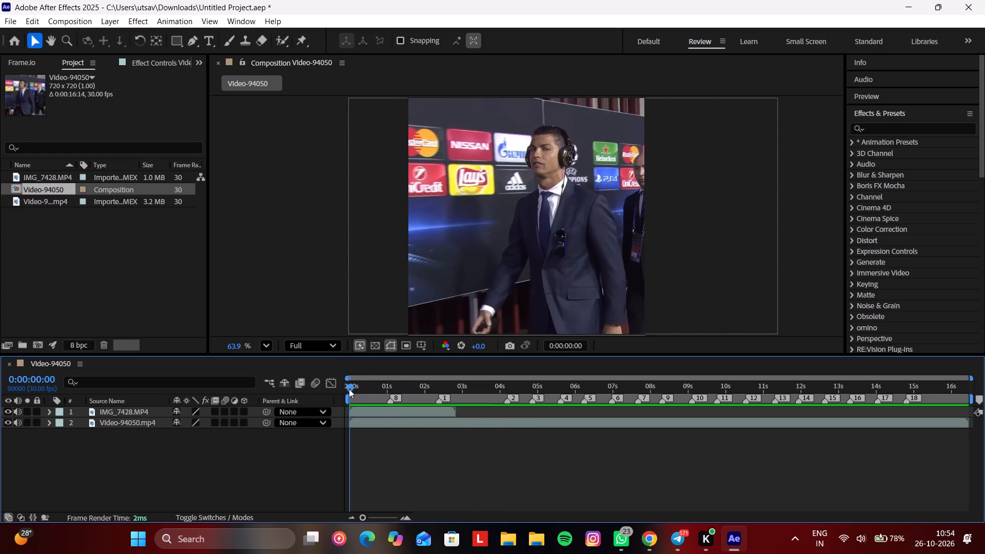
# Scrub the first two seconds around marker 8 to examine the IMG_7428.MP4 footage, then return the playhead to 0:00:00:00.
pyautogui.moveTo(349, 389); pyautogui.dragTo(385, 393)
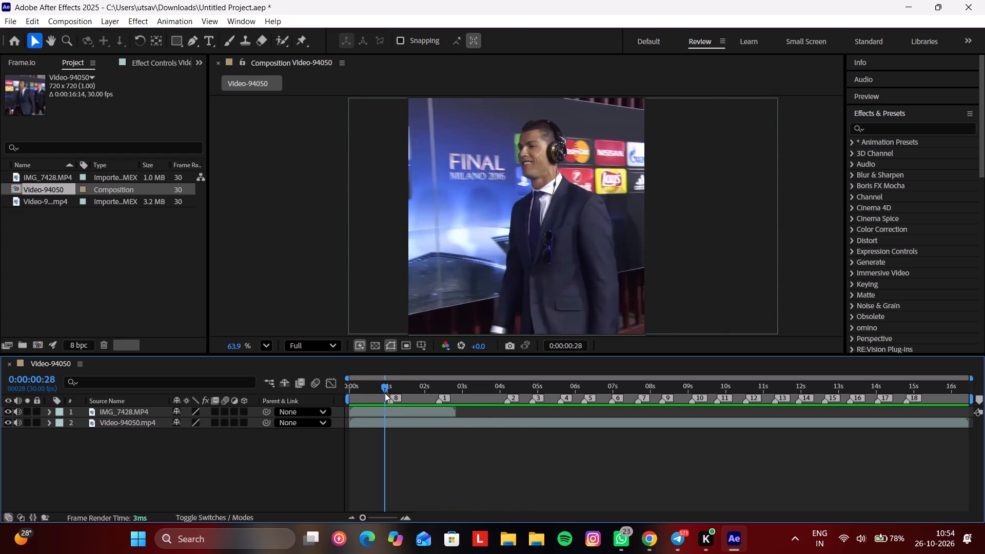
pyautogui.moveTo(385, 393); pyautogui.dragTo(397, 396)
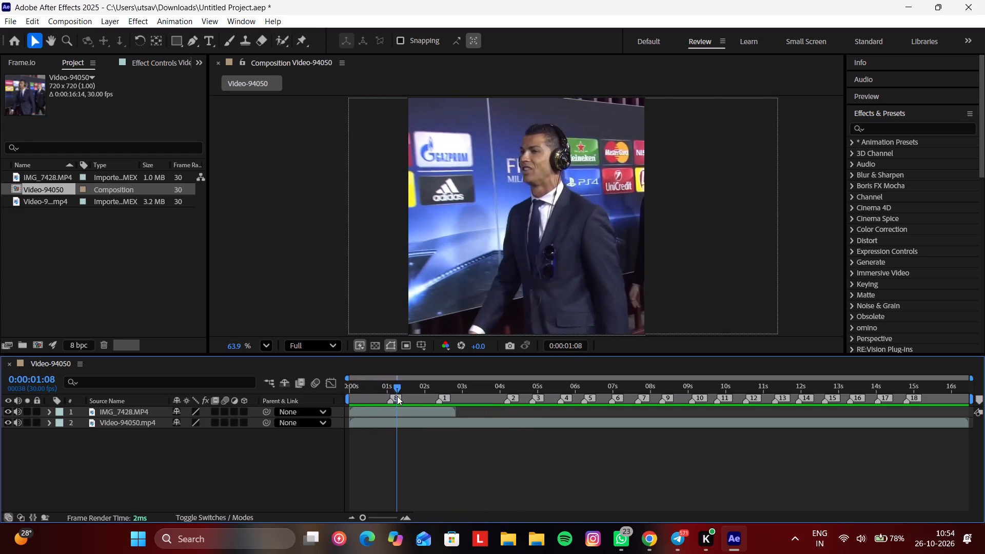
pyautogui.moveTo(397, 396); pyautogui.dragTo(402, 397)
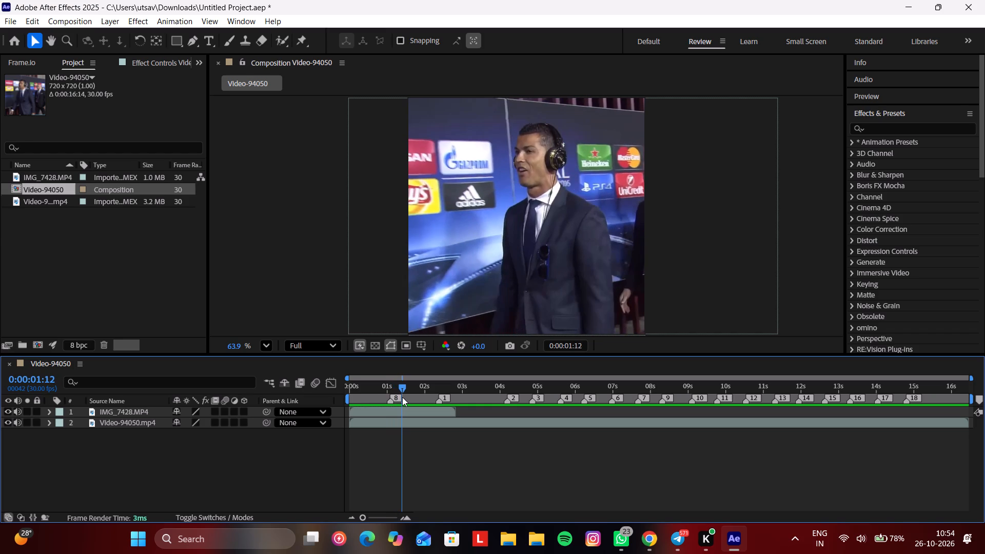
pyautogui.moveTo(402, 397); pyautogui.dragTo(404, 397)
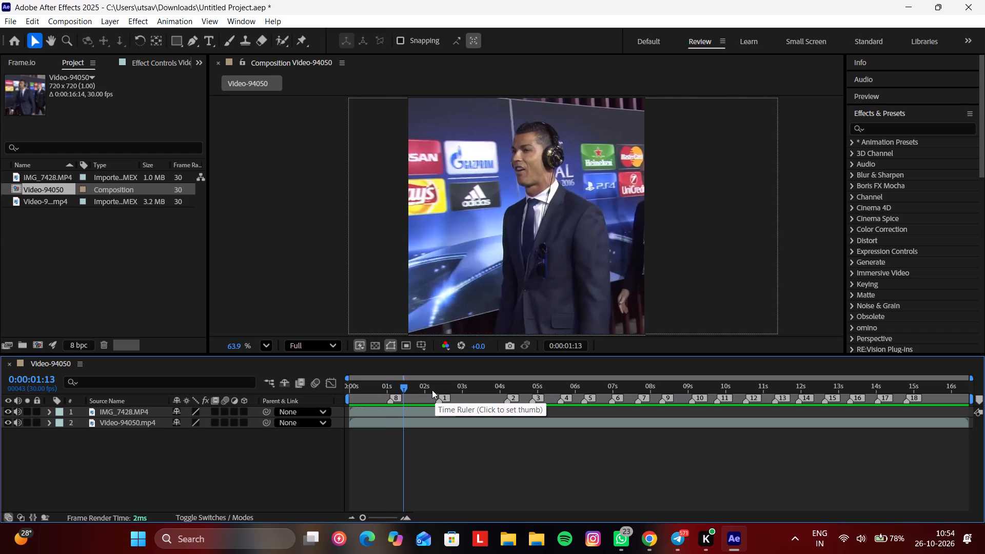
pyautogui.click(434, 388)
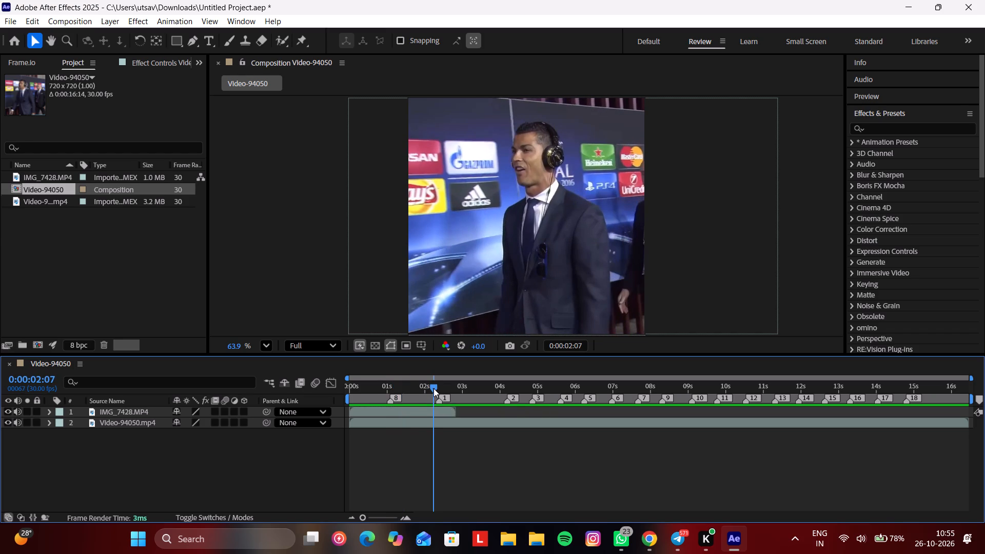
pyautogui.moveTo(434, 388); pyautogui.dragTo(423, 399)
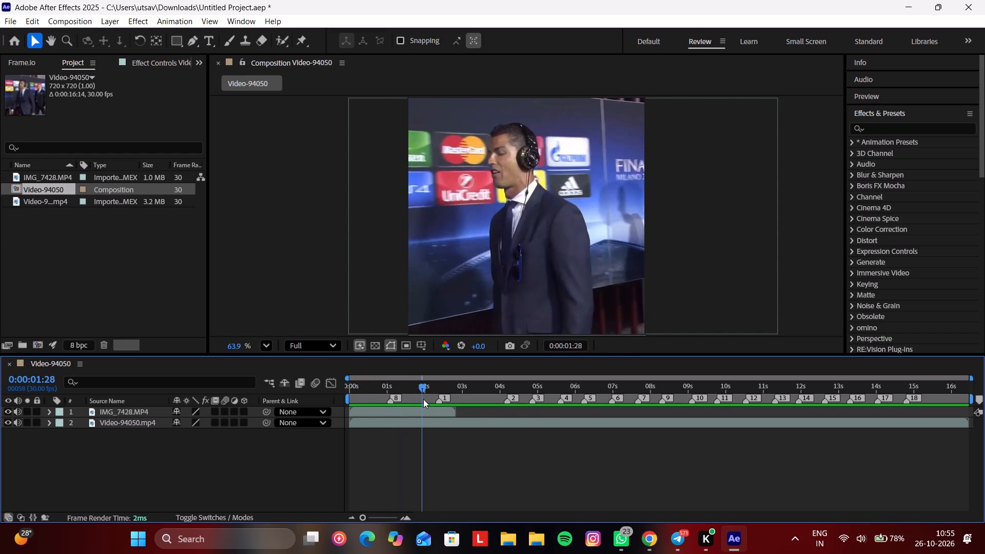
pyautogui.moveTo(423, 399); pyautogui.dragTo(403, 406)
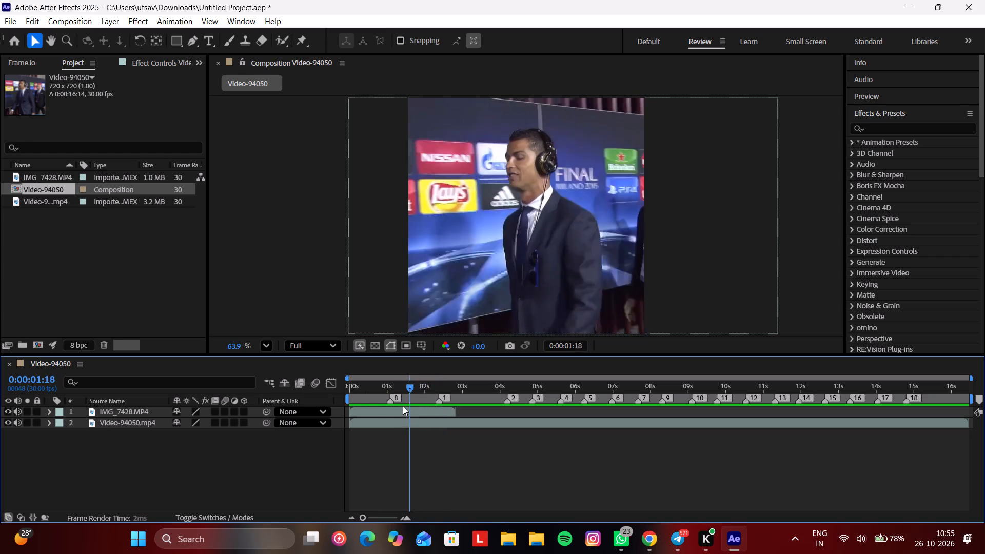
pyautogui.moveTo(403, 406); pyautogui.dragTo(307, 409)
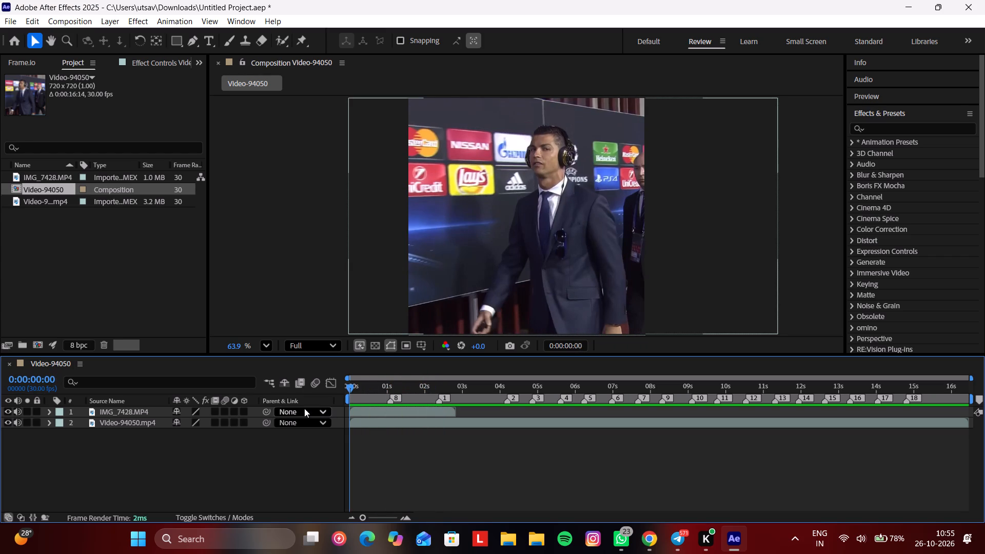
# Preview the composition from the start, then scrub around marker 1 and park the playhead at 0:00:02:10.
pyautogui.press('space')
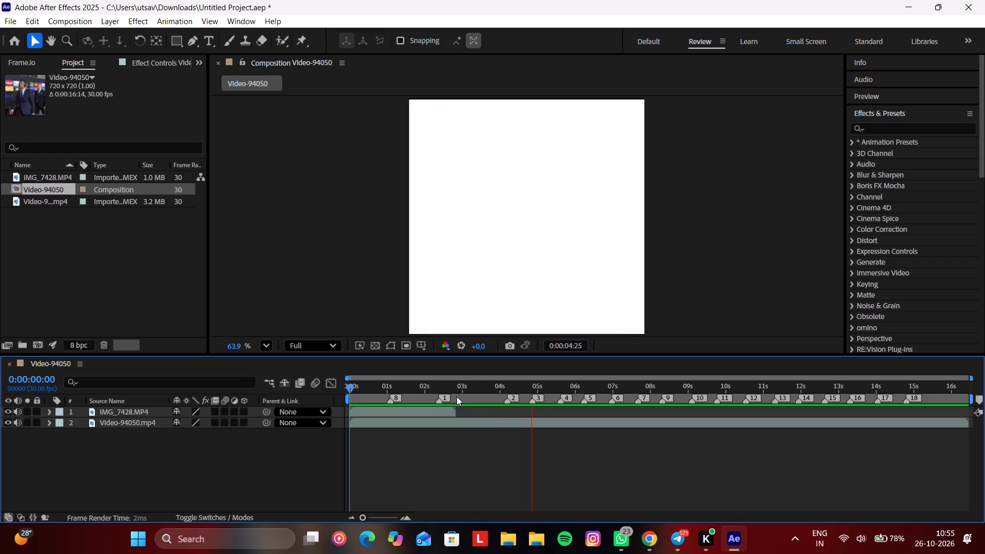
pyautogui.click(435, 383)
pyautogui.moveTo(437, 384); pyautogui.dragTo(446, 390)
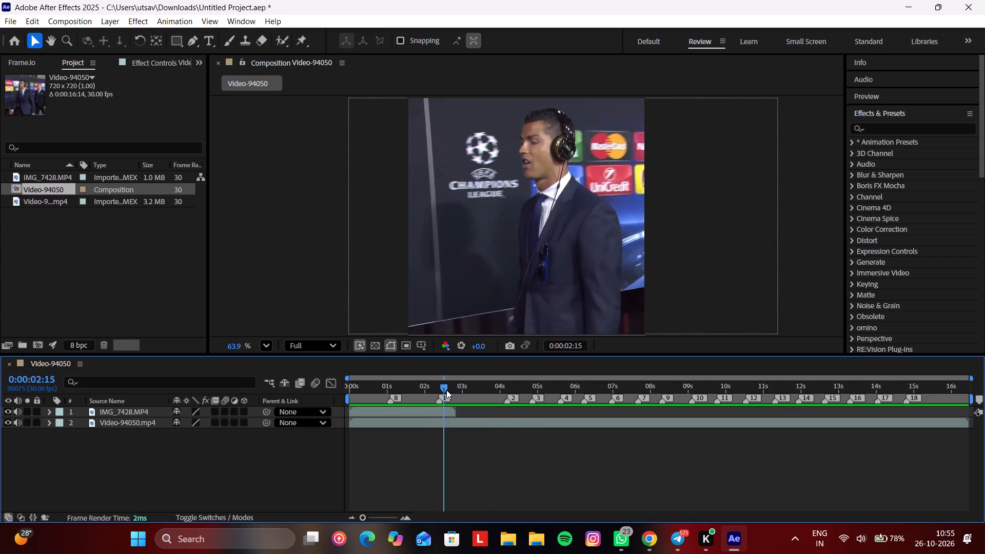
pyautogui.moveTo(446, 390); pyautogui.dragTo(457, 414)
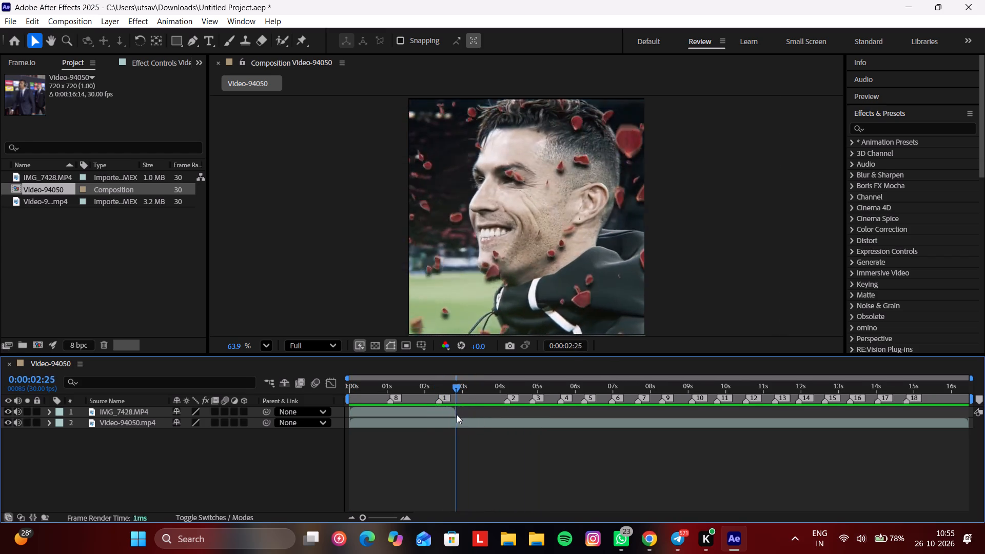
pyautogui.moveTo(457, 414); pyautogui.dragTo(441, 415)
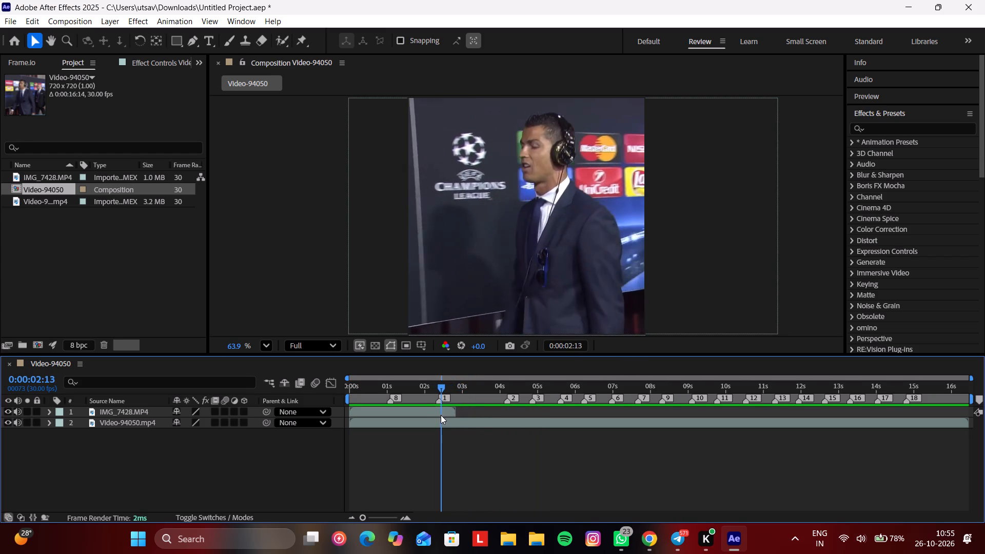
pyautogui.moveTo(441, 415); pyautogui.dragTo(439, 417)
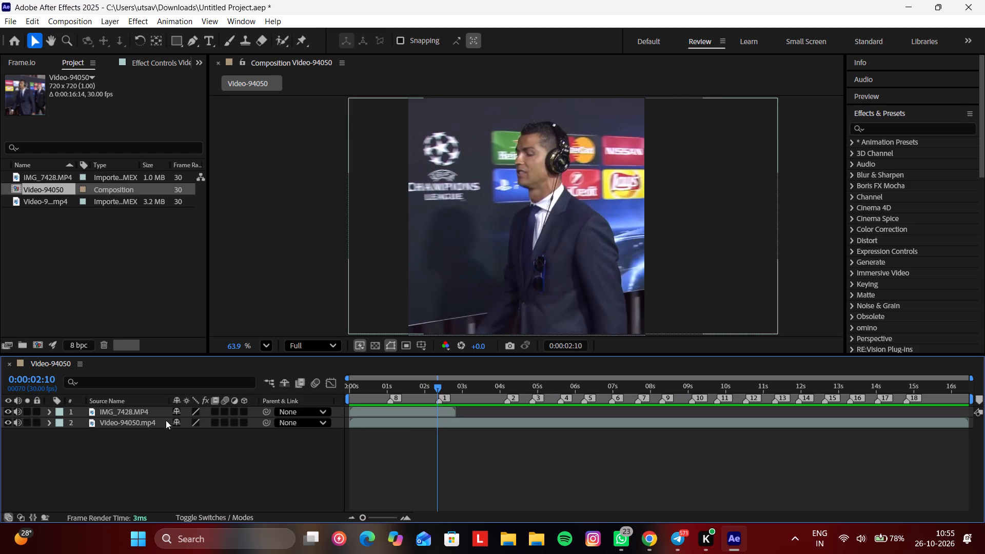
# Move the Video-94050.mp4 layer above IMG_7428.MP4 in the layer stack.
pyautogui.click(147, 423)
pyautogui.moveTo(146, 421); pyautogui.dragTo(147, 406)
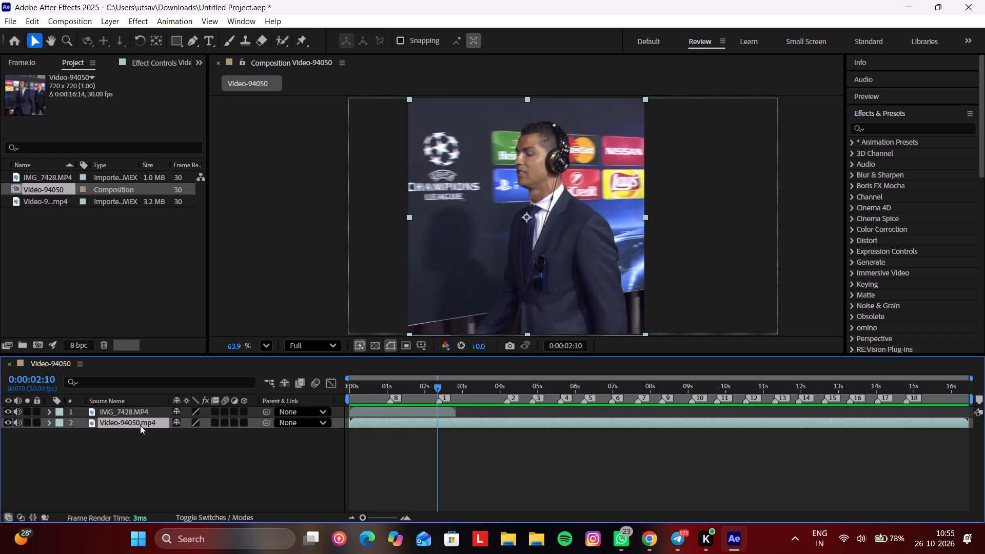
pyautogui.moveTo(137, 421); pyautogui.dragTo(136, 409)
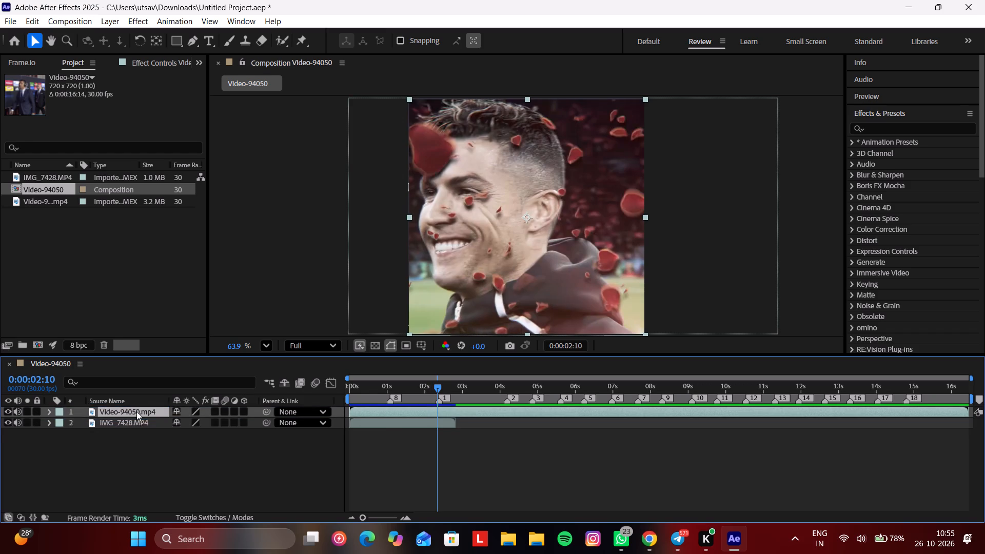
# Scrub the Video-94050.mp4 footage between markers 8 and 1 and out to 0:00:03:17 to examine the scene change.
pyautogui.moveTo(436, 387); pyautogui.dragTo(434, 387)
pyautogui.moveTo(434, 387); pyautogui.dragTo(409, 405)
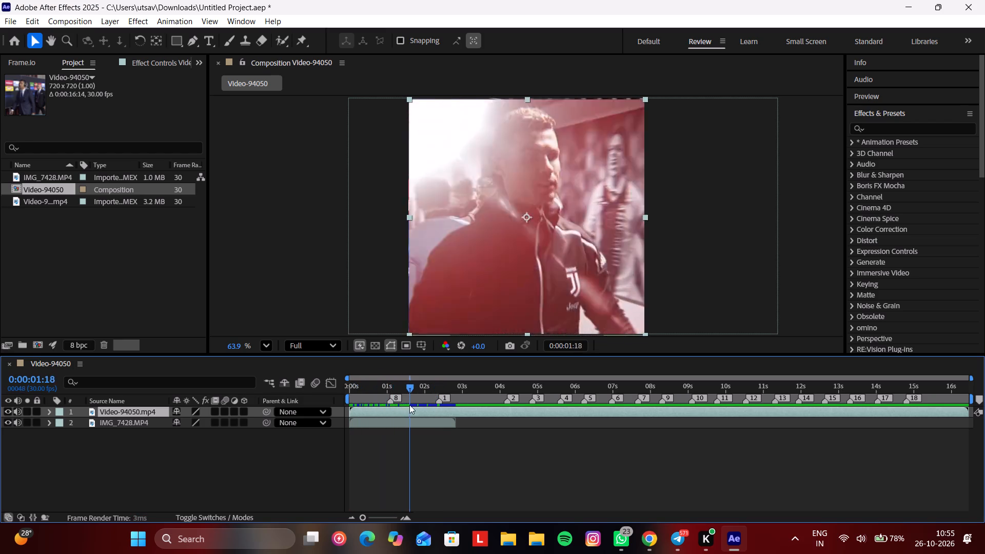
pyautogui.moveTo(409, 405); pyautogui.dragTo(436, 412)
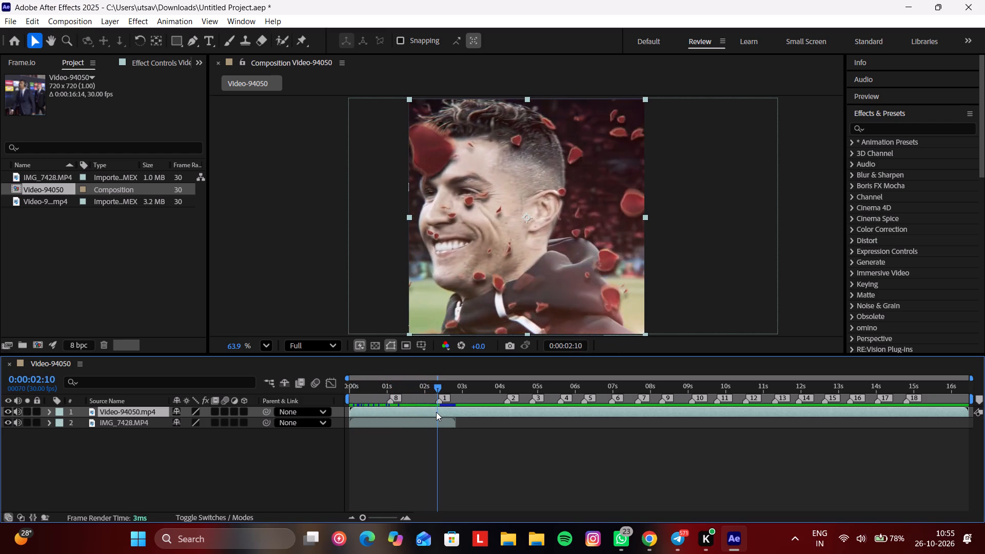
pyautogui.moveTo(436, 412); pyautogui.dragTo(441, 414)
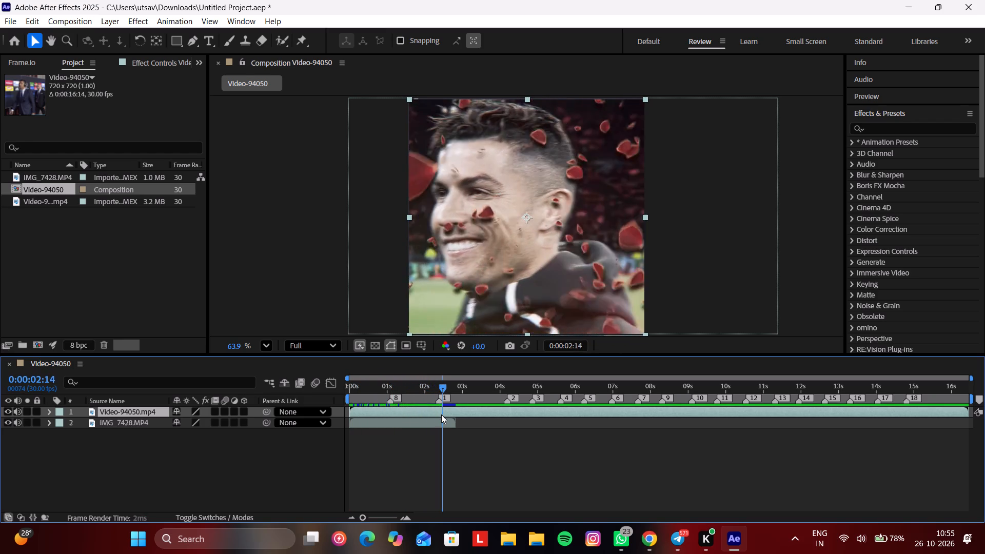
pyautogui.moveTo(441, 414); pyautogui.dragTo(483, 426)
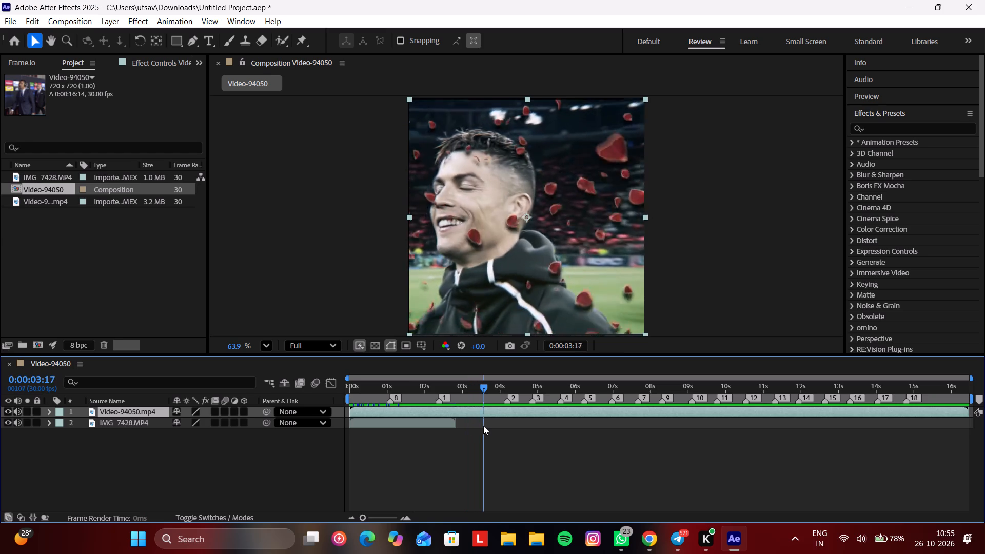
pyautogui.moveTo(483, 426); pyautogui.dragTo(414, 431)
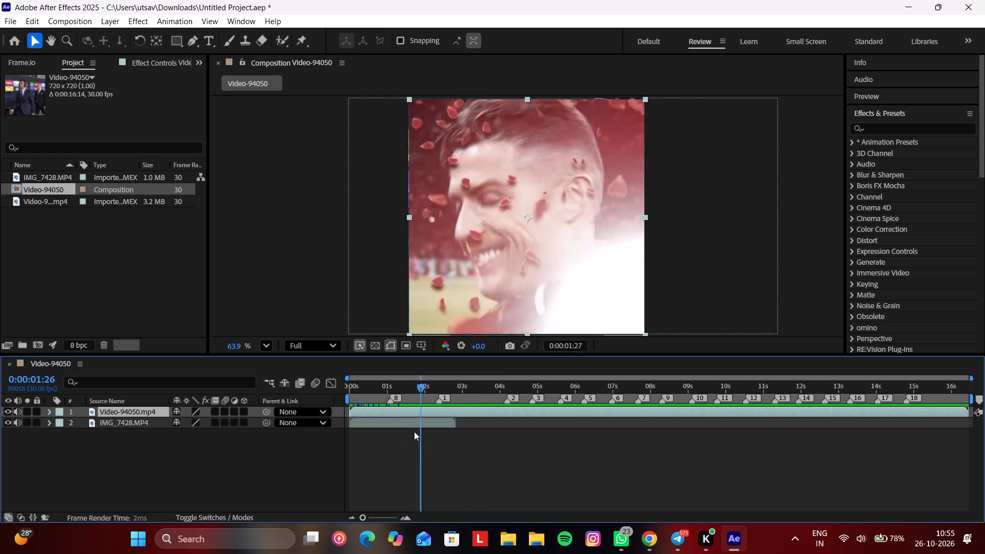
pyautogui.moveTo(414, 431); pyautogui.dragTo(441, 436)
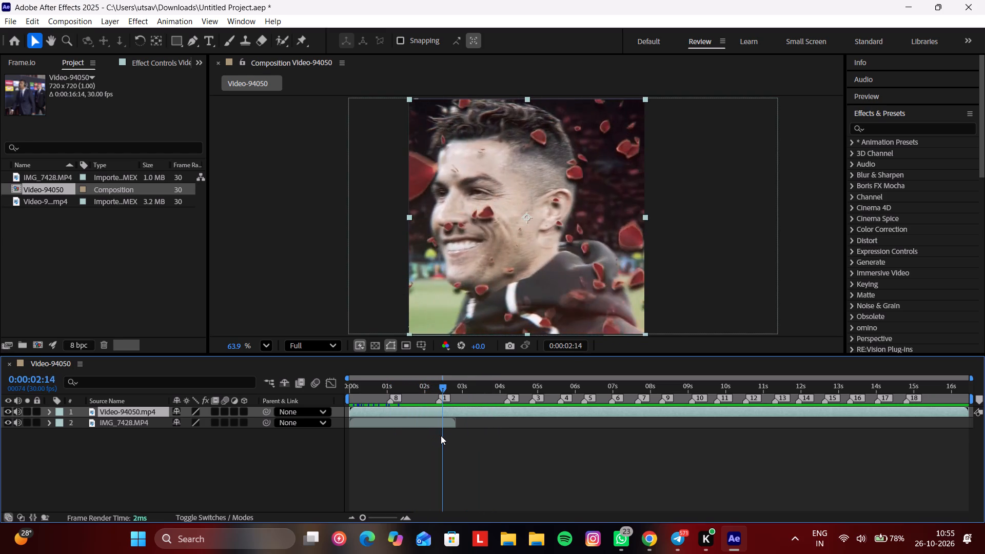
pyautogui.moveTo(441, 436); pyautogui.dragTo(387, 440)
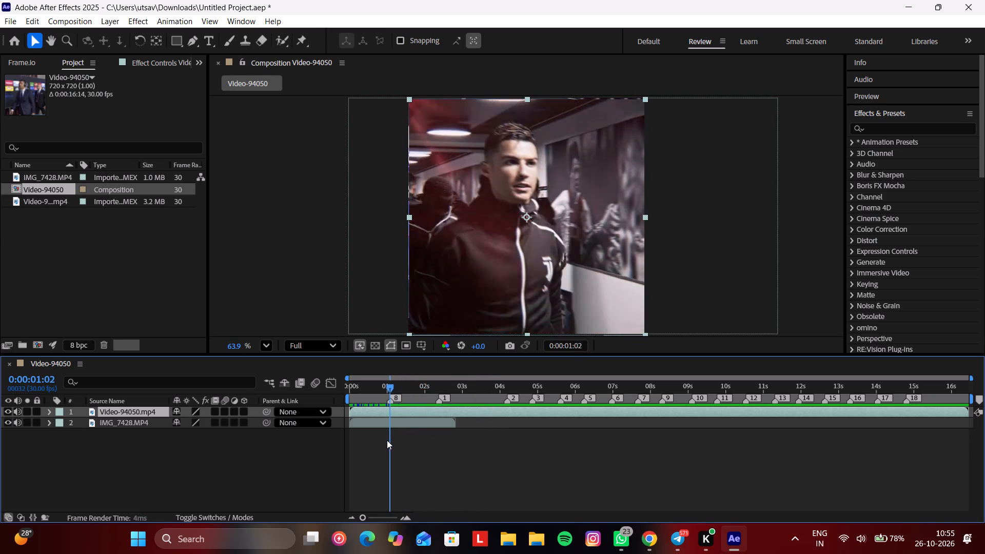
# Scrub forward from marker 8 to 0:00:02:12 near marker 1 to examine the transition frames in detail.
pyautogui.moveTo(387, 440); pyautogui.dragTo(398, 440)
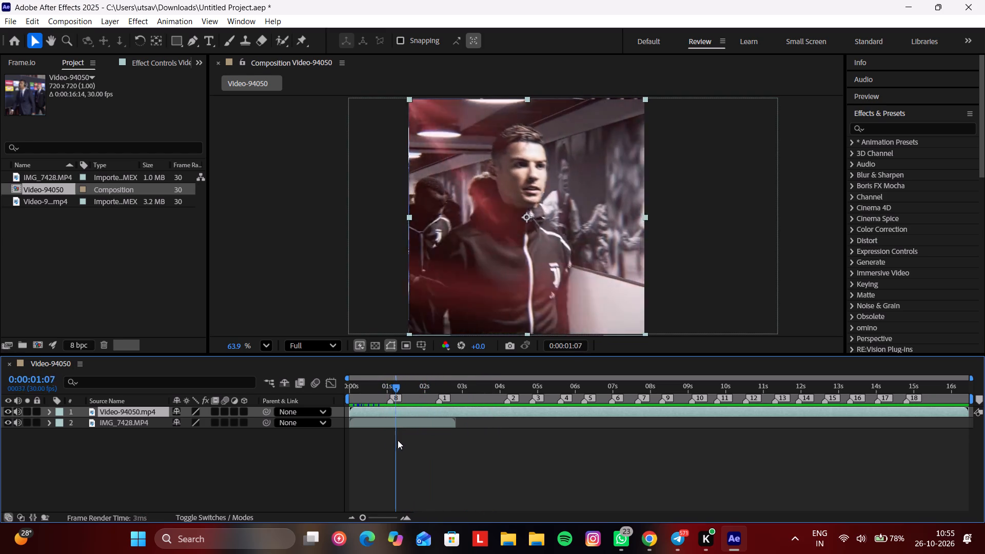
pyautogui.moveTo(398, 440); pyautogui.dragTo(417, 442)
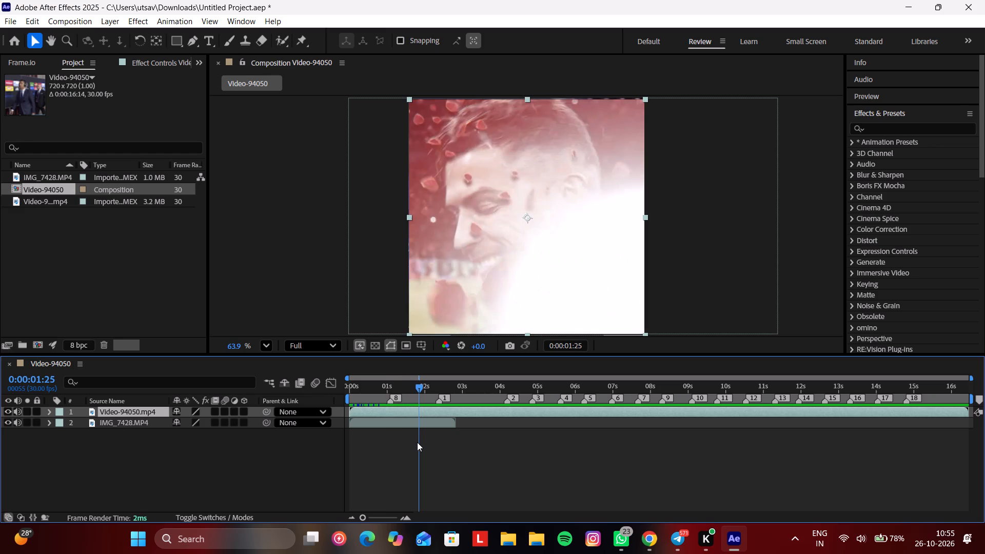
pyautogui.moveTo(417, 442); pyautogui.dragTo(418, 442)
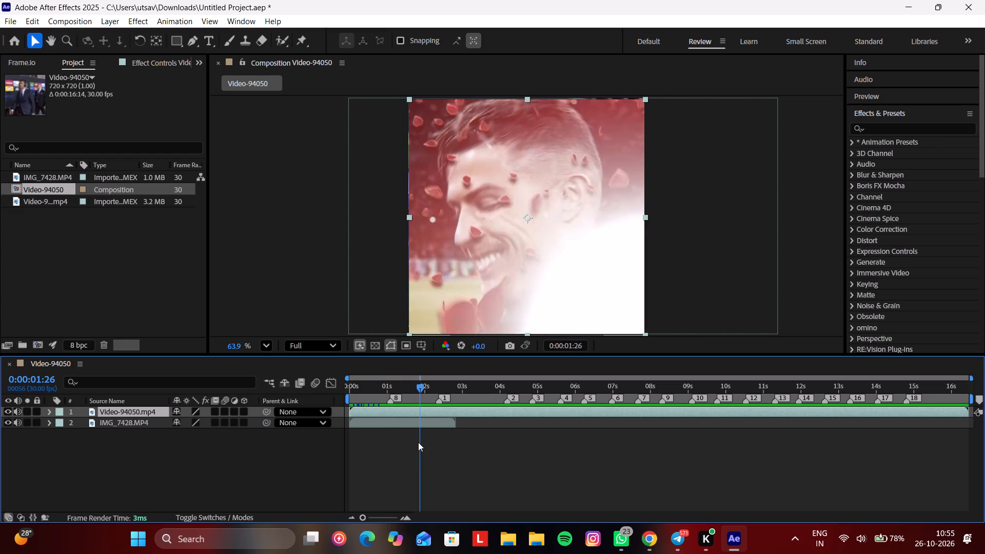
pyautogui.moveTo(418, 442); pyautogui.dragTo(428, 446)
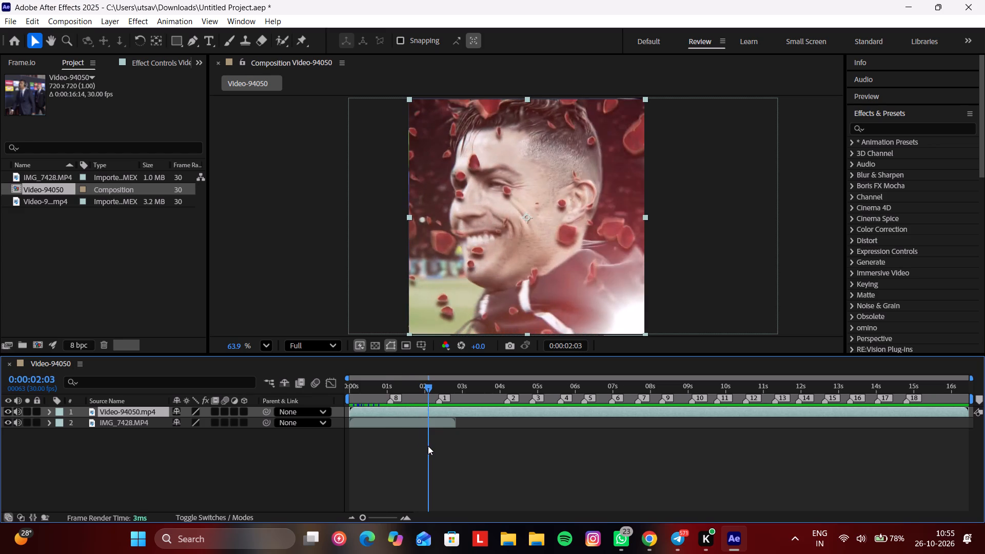
pyautogui.moveTo(428, 446); pyautogui.dragTo(431, 449)
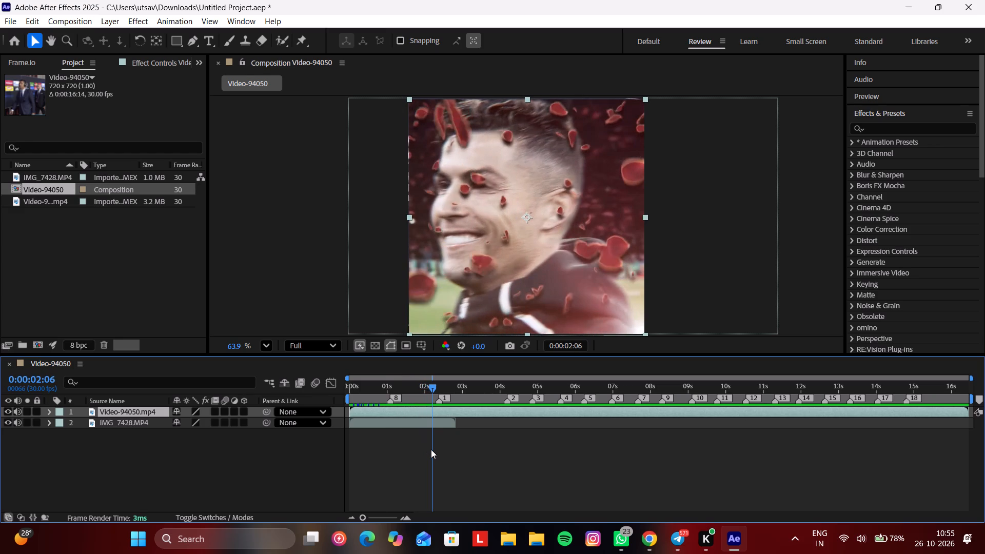
pyautogui.moveTo(431, 449); pyautogui.dragTo(436, 452)
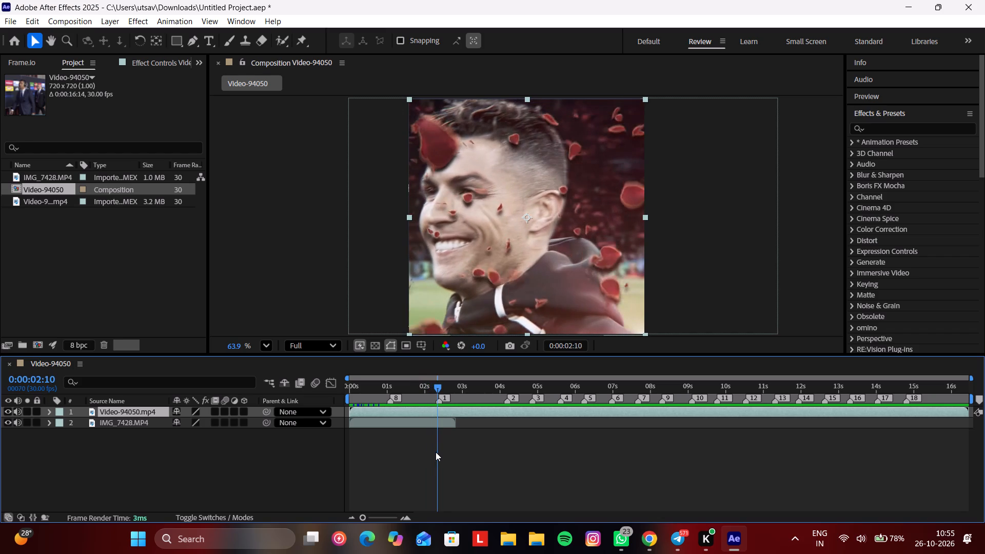
pyautogui.moveTo(436, 452); pyautogui.dragTo(438, 453)
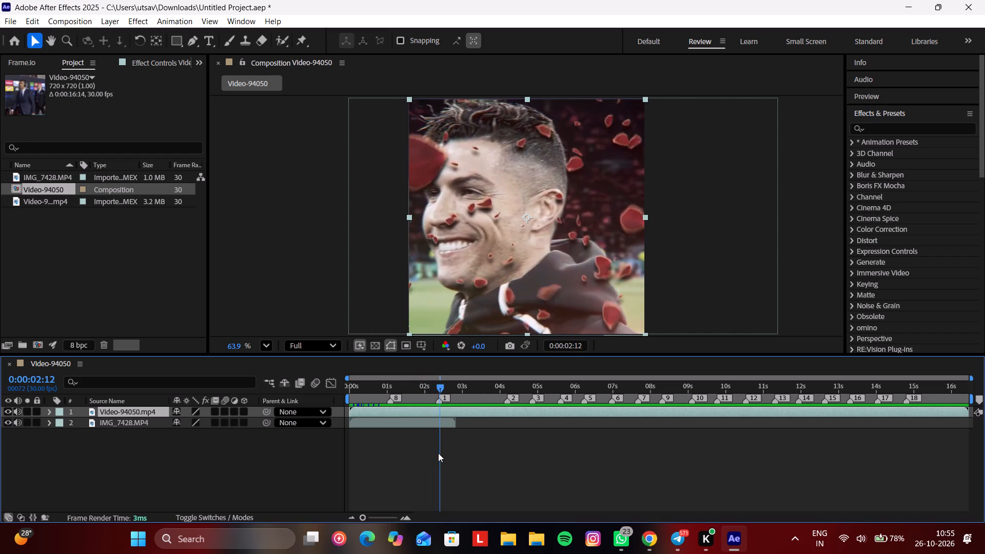
pyautogui.moveTo(438, 453); pyautogui.dragTo(445, 453)
# Locate the white-flash cut between markers 8 and 1 and add a composition marker at 0:00:01:23.
pyautogui.moveTo(445, 453); pyautogui.dragTo(508, 460)
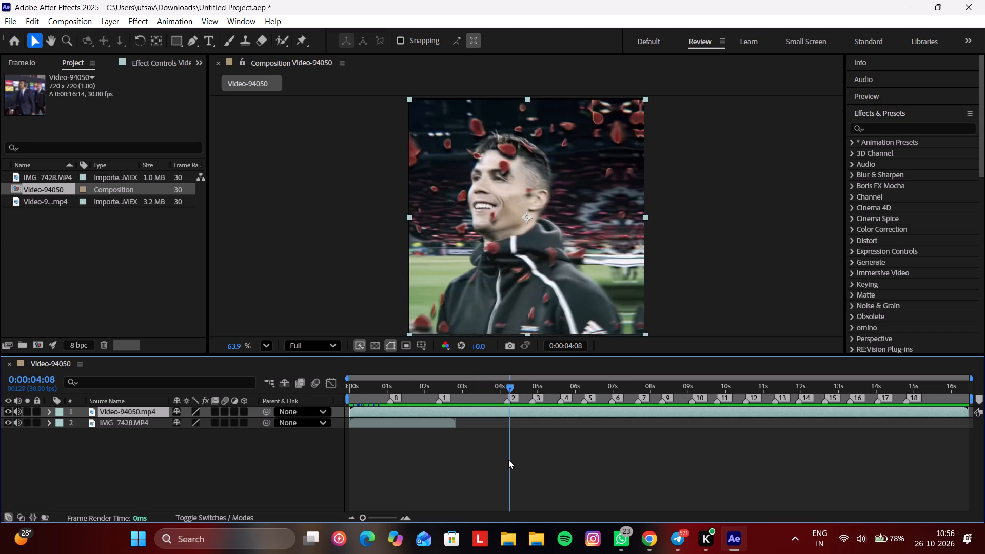
pyautogui.moveTo(508, 460); pyautogui.dragTo(412, 459)
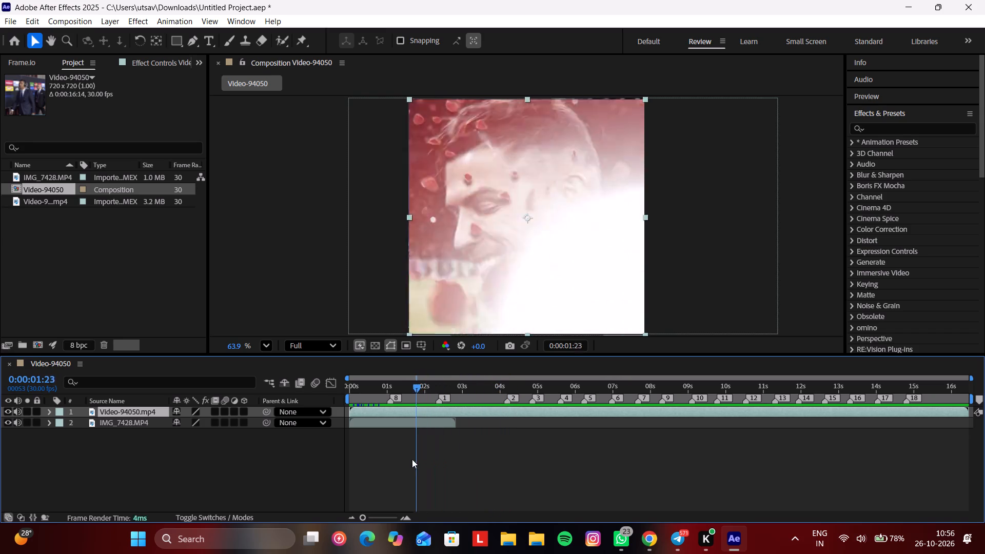
pyautogui.moveTo(412, 459); pyautogui.dragTo(384, 458)
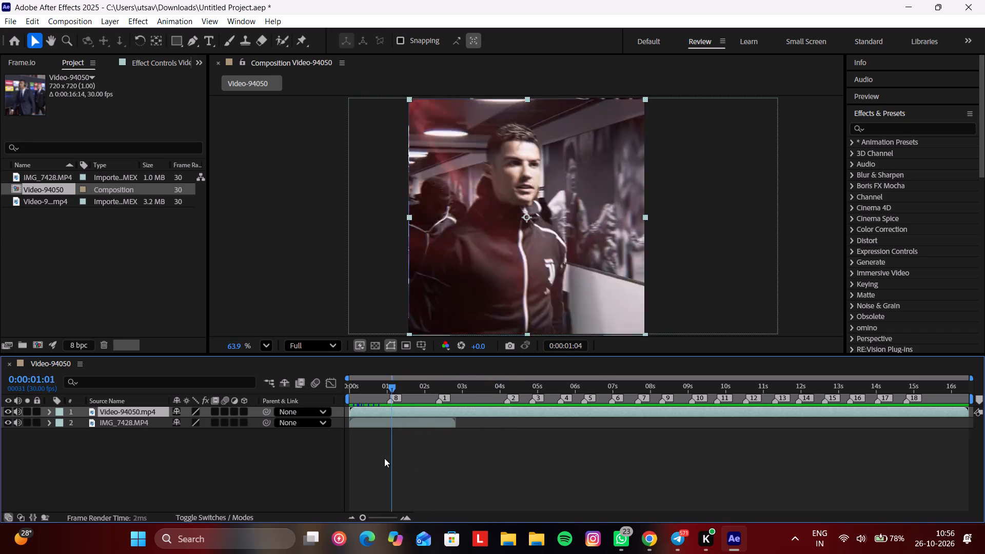
pyautogui.moveTo(384, 458); pyautogui.dragTo(412, 456)
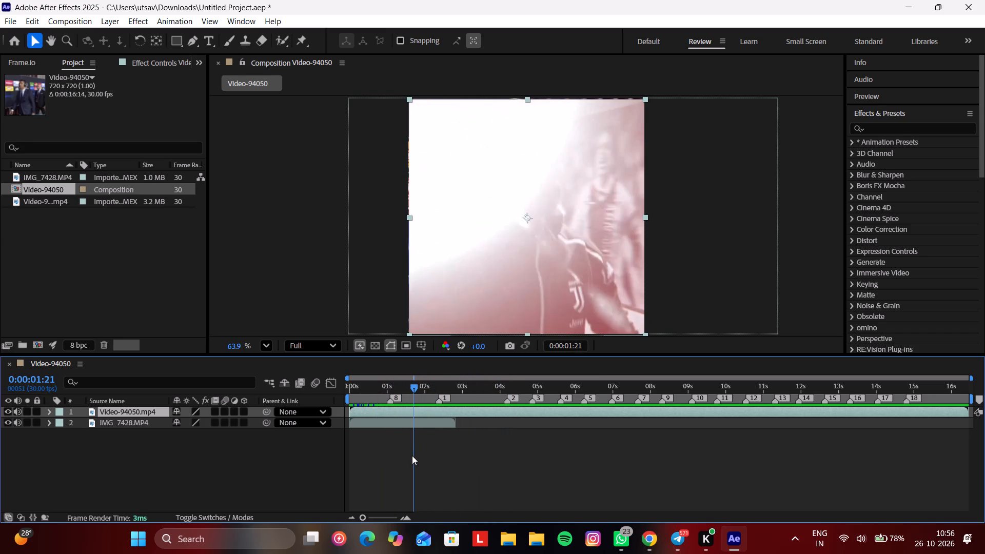
pyautogui.moveTo(412, 456); pyautogui.dragTo(415, 459)
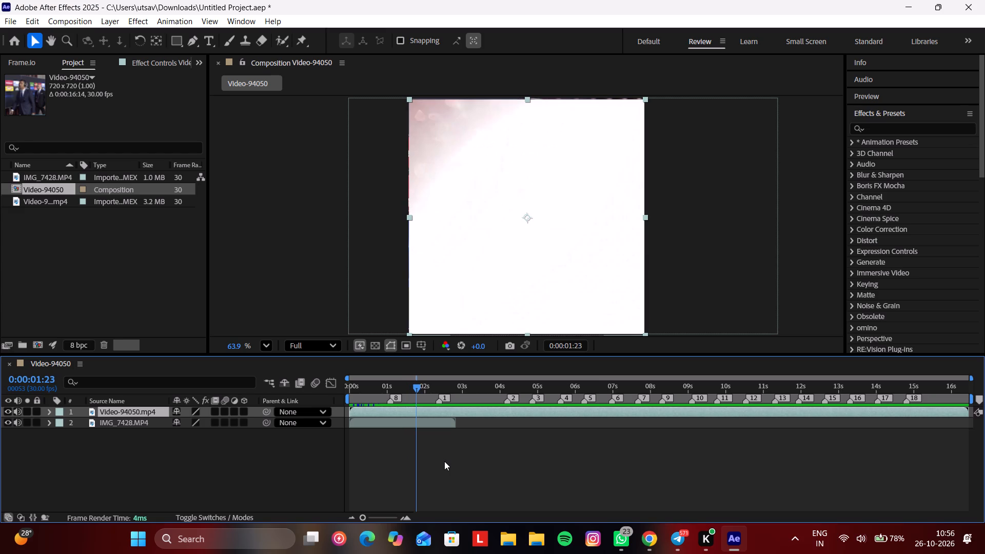
pyautogui.click(417, 388)
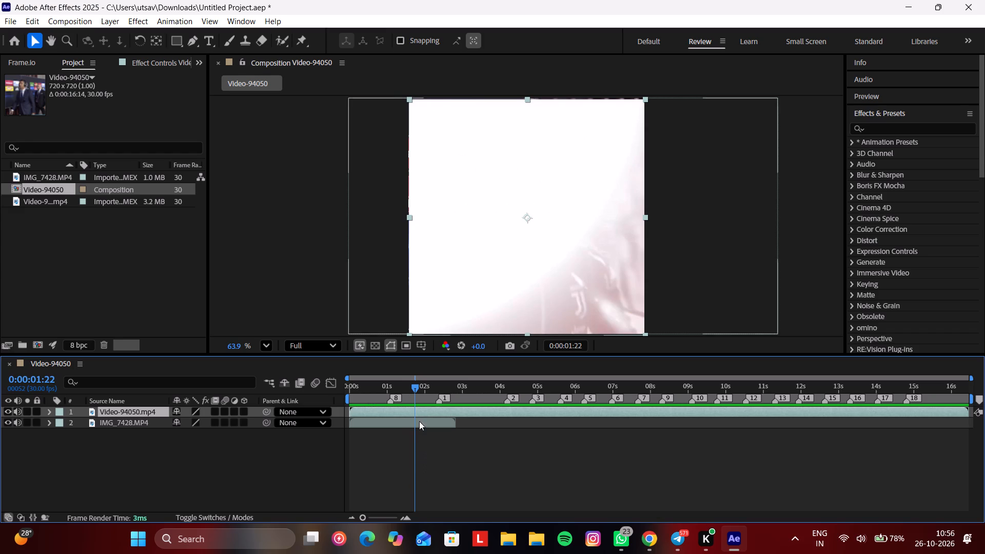
pyautogui.moveTo(416, 389); pyautogui.dragTo(403, 404)
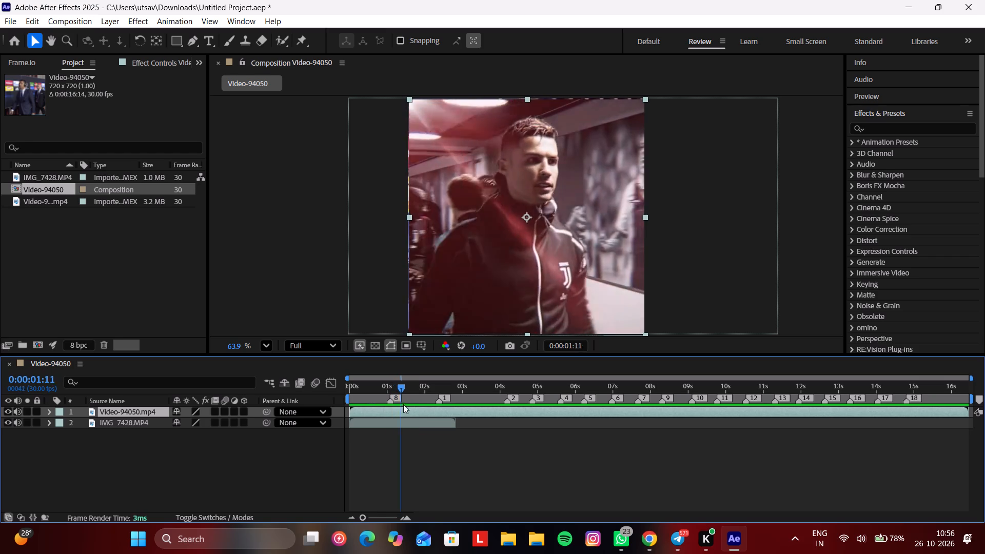
pyautogui.moveTo(403, 404); pyautogui.dragTo(415, 410)
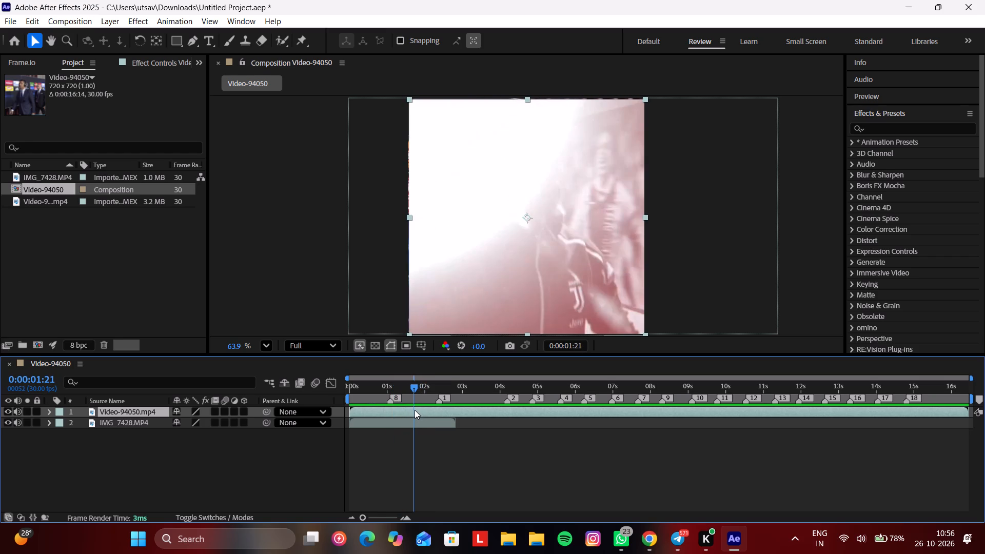
pyautogui.moveTo(415, 410); pyautogui.dragTo(424, 412)
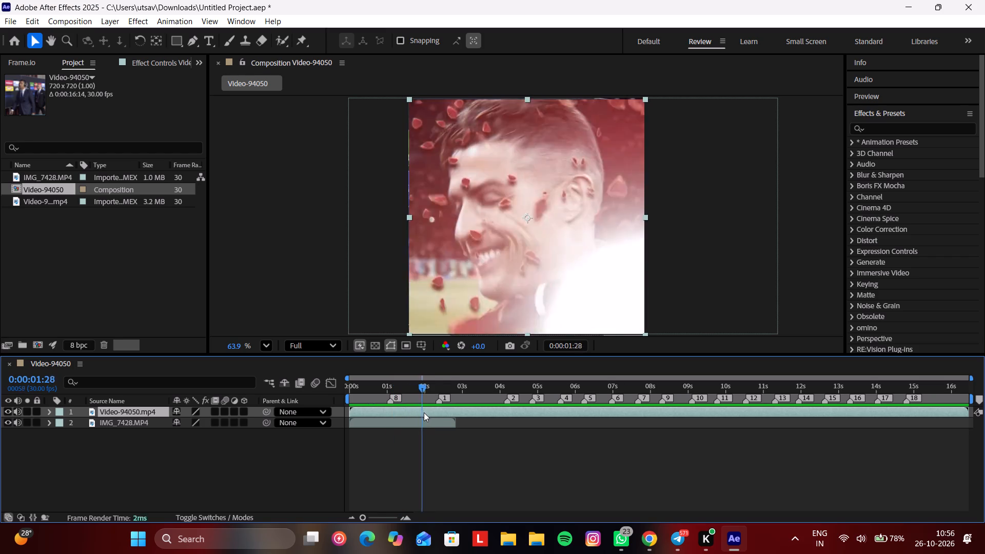
pyautogui.moveTo(424, 412); pyautogui.dragTo(421, 415)
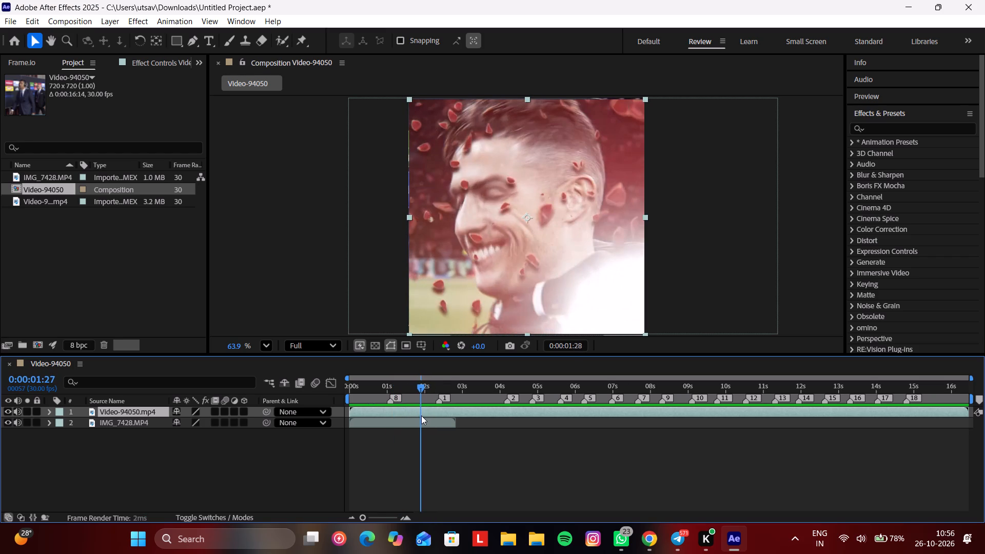
pyautogui.moveTo(421, 415); pyautogui.dragTo(416, 419)
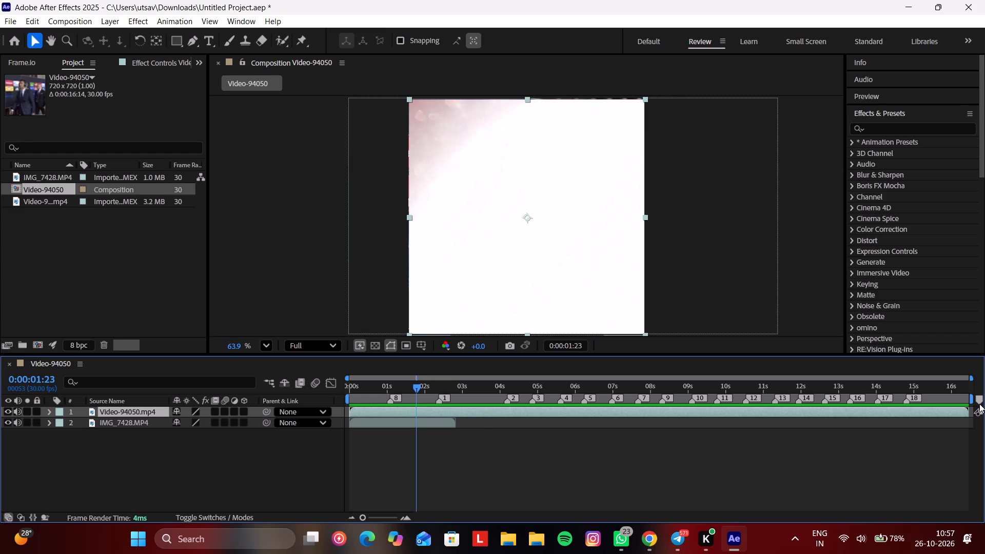
pyautogui.click(979, 404)
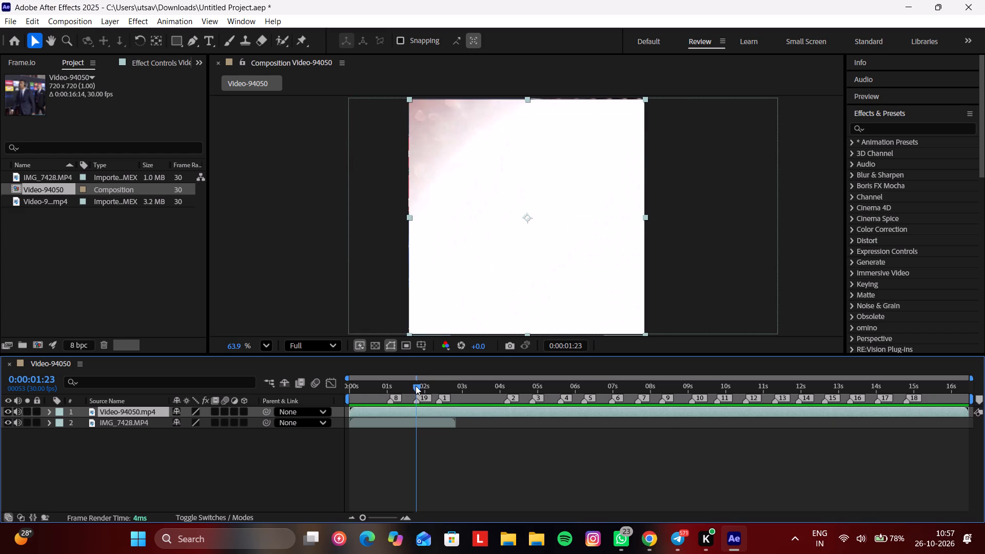
# Split the IMG_7428.MP4 layer at 0:00:01:23 and delete the segment after the split.
pyautogui.moveTo(417, 386); pyautogui.dragTo(407, 397)
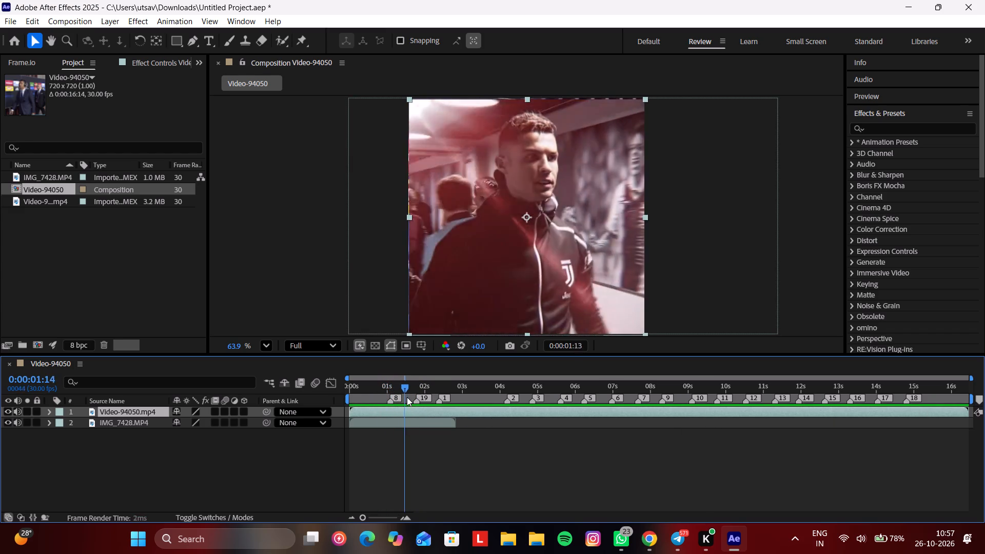
pyautogui.moveTo(407, 397); pyautogui.dragTo(424, 399)
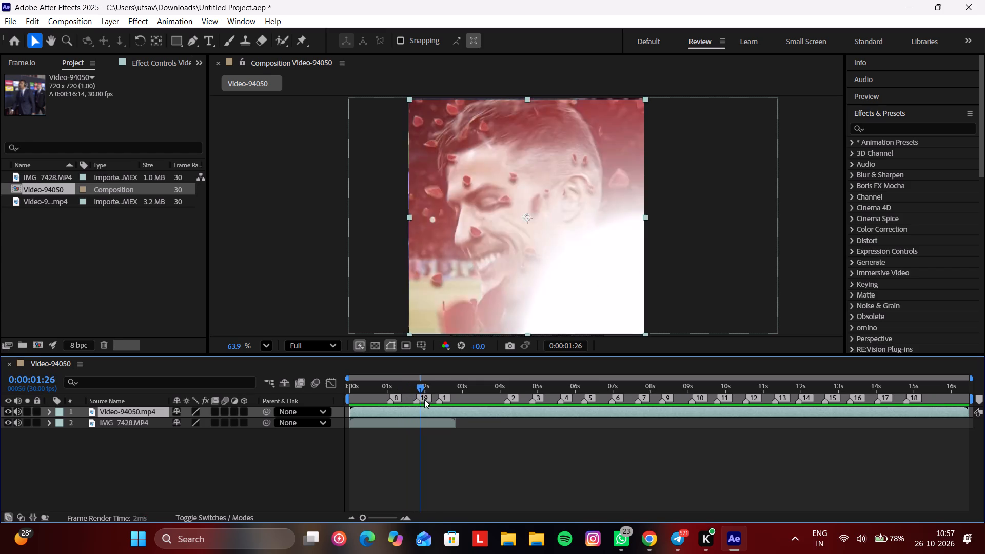
pyautogui.moveTo(424, 399); pyautogui.dragTo(435, 409)
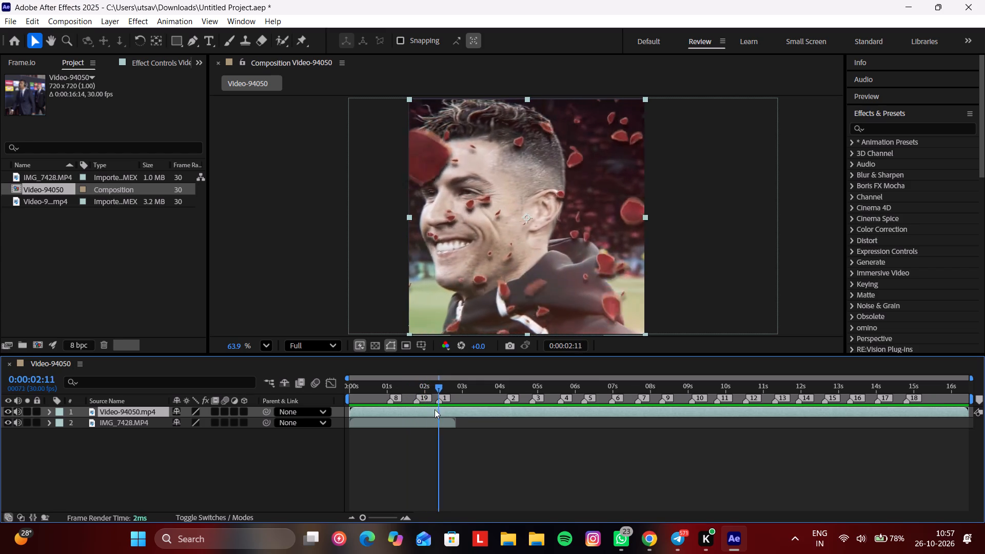
pyautogui.moveTo(435, 409); pyautogui.dragTo(417, 417)
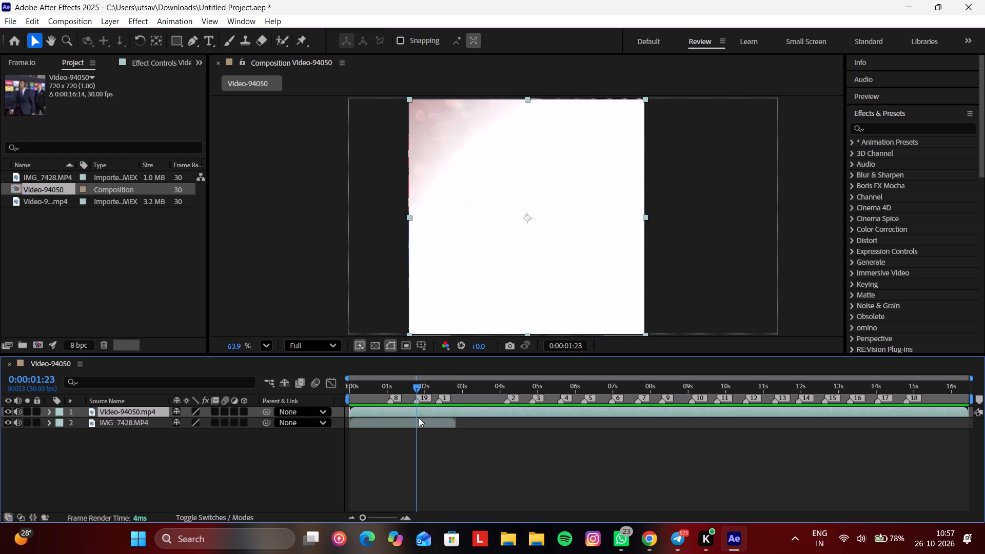
pyautogui.click(419, 418)
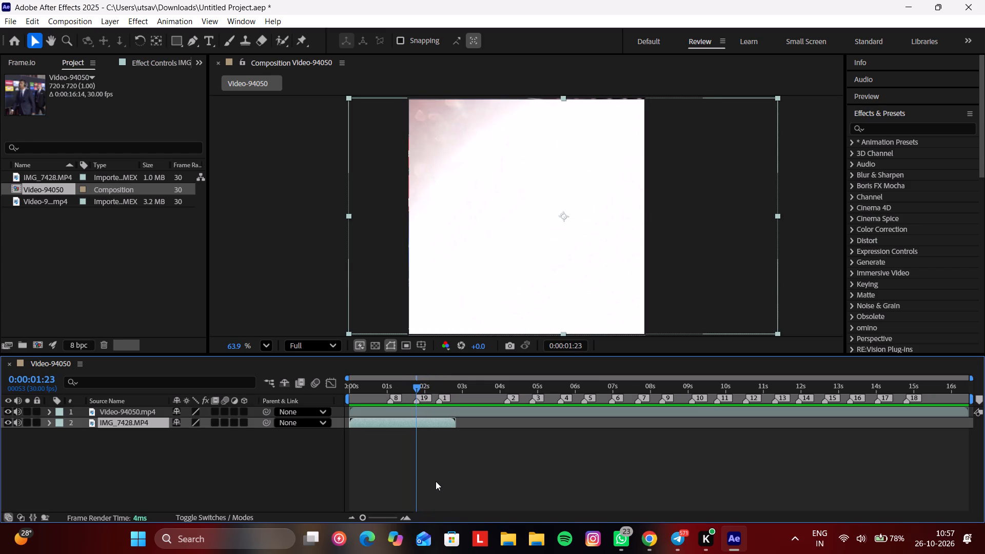
pyautogui.hotkey('ctrl', 'shift', 'd')
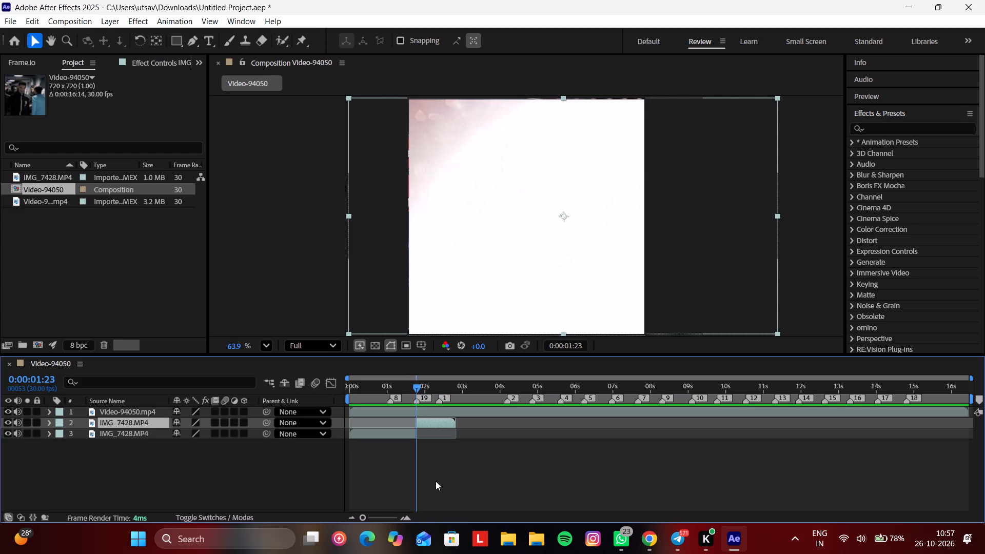
pyautogui.press('Delete')
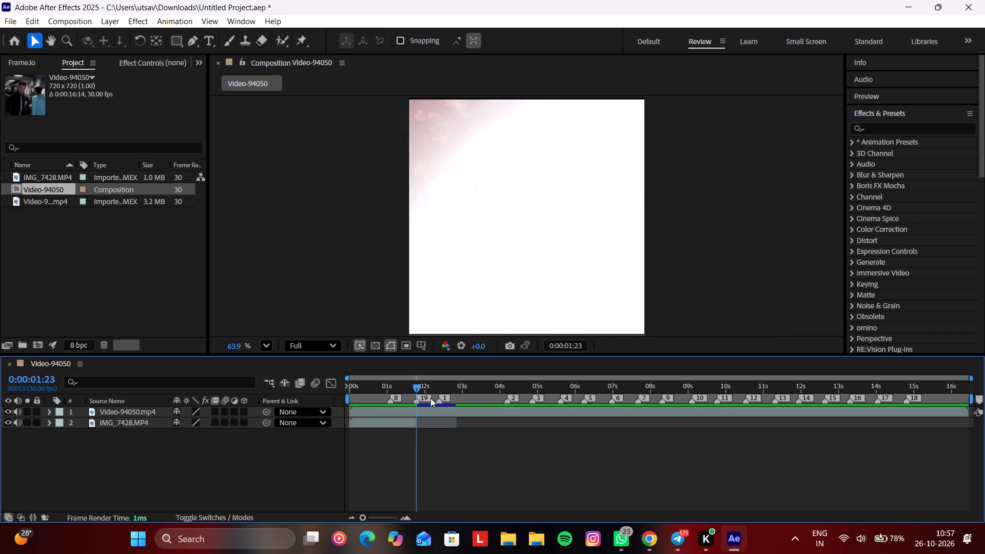
# Scrub between the composition start and 0:00:02:20, then play from 0:00:00:00 to review the reference footage around markers 8, 19 and 1.
pyautogui.moveTo(413, 384); pyautogui.dragTo(425, 389)
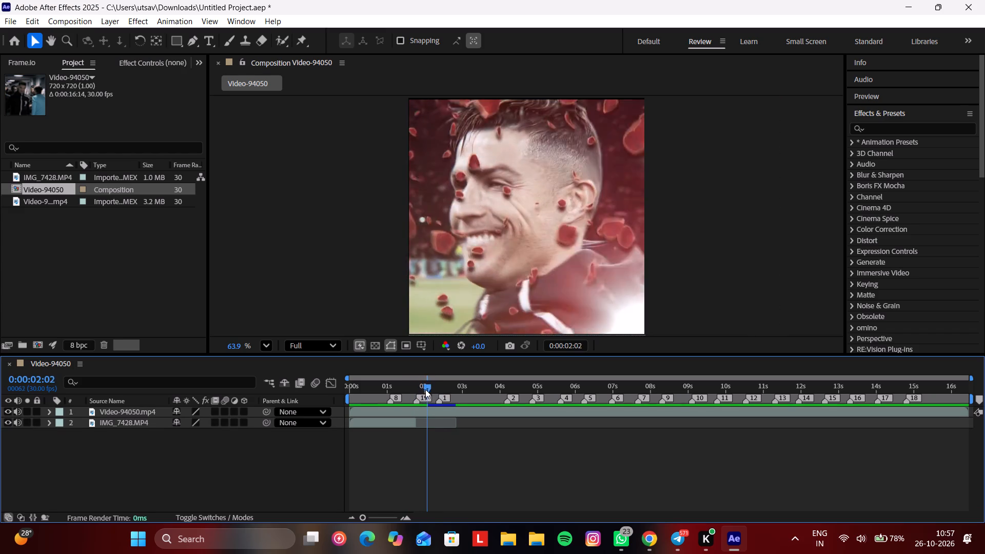
pyautogui.moveTo(425, 389); pyautogui.dragTo(406, 399)
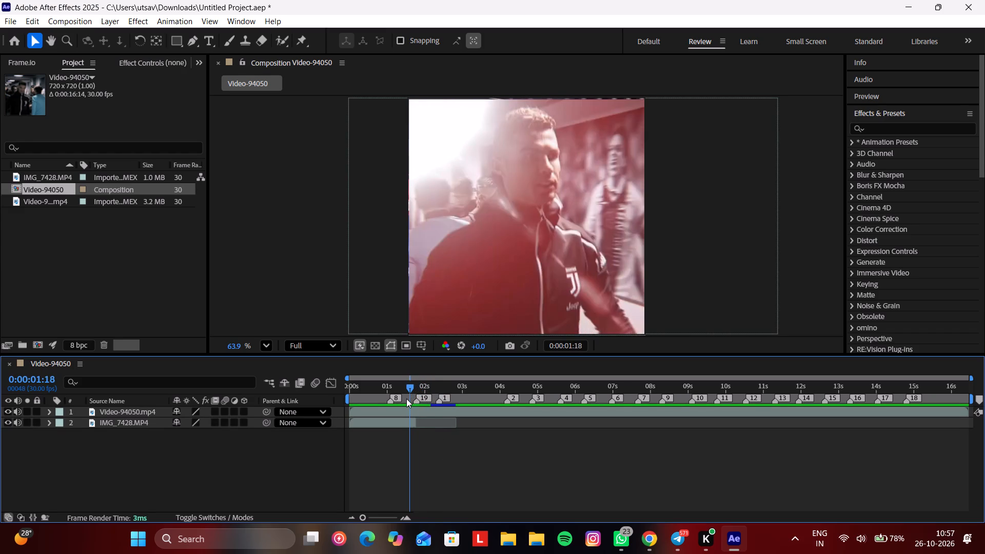
pyautogui.moveTo(406, 399); pyautogui.dragTo(448, 403)
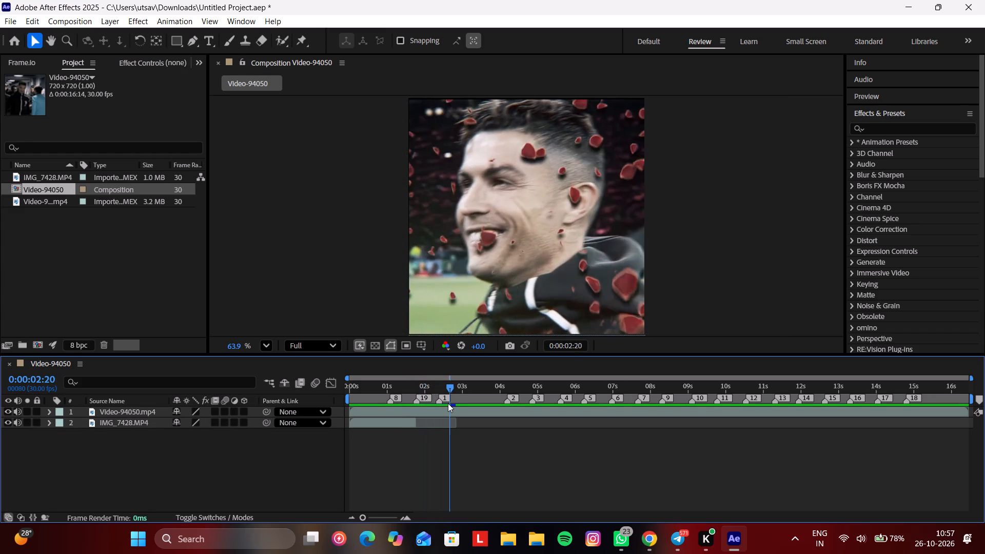
pyautogui.moveTo(448, 403); pyautogui.dragTo(340, 415)
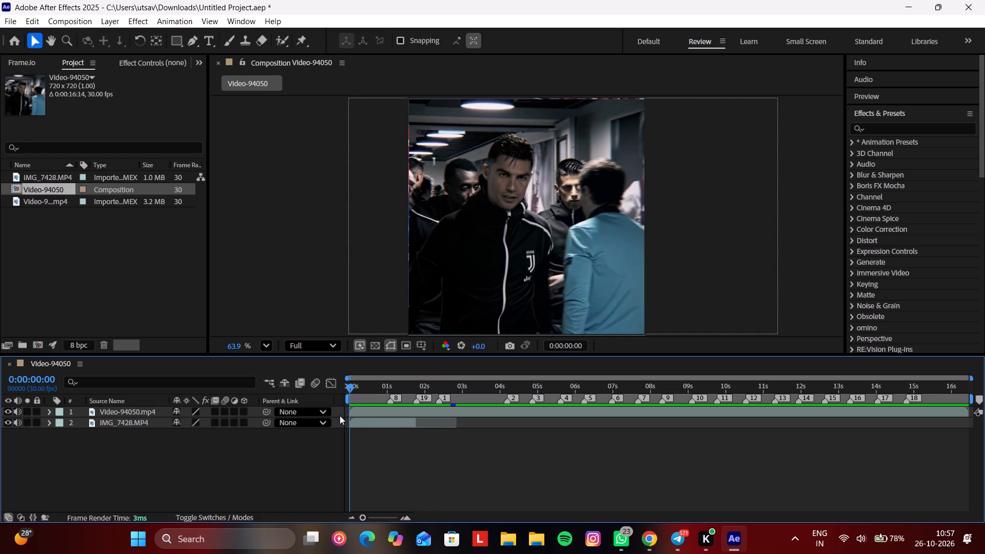
pyautogui.moveTo(340, 415); pyautogui.dragTo(340, 416)
pyautogui.moveTo(351, 386); pyautogui.dragTo(385, 391)
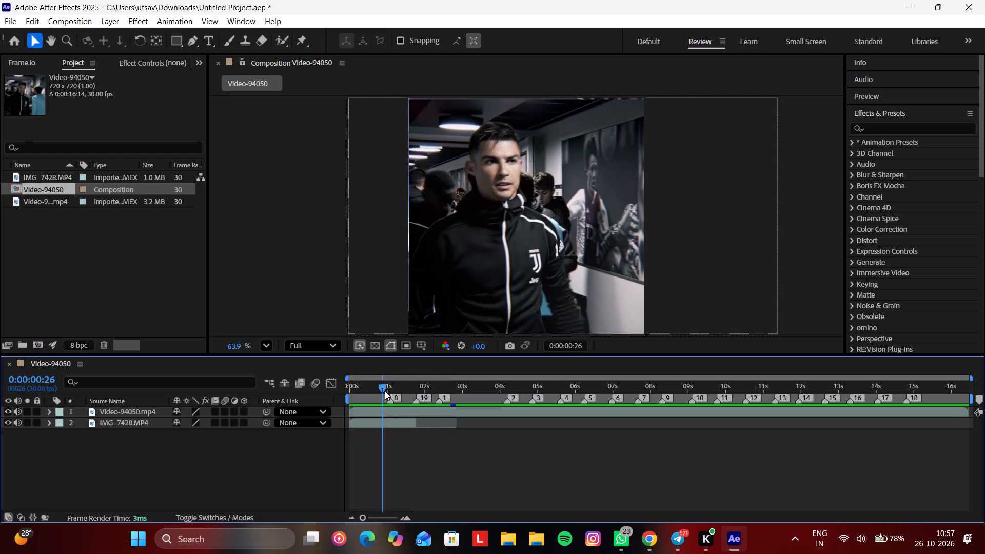
pyautogui.moveTo(385, 391); pyautogui.dragTo(373, 404)
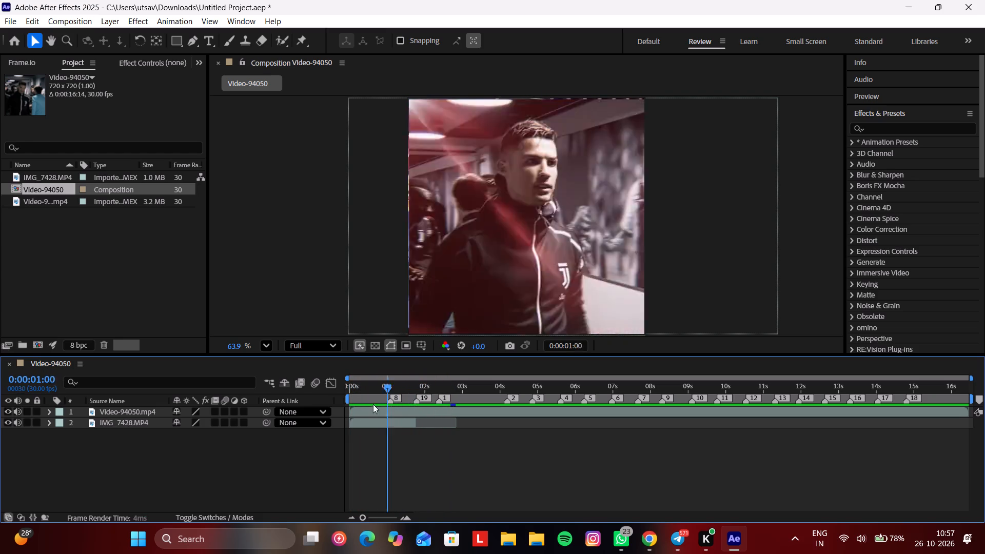
pyautogui.moveTo(373, 404); pyautogui.dragTo(310, 412)
pyautogui.press('space')
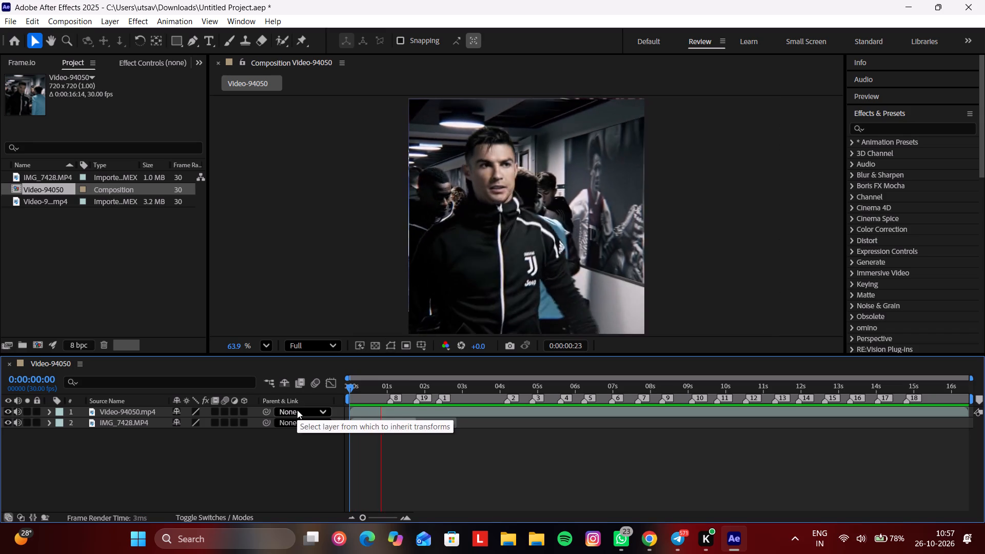
# Stop the preview and move the IMG_7428.MP4 layer above Video-94050.mp4 in the layer stack.
pyautogui.click(370, 414)
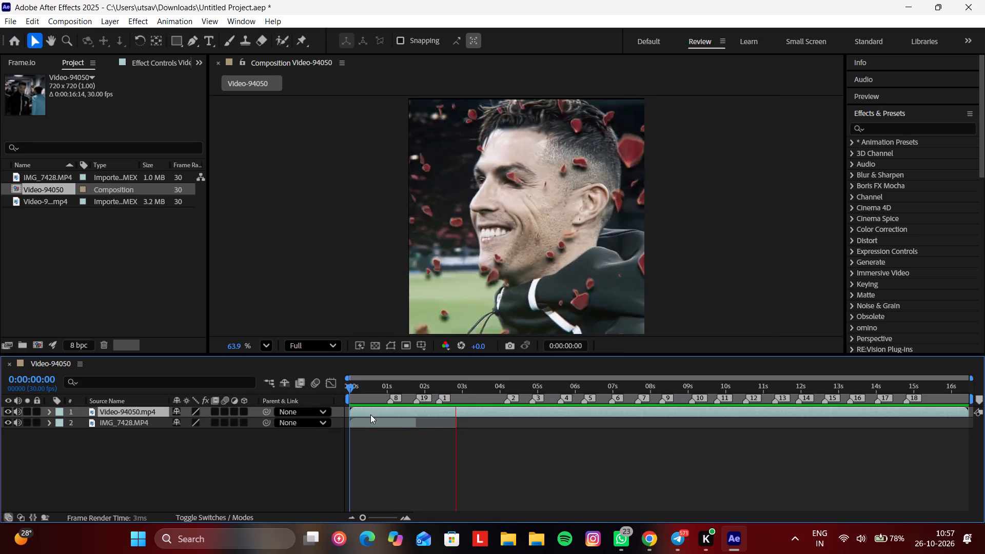
pyautogui.click(369, 423)
pyautogui.click(375, 397)
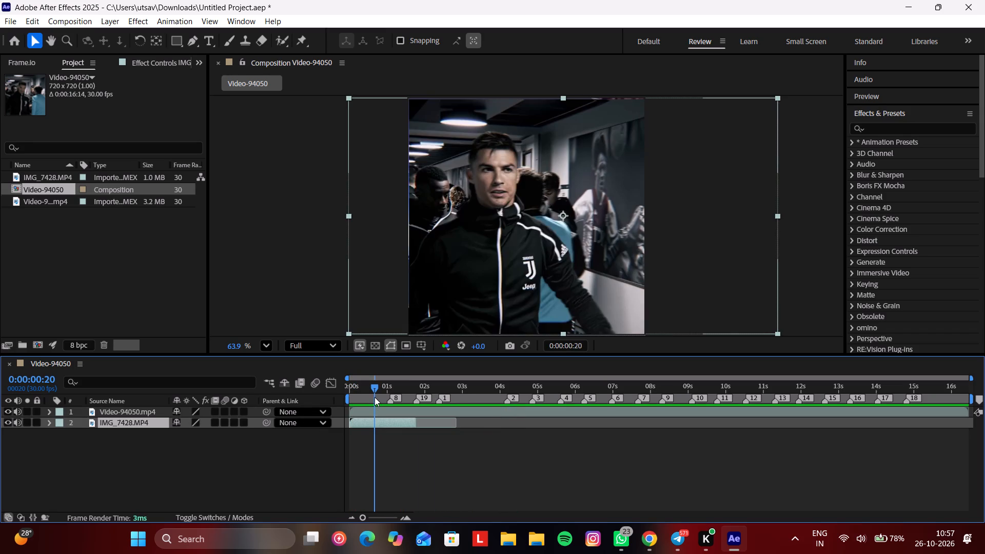
pyautogui.click(375, 409)
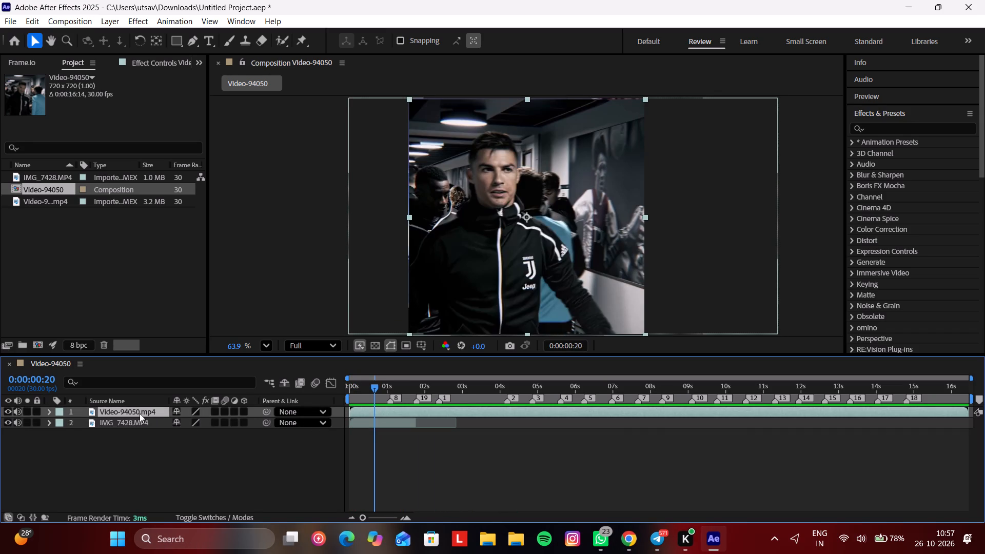
pyautogui.click(131, 420)
pyautogui.moveTo(131, 420); pyautogui.dragTo(139, 408)
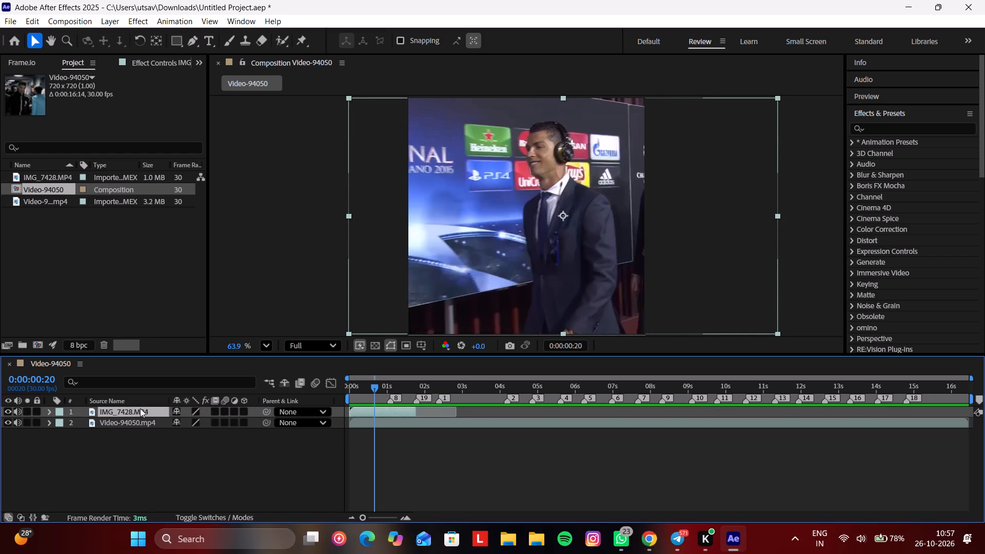
# Play from 0:00:00:00 and scrub through to 0:00:02:03 to examine the trimmed IMG_7428.MP4 clip and its cut to the reference footage.
pyautogui.moveTo(372, 385); pyautogui.dragTo(324, 386)
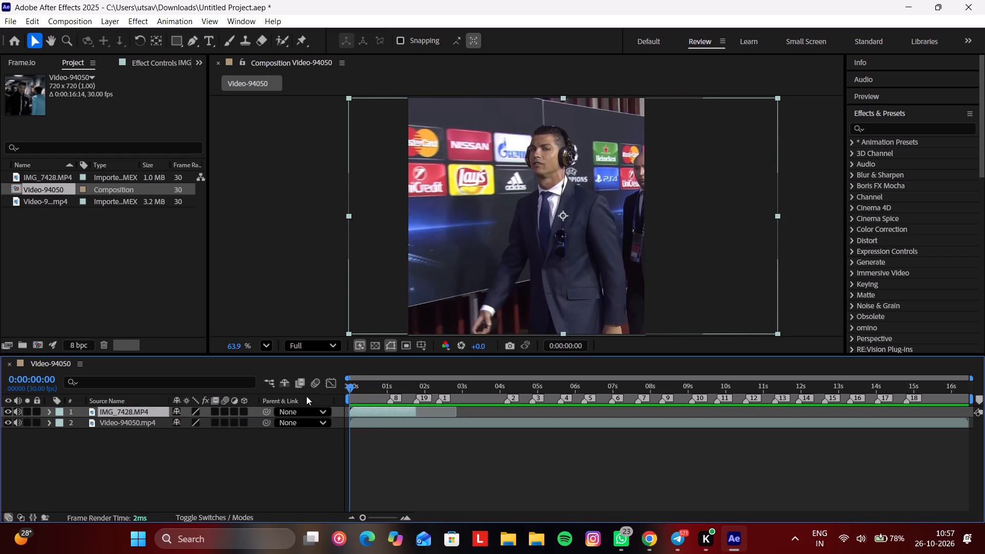
pyautogui.press('space')
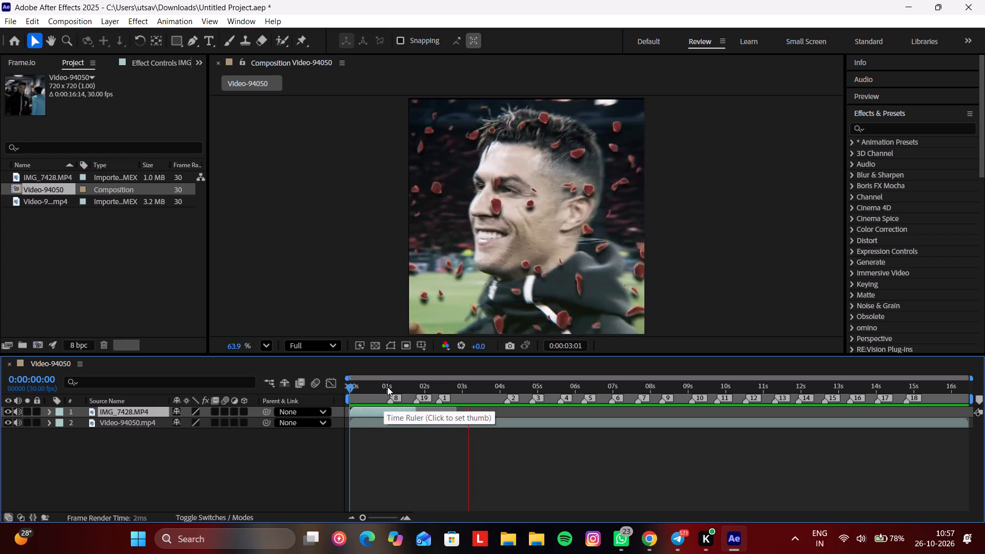
pyautogui.click(387, 387)
pyautogui.moveTo(387, 387); pyautogui.dragTo(379, 419)
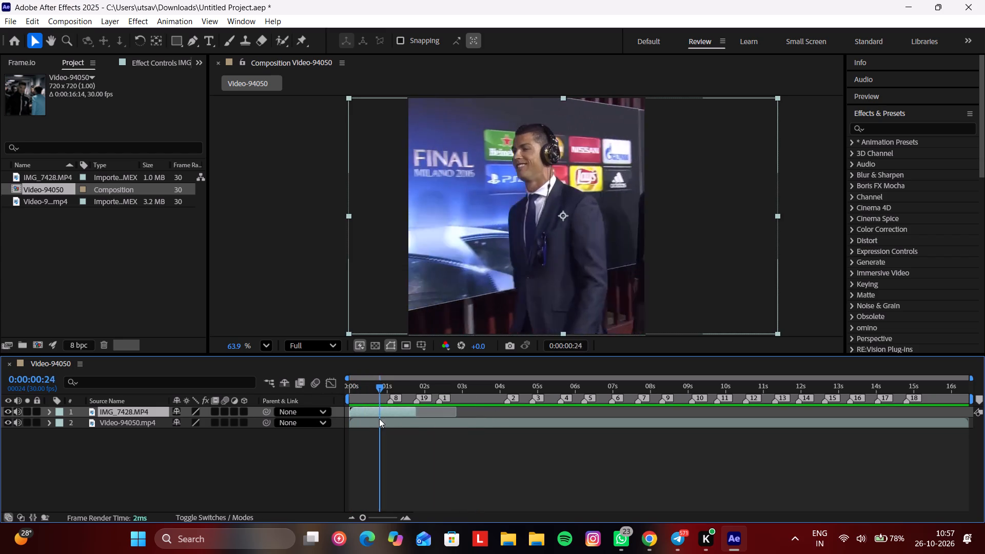
pyautogui.moveTo(379, 419); pyautogui.dragTo(407, 441)
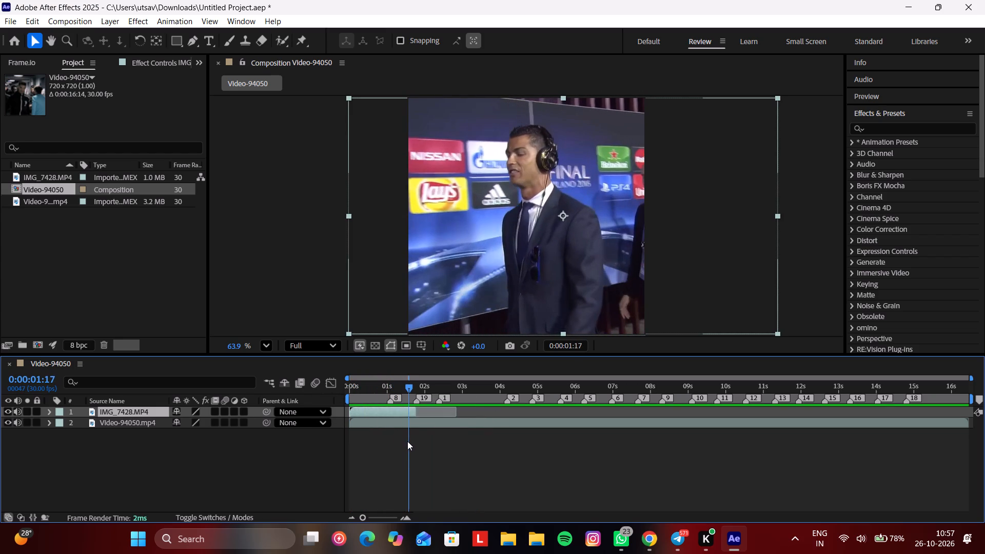
pyautogui.moveTo(407, 441); pyautogui.dragTo(410, 451)
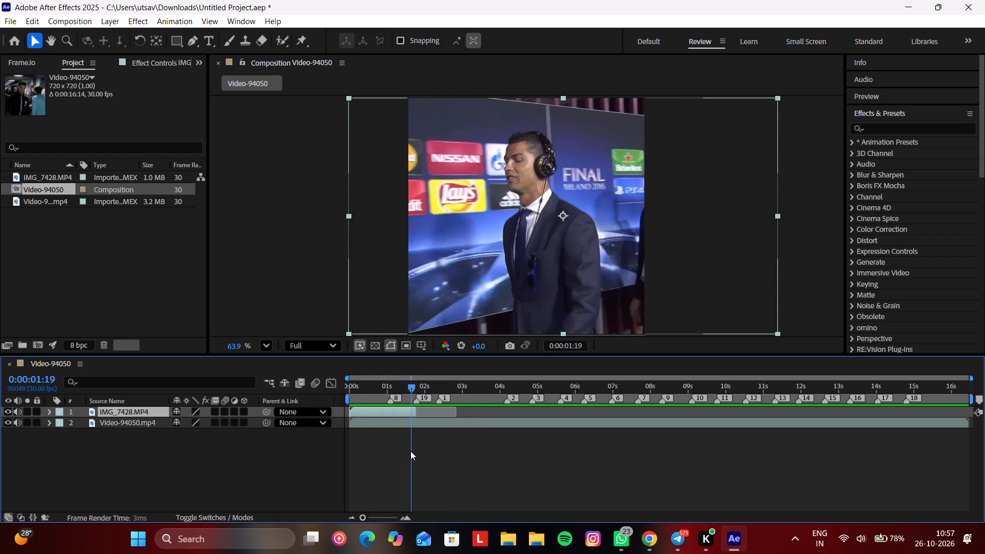
pyautogui.moveTo(410, 451); pyautogui.dragTo(428, 471)
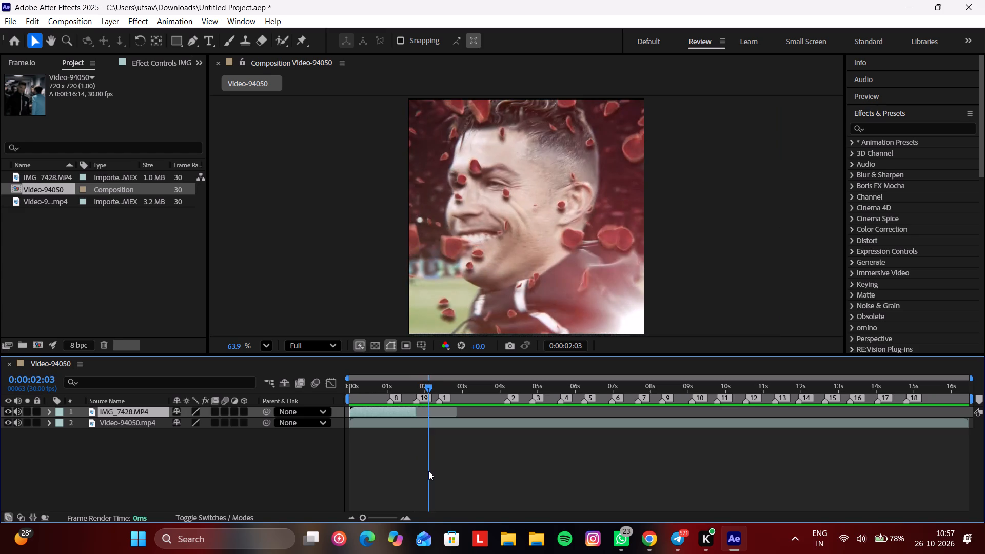
pyautogui.moveTo(428, 471); pyautogui.dragTo(351, 489)
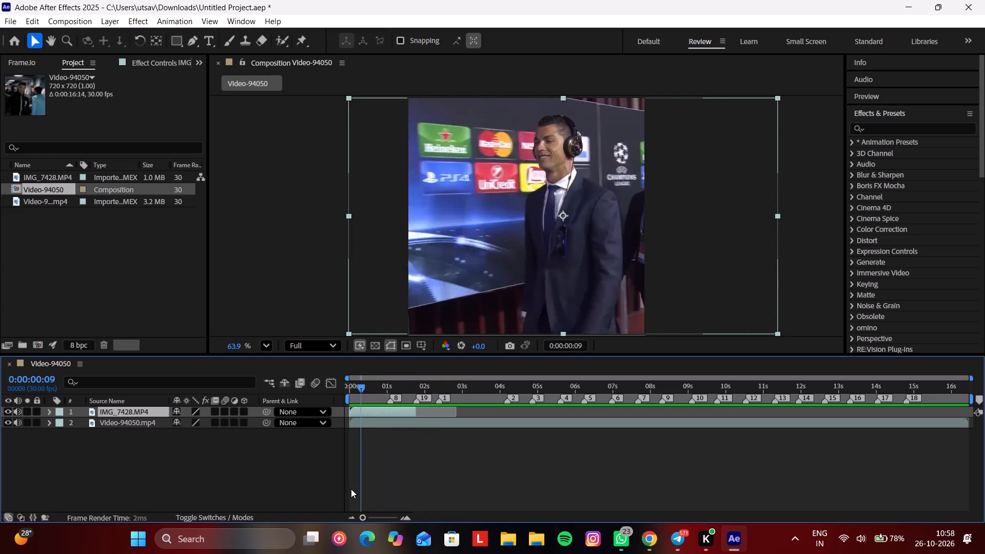
# Return the current time to the composition start at 0:00:00:00.
pyautogui.moveTo(351, 489); pyautogui.dragTo(338, 490)
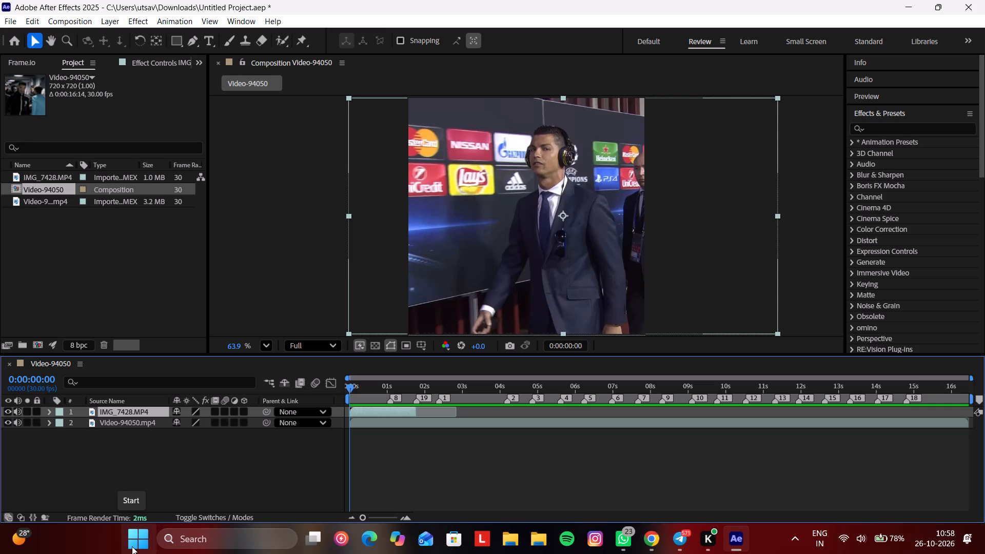
# Switch to Telegram.
pyautogui.click(676, 548)
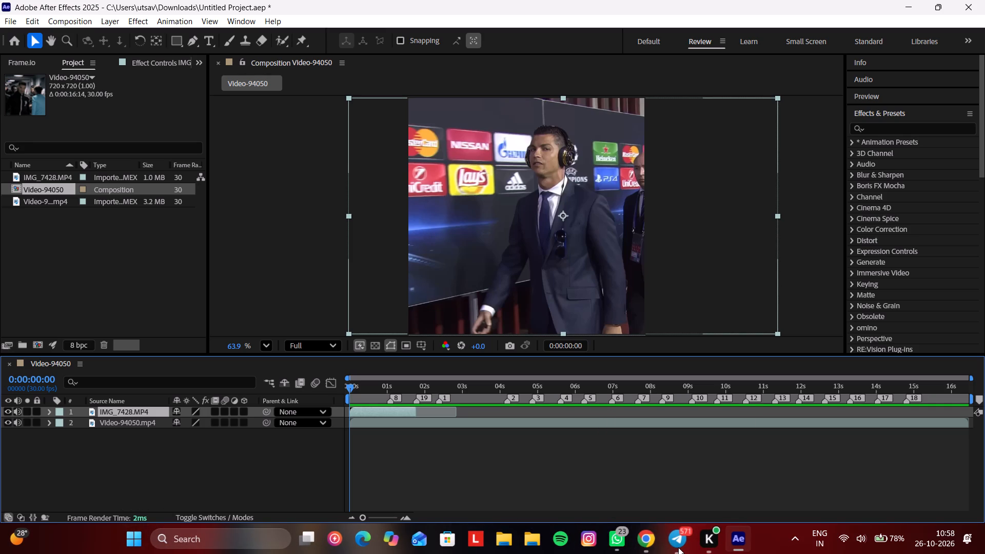
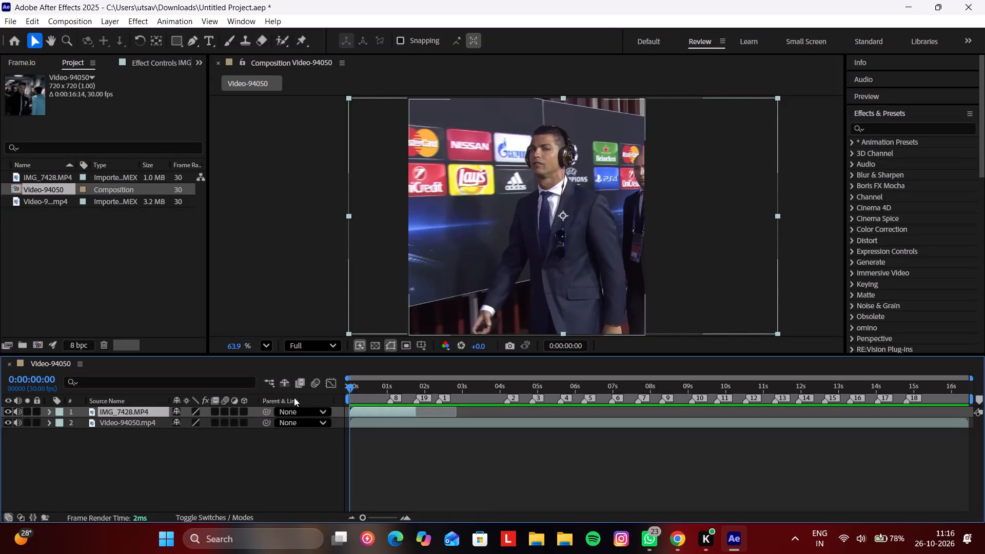
# Start importing a file and open the Telegram Desktop folder inside Downloads.
pyautogui.click(94, 247)
pyautogui.click(94, 247)
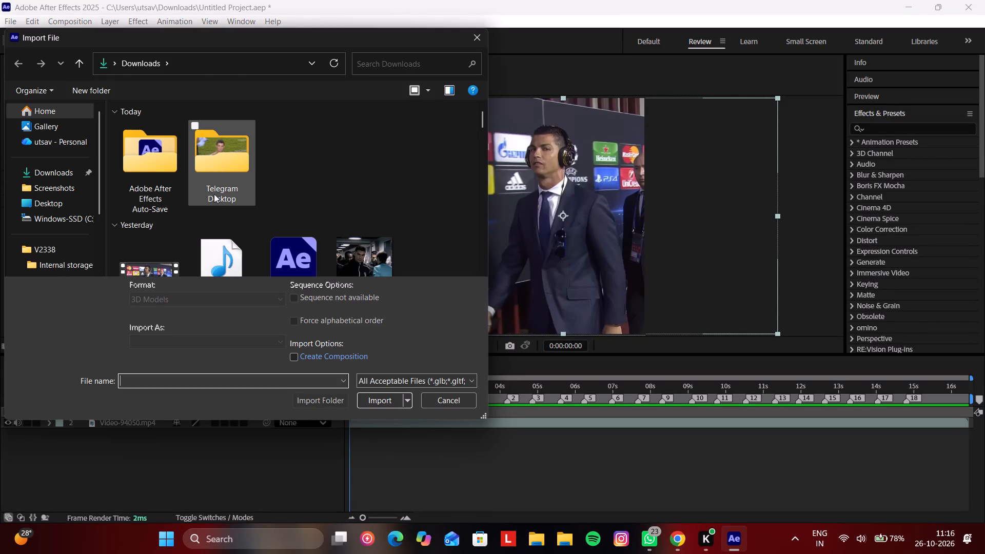
pyautogui.click(221, 188)
pyautogui.click(221, 188)
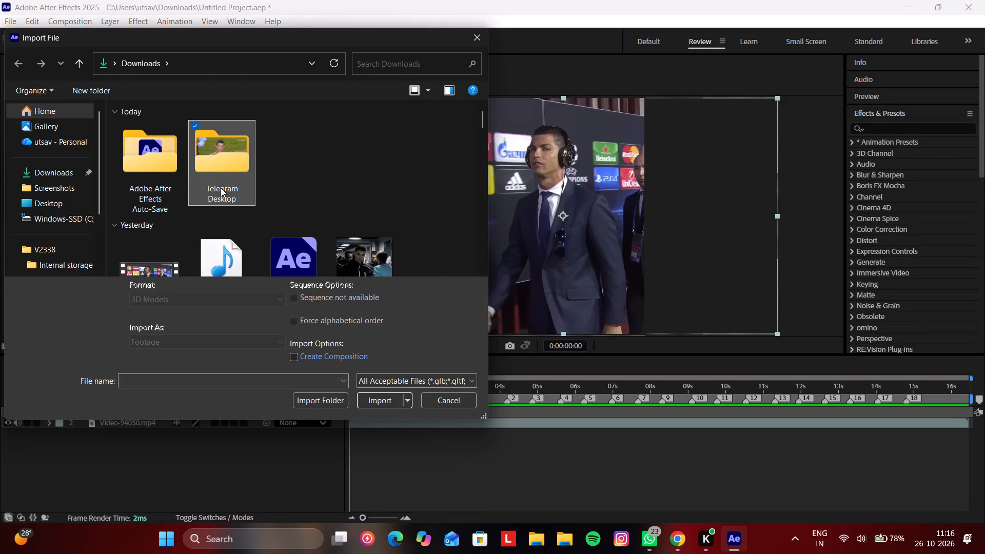
pyautogui.click(270, 183)
pyautogui.click(210, 193)
pyautogui.click(231, 169)
pyautogui.click(231, 169)
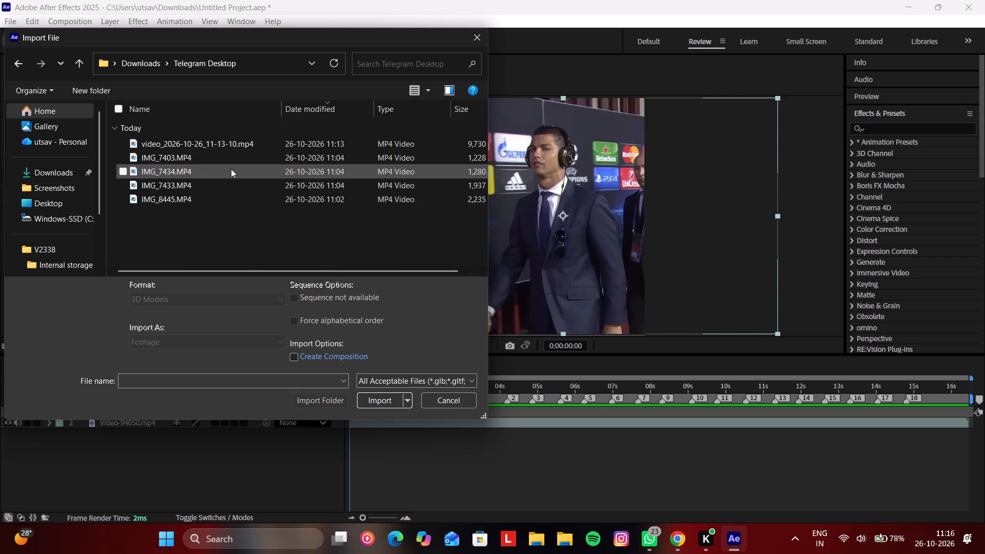
# Try to play video_2026-10-26_11-13-10.mp4 from the import file list to preview its content.
pyautogui.click(175, 148)
pyautogui.rightClick(175, 148)
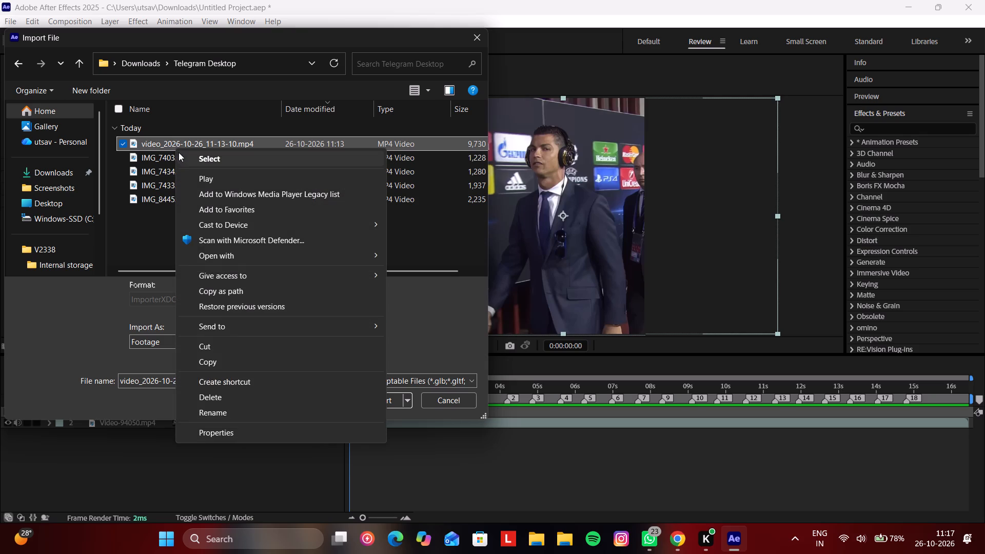
pyautogui.click(201, 178)
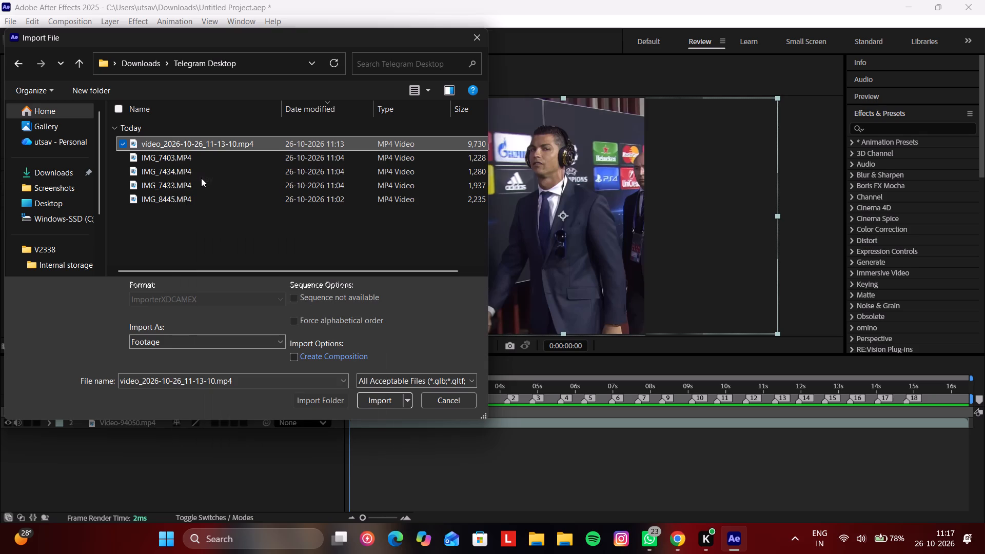
pyautogui.rightClick(193, 144)
pyautogui.rightClick(201, 140)
pyautogui.moveTo(204, 168); pyautogui.dragTo(204, 180)
pyautogui.click(204, 180)
pyautogui.click(188, 159)
pyautogui.click(185, 196)
pyautogui.click(162, 230)
pyautogui.click(37, 191)
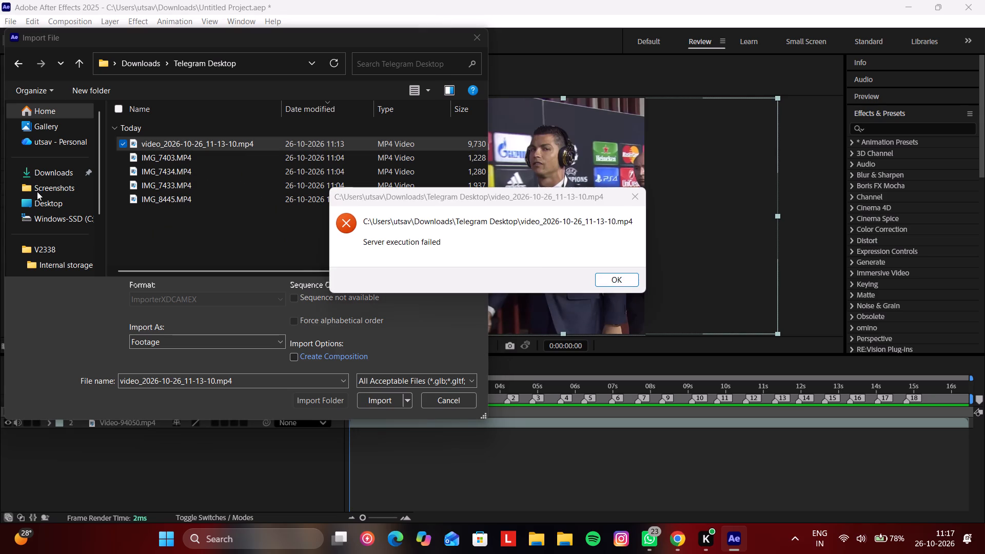
# Import video_2026-10-26_11-13-10.mp4 from the Telegram Desktop folder as footage.
pyautogui.click(604, 284)
pyautogui.click(145, 163)
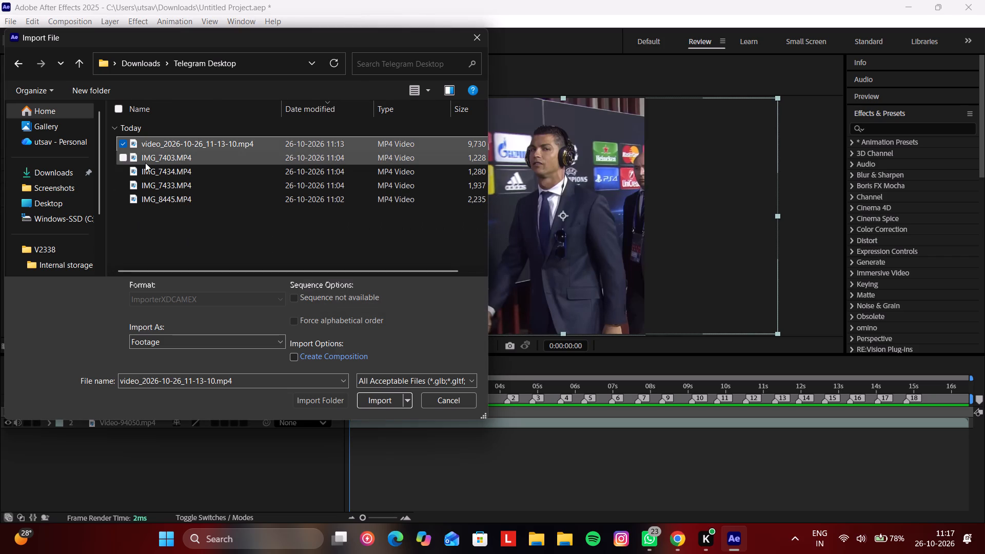
pyautogui.click(153, 144)
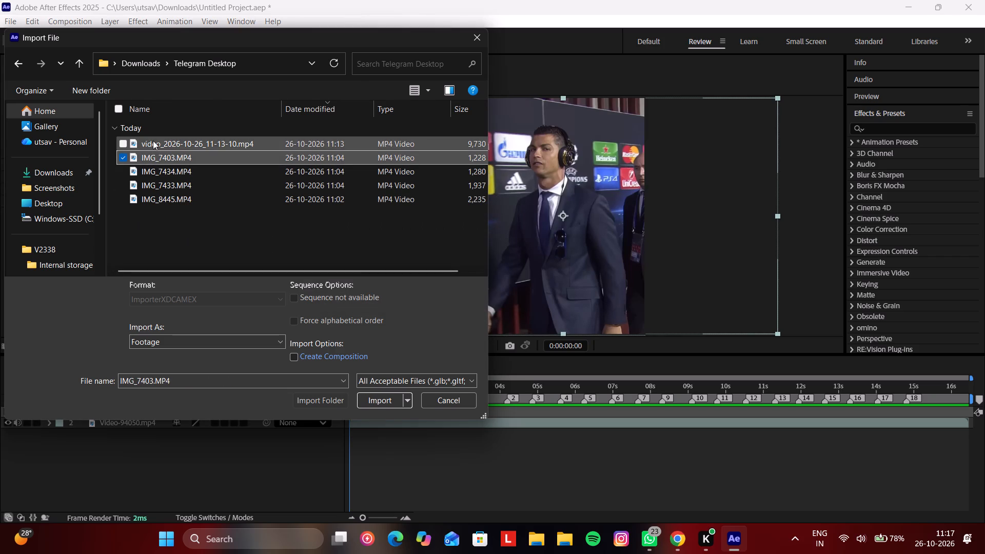
pyautogui.rightClick(153, 141)
pyautogui.click(187, 172)
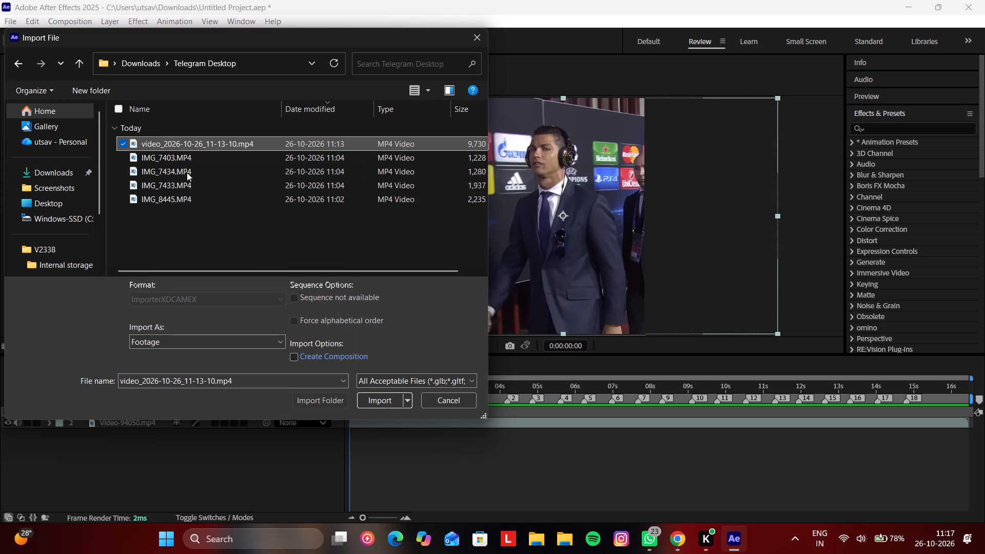
pyautogui.click(185, 194)
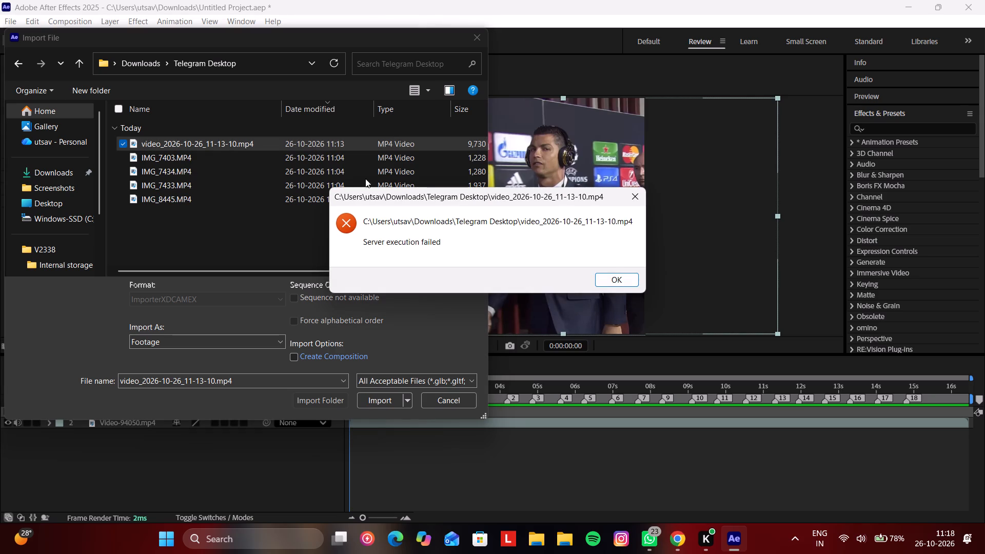
# Retry importing video_2026-10-26_11-13-10.mp4 from the Telegram Desktop folder as footage.
pyautogui.click(604, 280)
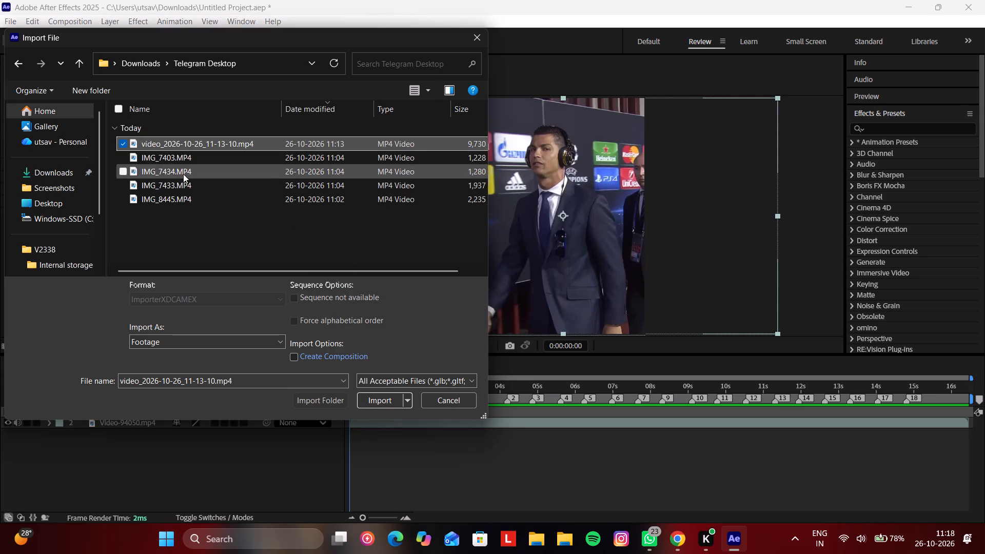
pyautogui.click(161, 158)
pyautogui.click(161, 149)
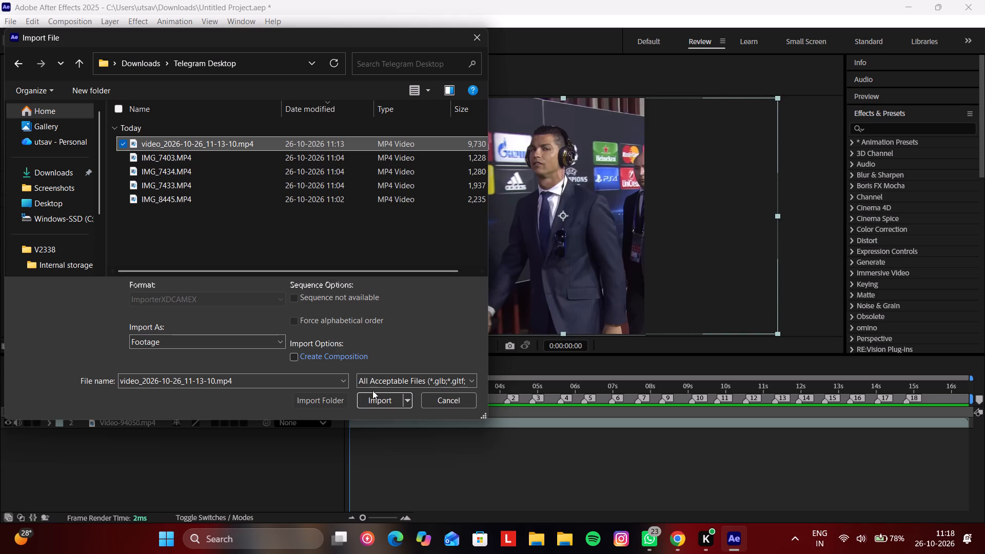
pyautogui.click(372, 397)
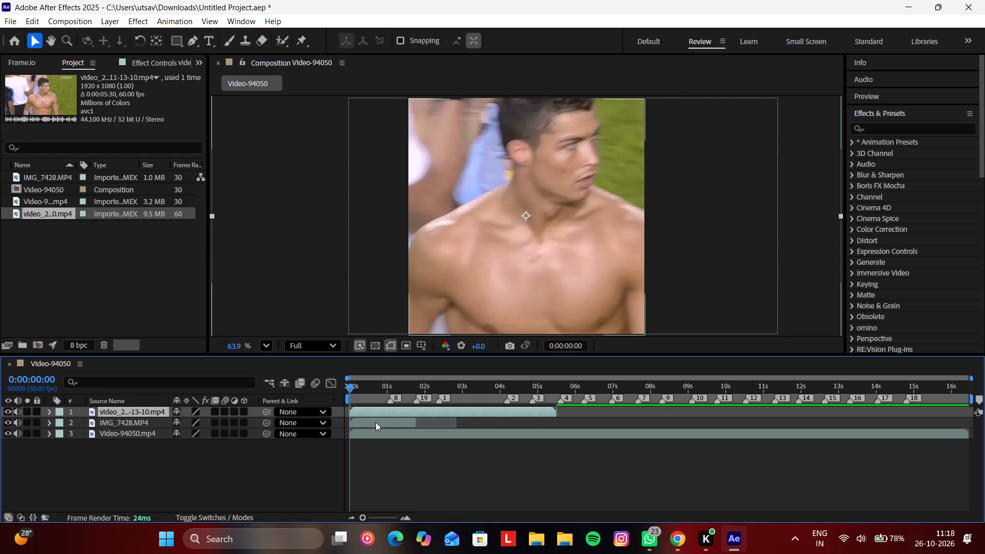
# Move the video_2026-10-26_11-13-10.mp4 layer later in time so it starts where the trimmed IMG_7428.MP4 clip ends, near marker 19.
pyautogui.moveTo(377, 411); pyautogui.dragTo(446, 419)
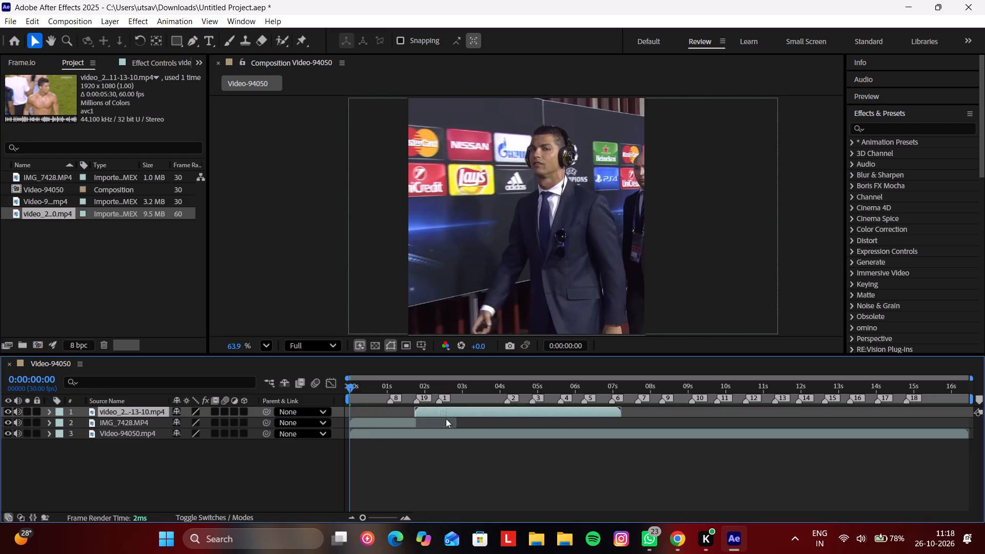
# Align the start of the video_2026-10-26_11-13-10.mp4 layer with the trimmed end of IMG_7428.MP4 at about 0:00:01:23.
pyautogui.moveTo(446, 419); pyautogui.dragTo(444, 423)
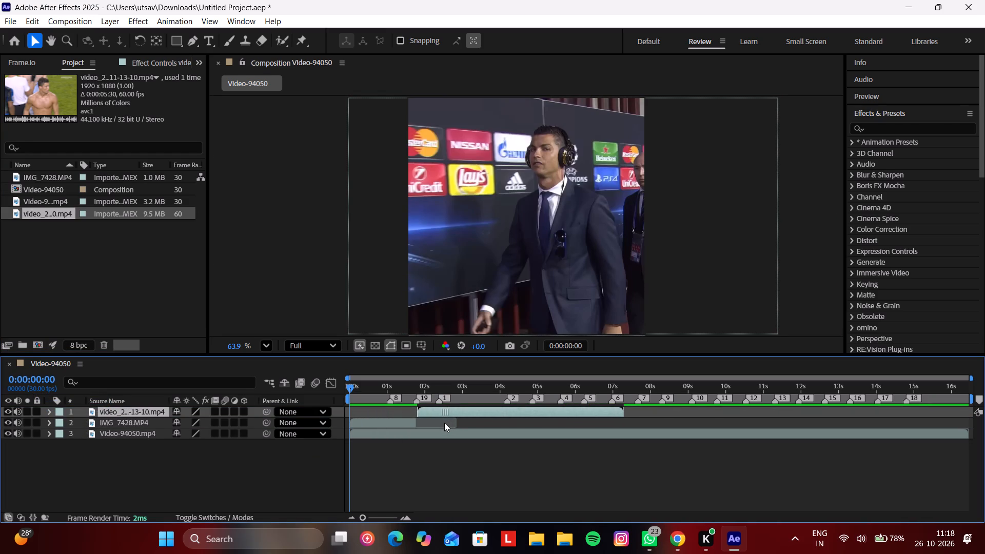
pyautogui.moveTo(444, 423); pyautogui.dragTo(443, 424)
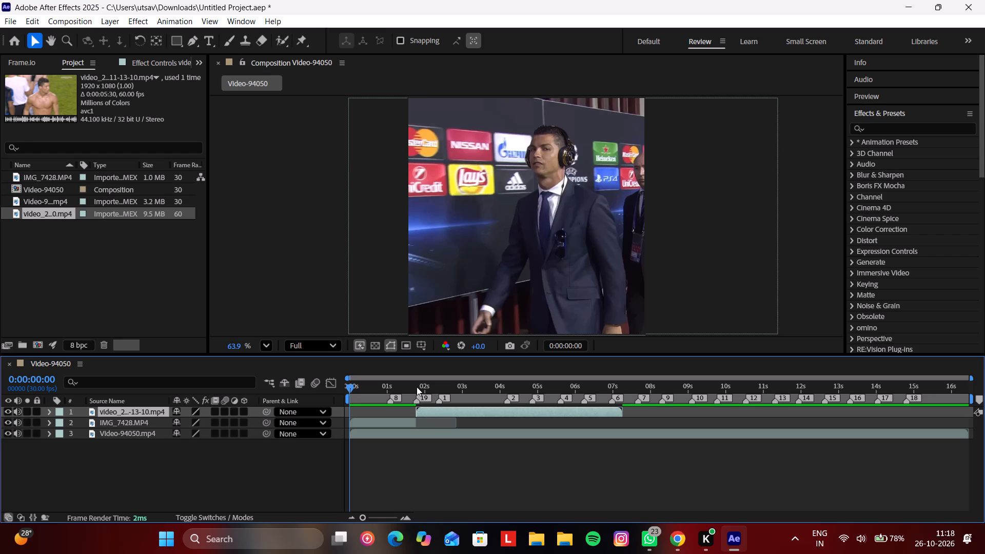
# Scrub between 0:00:01:21 and about 0:00:04:27 to examine the new clip's footage and its cut from IMG_7428.MP4.
pyautogui.click(417, 387)
pyautogui.moveTo(417, 387); pyautogui.dragTo(422, 389)
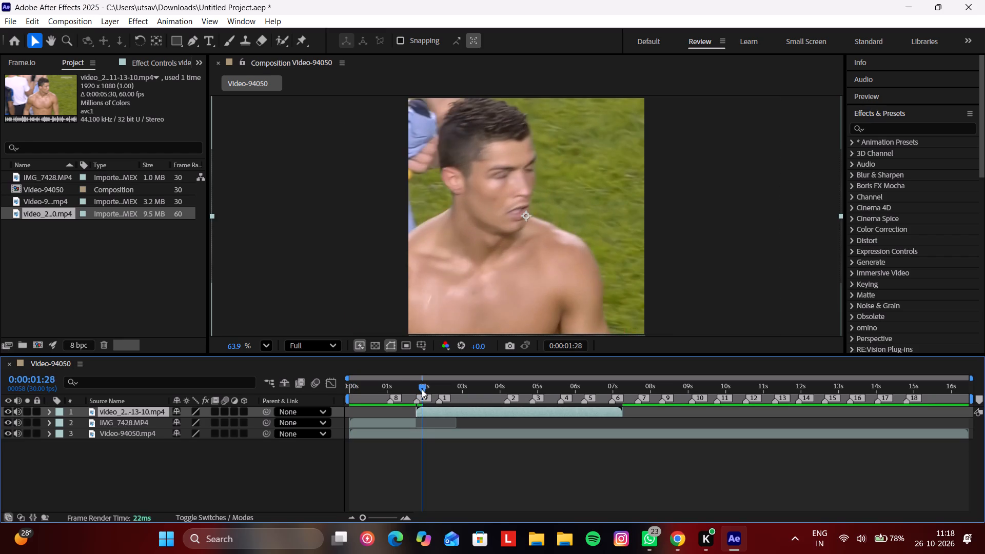
pyautogui.moveTo(422, 389); pyautogui.dragTo(483, 407)
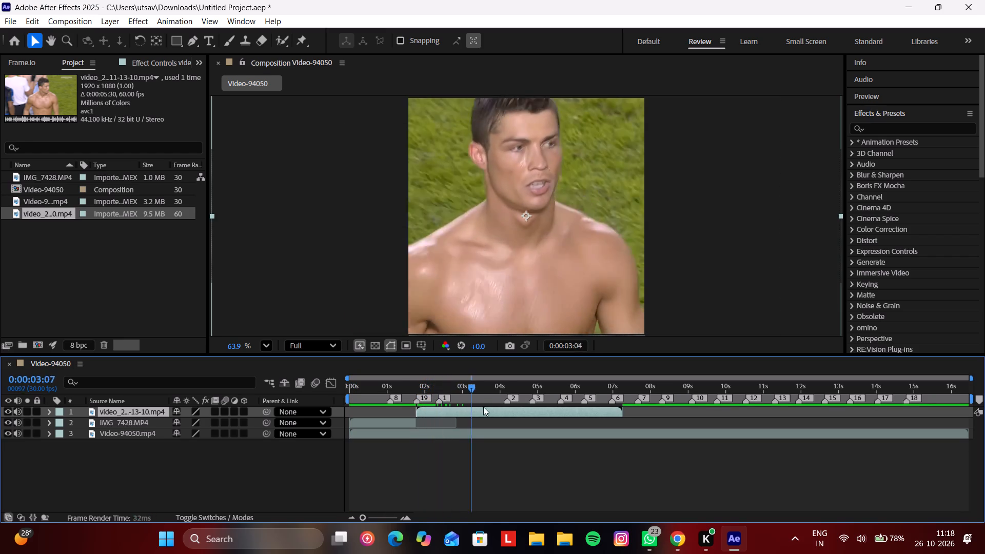
pyautogui.moveTo(483, 407); pyautogui.dragTo(529, 423)
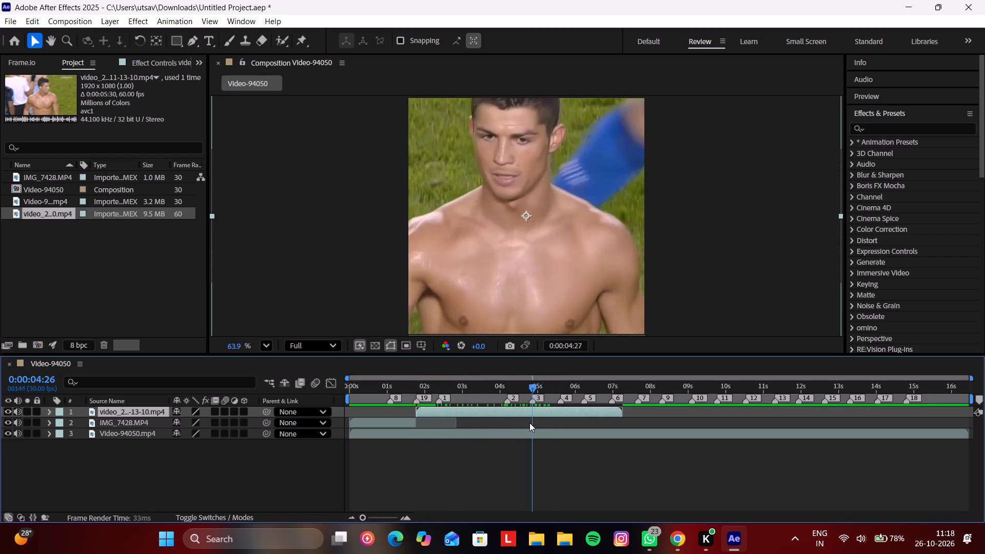
pyautogui.moveTo(529, 423); pyautogui.dragTo(509, 423)
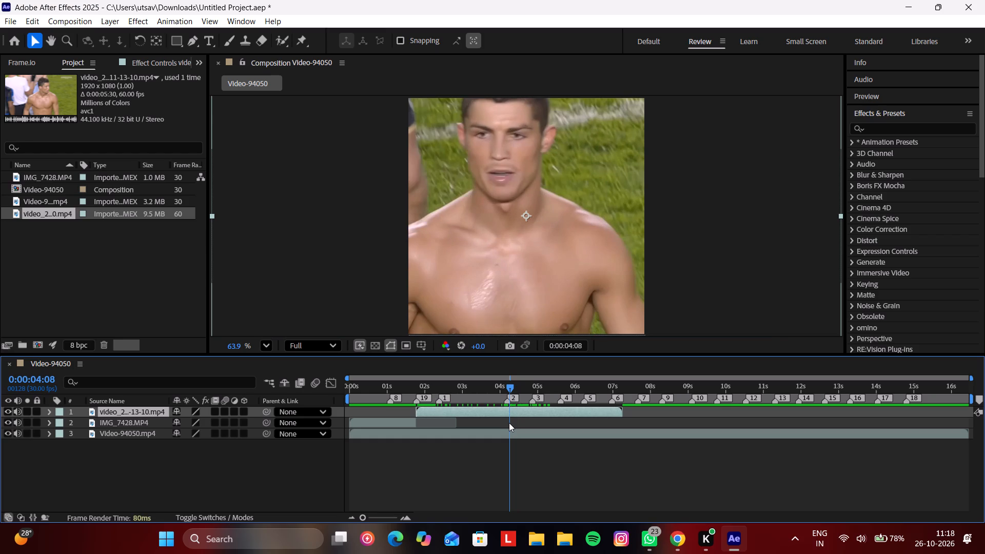
pyautogui.moveTo(509, 423); pyautogui.dragTo(432, 423)
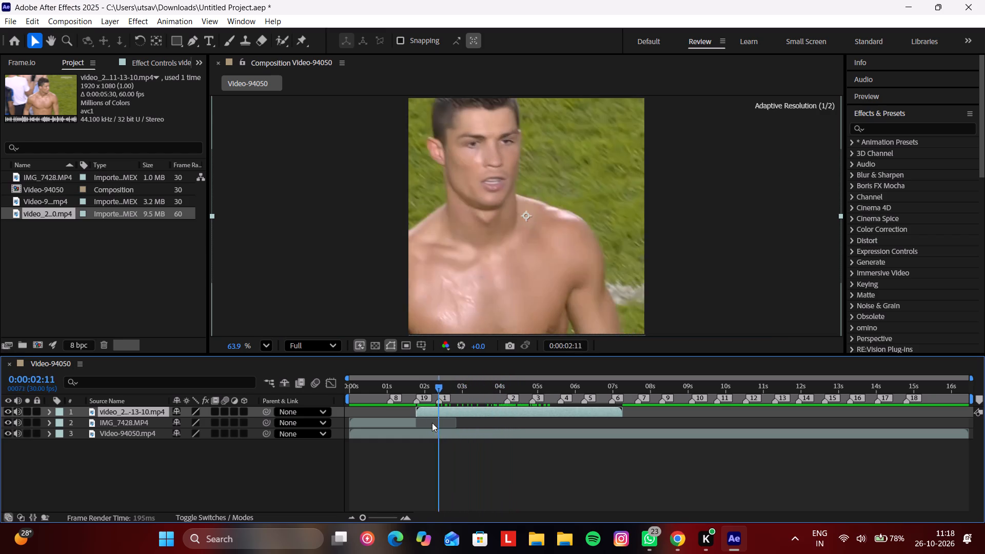
pyautogui.moveTo(432, 423); pyautogui.dragTo(424, 423)
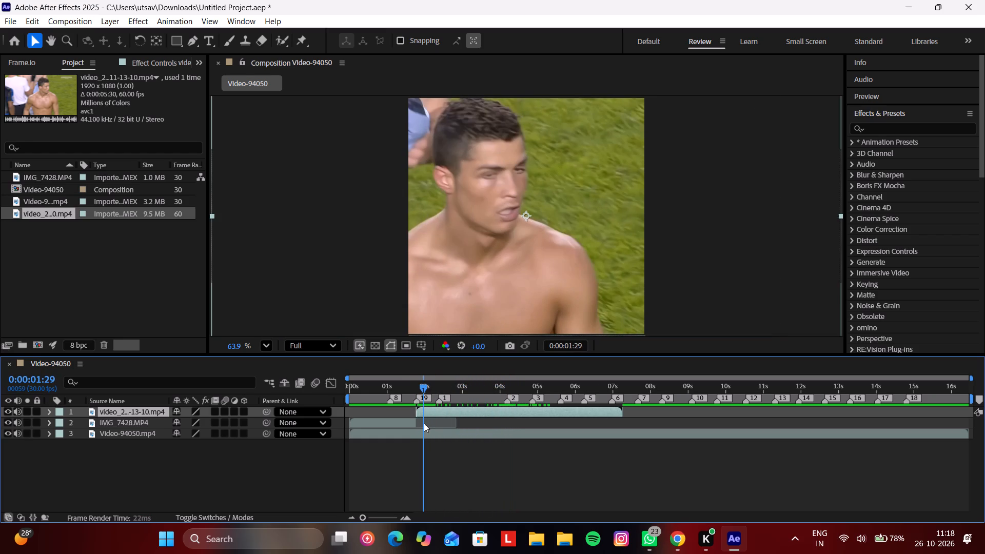
pyautogui.moveTo(424, 423); pyautogui.dragTo(412, 426)
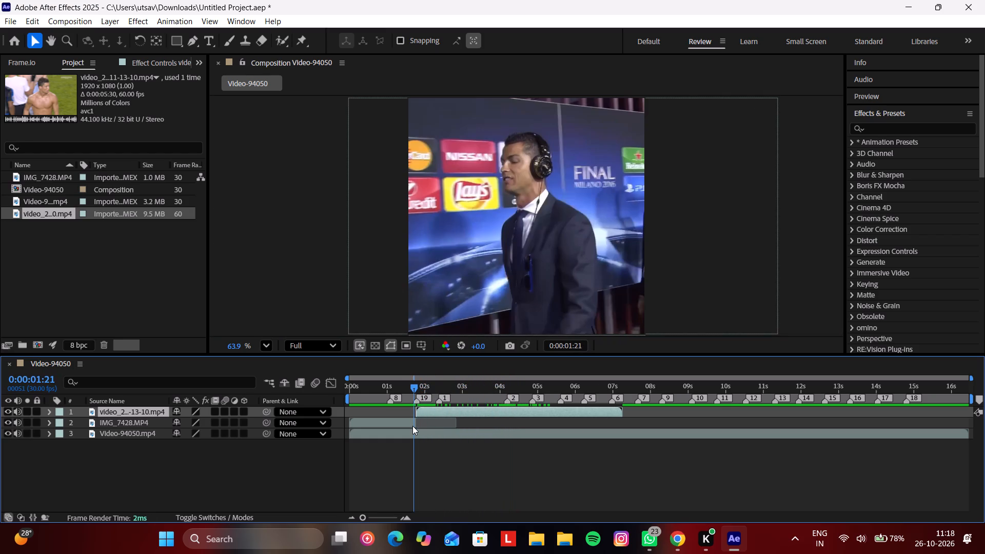
pyautogui.moveTo(412, 426); pyautogui.dragTo(416, 432)
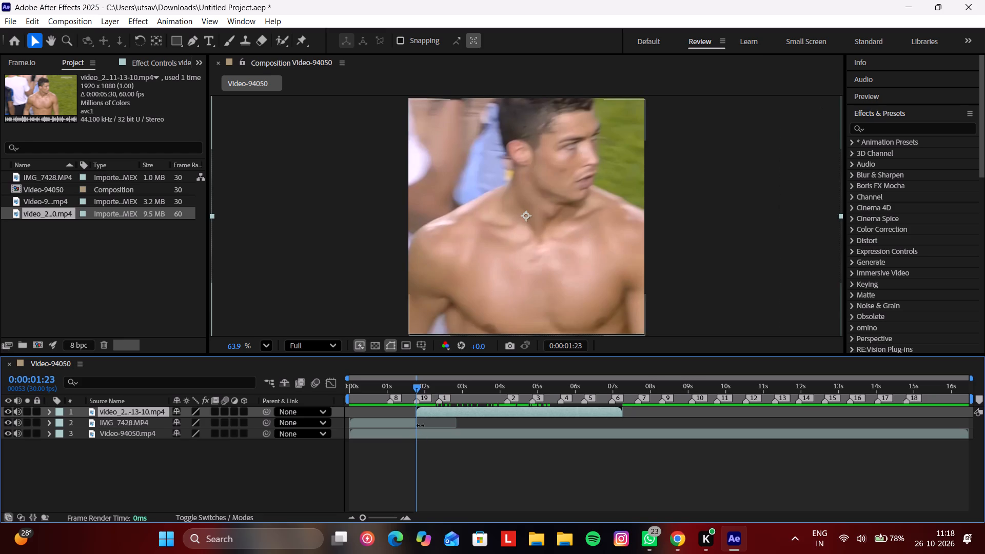
# Reposition the video_2026-10-26_11-13-10.mp4 layer lower and slightly to the left in the frame so the player's whole head fits.
pyautogui.click(427, 412)
pyautogui.moveTo(500, 275); pyautogui.dragTo(484, 308)
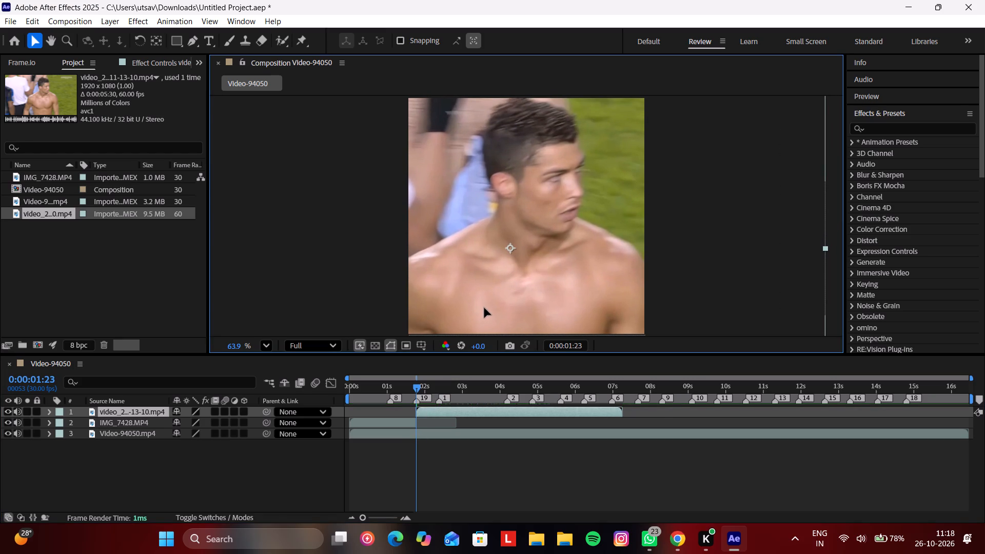
pyautogui.moveTo(484, 308); pyautogui.dragTo(484, 312)
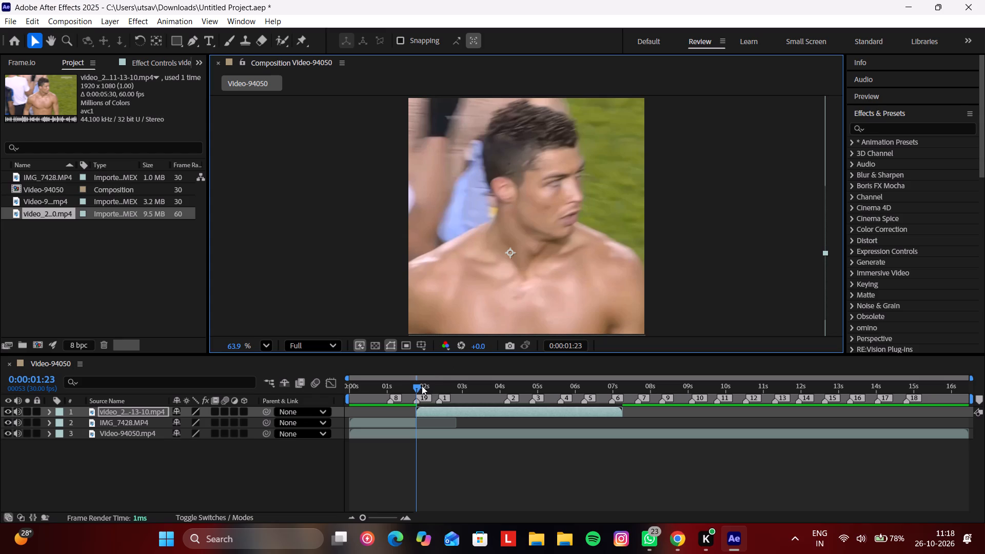
# Split the video_2026-10-26_11-13-10.mp4 layer at 0:00:03:13 and delete the segment before the split.
pyautogui.moveTo(420, 386); pyautogui.dragTo(439, 390)
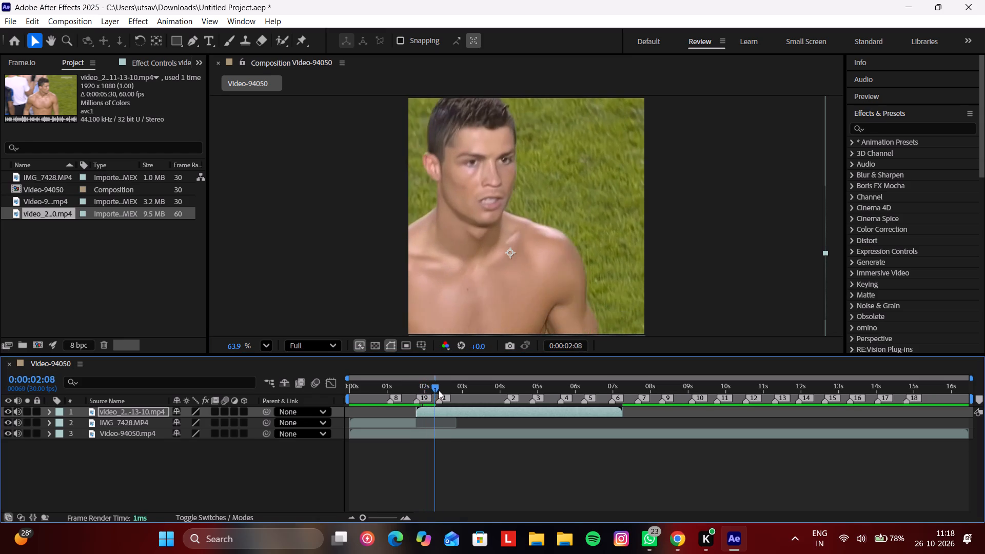
pyautogui.moveTo(439, 390); pyautogui.dragTo(447, 391)
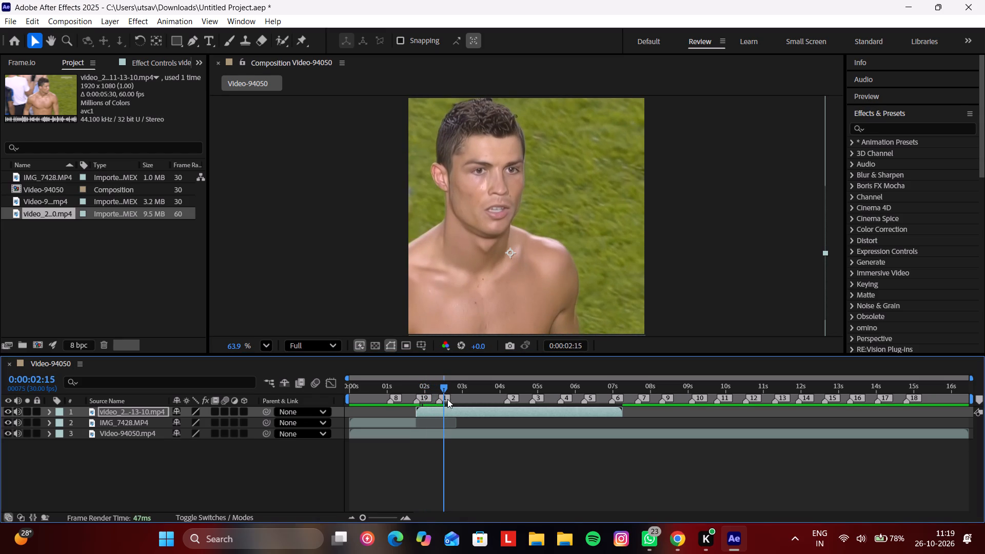
pyautogui.moveTo(445, 385); pyautogui.dragTo(494, 401)
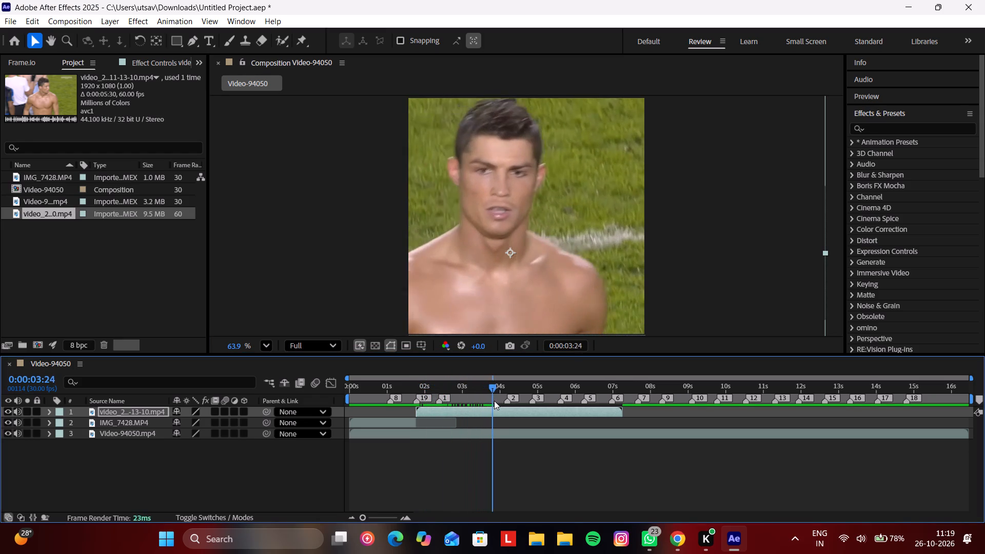
pyautogui.moveTo(494, 401); pyautogui.dragTo(484, 402)
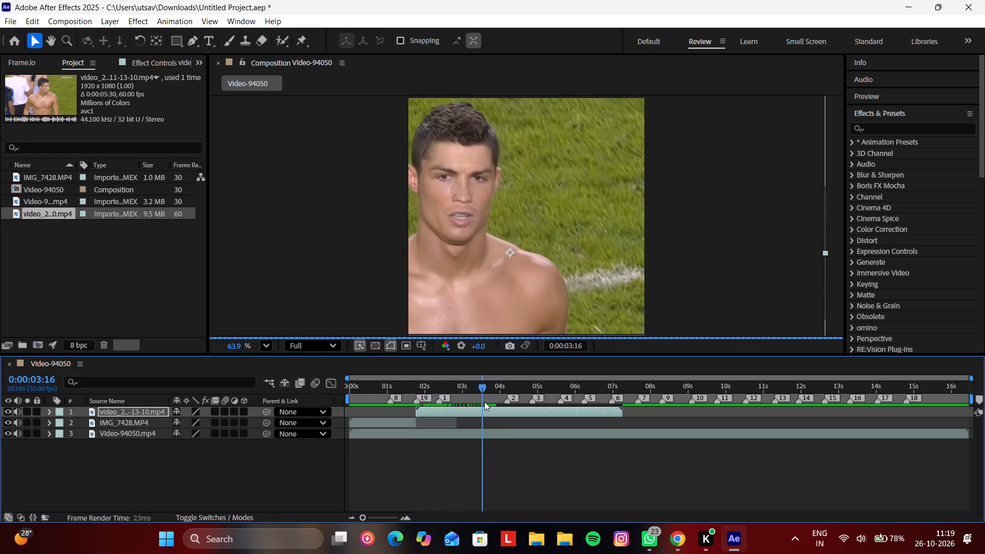
pyautogui.moveTo(484, 402); pyautogui.dragTo(480, 405)
pyautogui.click(477, 409)
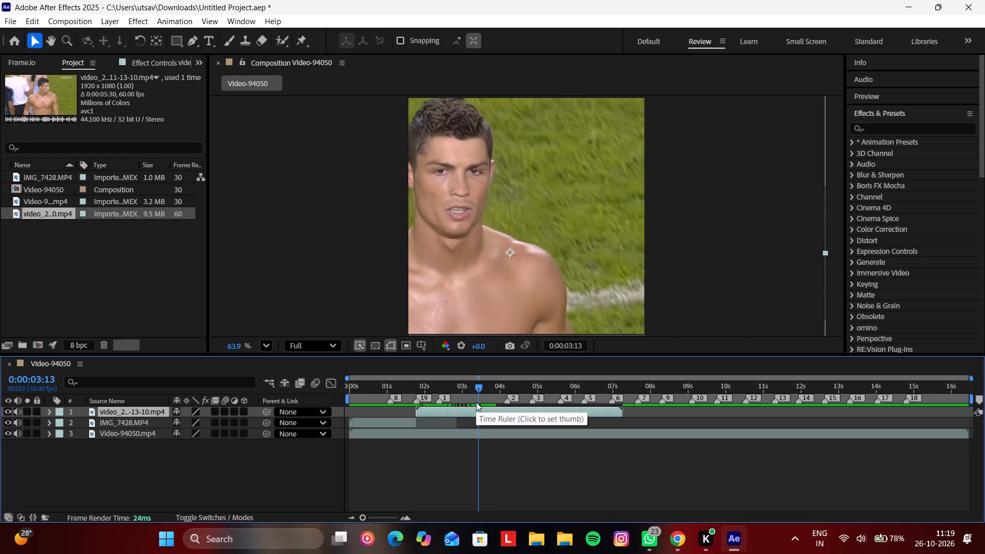
pyautogui.hotkey('ctrl', 'shift', 'd')
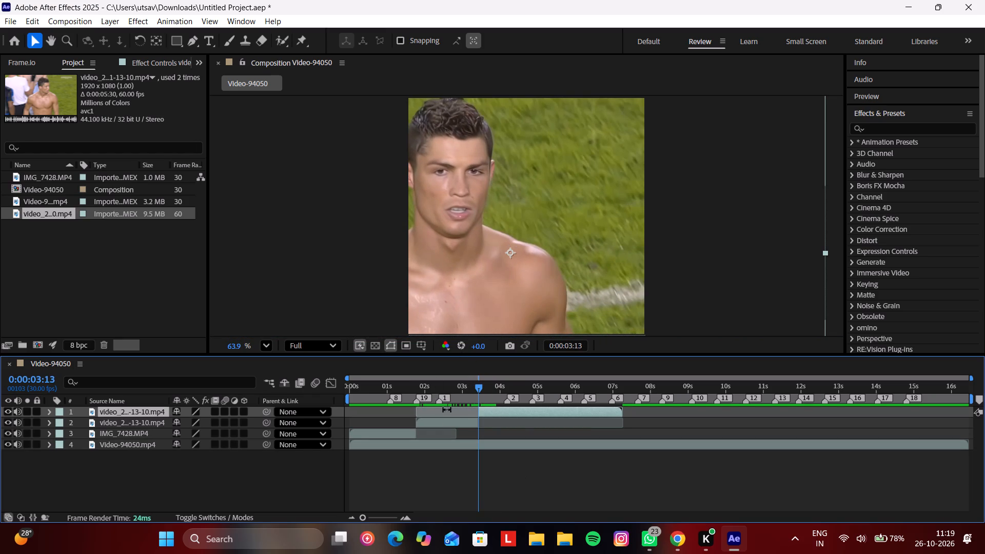
pyautogui.click(448, 420)
pyautogui.press('Delete')
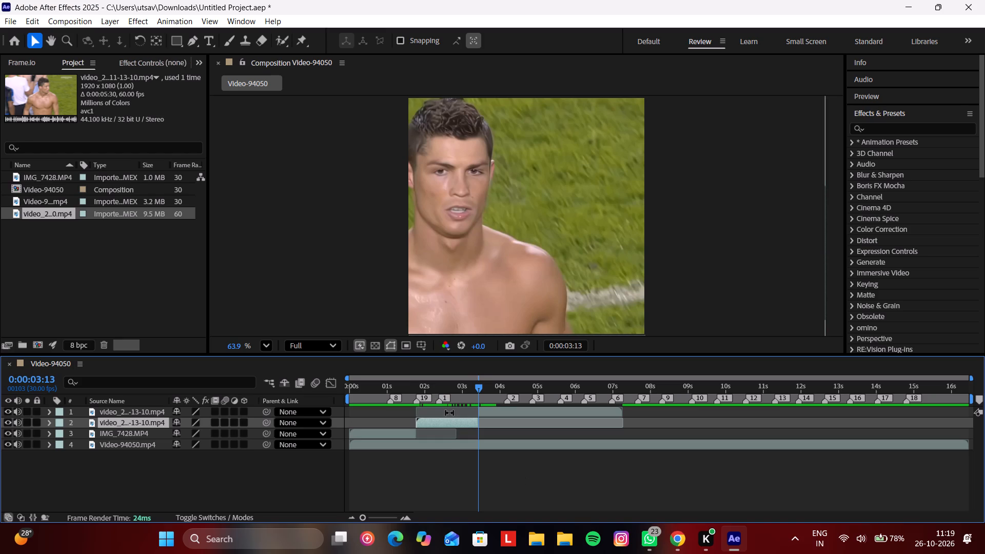
# Move the remaining video_2026-10-26_11-13-10.mp4 segment earlier to start at the end of IMG_7428.MP4, about 0:00:01:22, and scrub across the cut.
pyautogui.moveTo(483, 411); pyautogui.dragTo(478, 411)
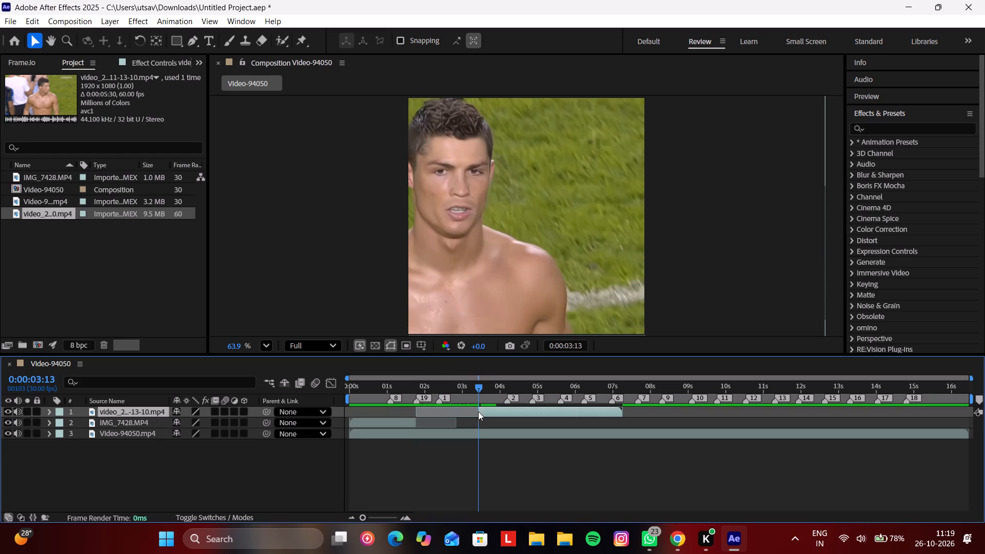
pyautogui.moveTo(478, 411); pyautogui.dragTo(419, 421)
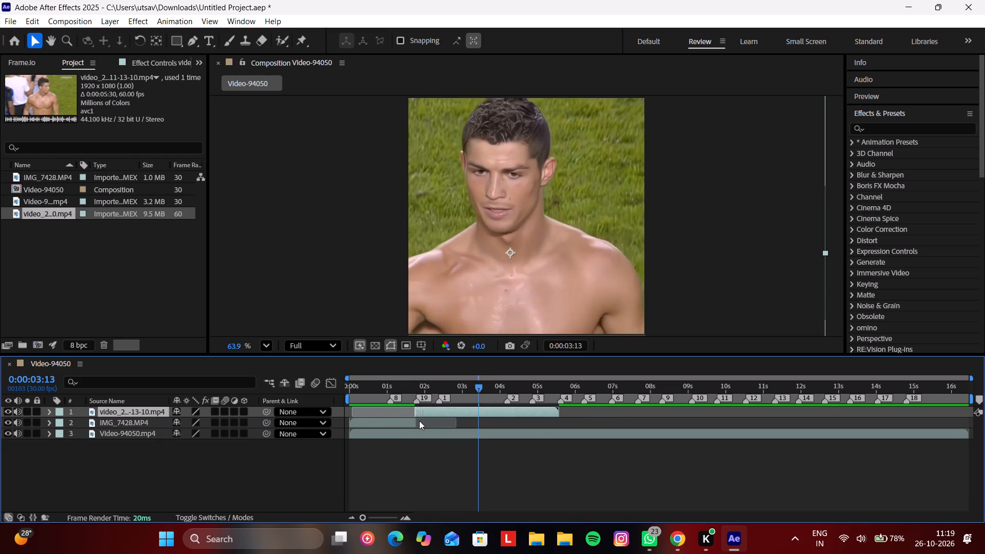
pyautogui.moveTo(419, 421); pyautogui.dragTo(420, 424)
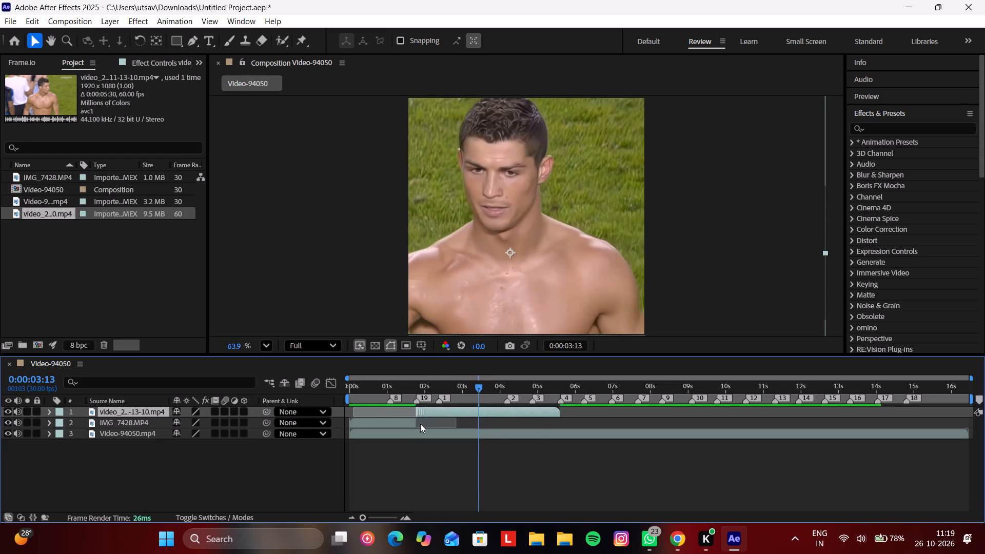
pyautogui.moveTo(420, 424); pyautogui.dragTo(419, 428)
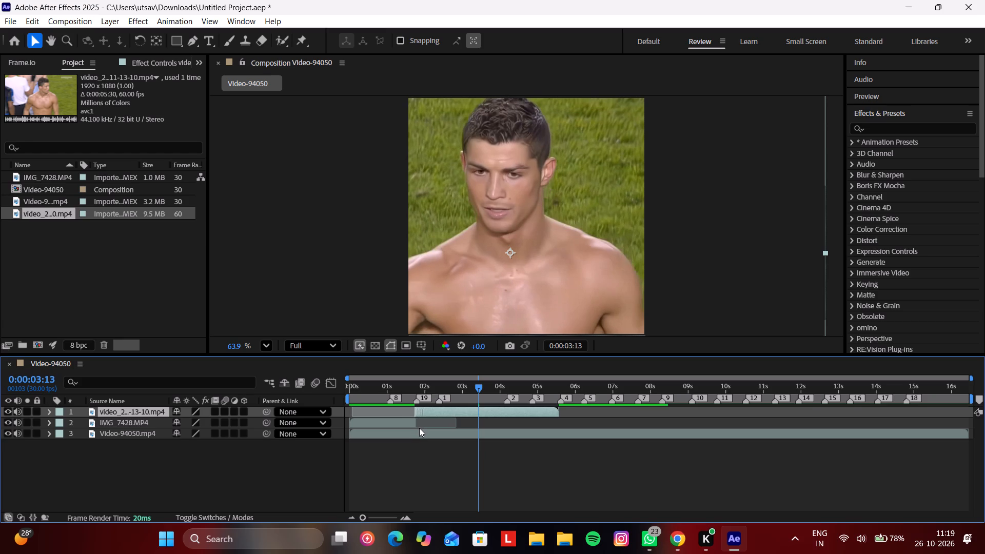
pyautogui.moveTo(419, 428); pyautogui.dragTo(418, 425)
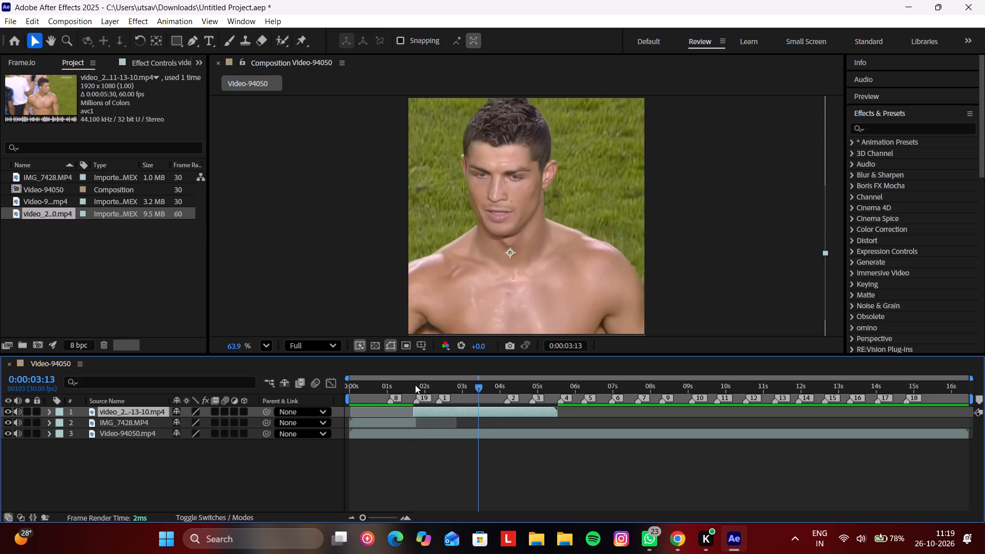
pyautogui.click(415, 385)
pyautogui.moveTo(414, 384); pyautogui.dragTo(432, 394)
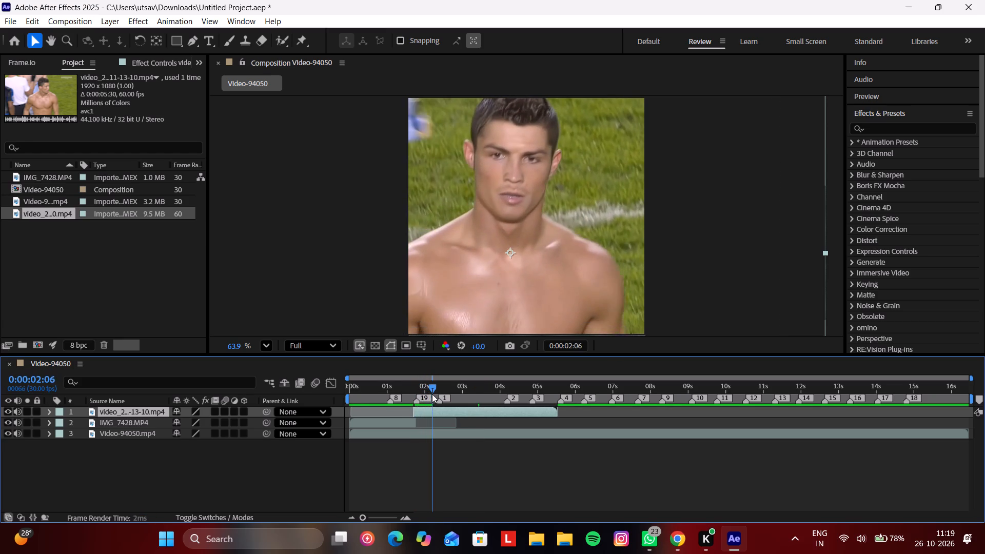
# Scrub between about 0:00:02:06 and 0:00:04:12 to examine the video_2026-10-26_11-13-10.mp4 footage against the numbered markers, ending at 0:00:02:17.
pyautogui.moveTo(432, 394); pyautogui.dragTo(438, 396)
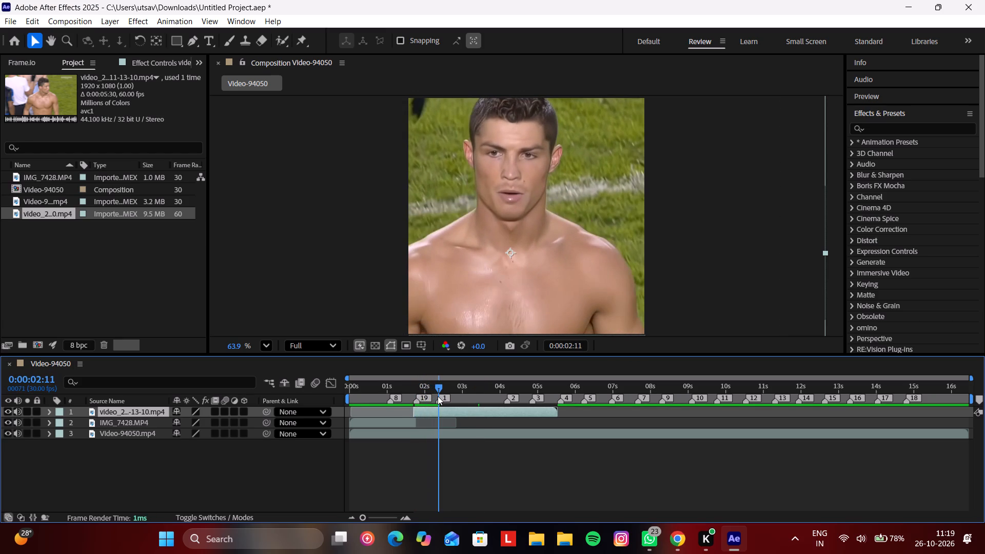
pyautogui.moveTo(438, 396); pyautogui.dragTo(514, 426)
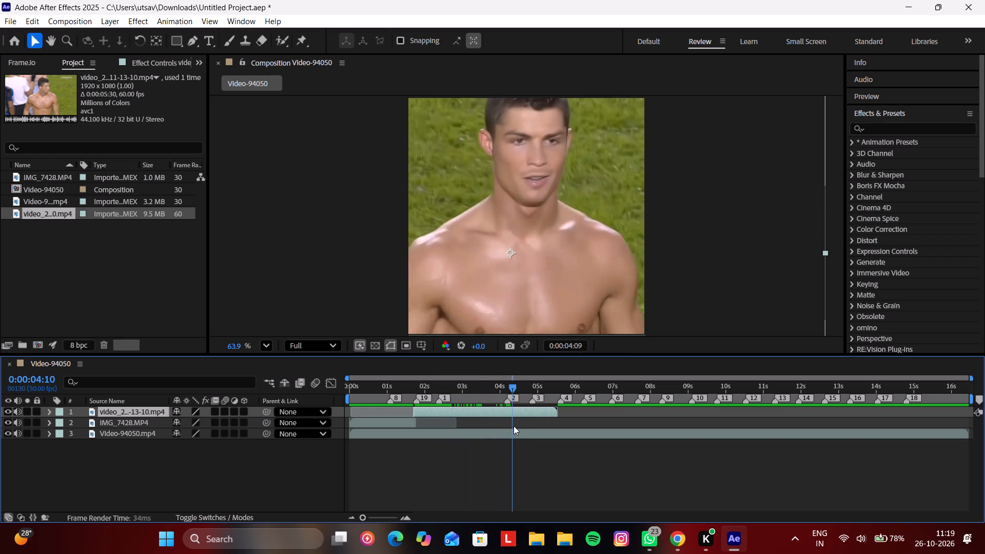
pyautogui.moveTo(514, 426); pyautogui.dragTo(512, 437)
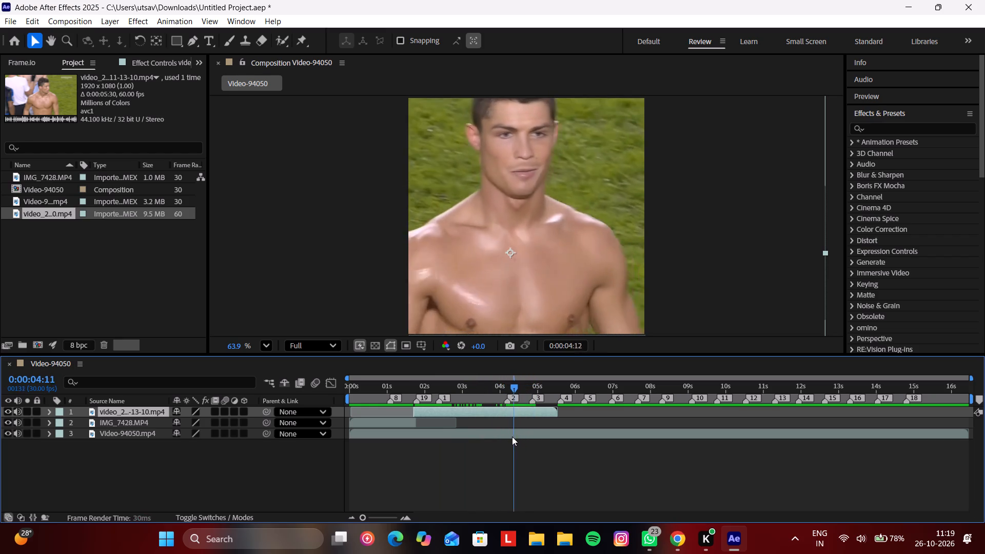
pyautogui.moveTo(512, 437); pyautogui.dragTo(504, 439)
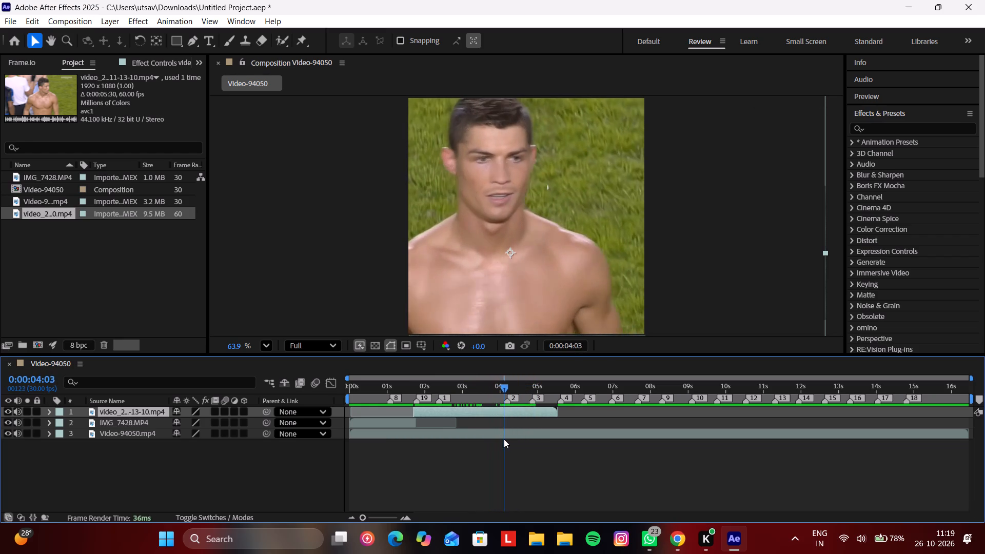
pyautogui.moveTo(504, 439); pyautogui.dragTo(506, 440)
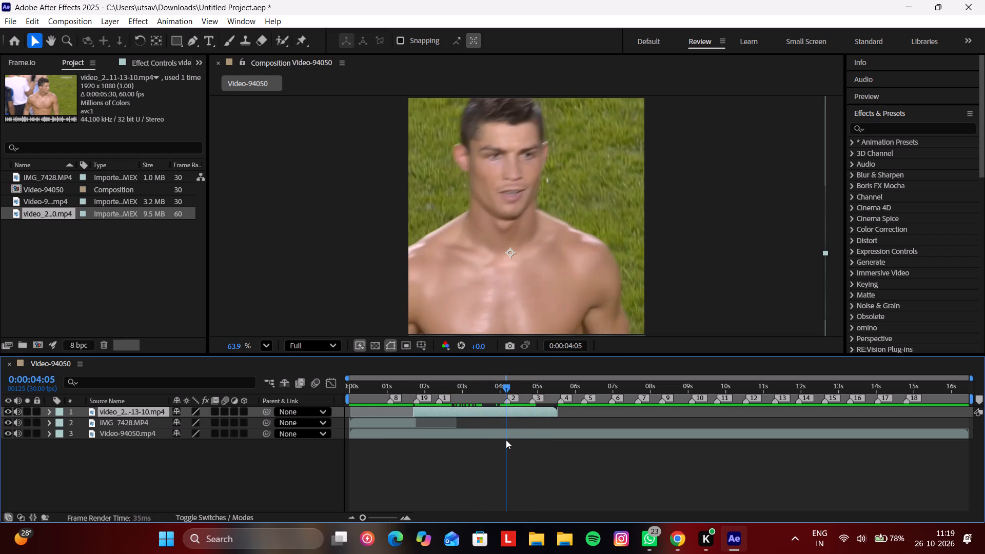
pyautogui.moveTo(506, 440); pyautogui.dragTo(499, 440)
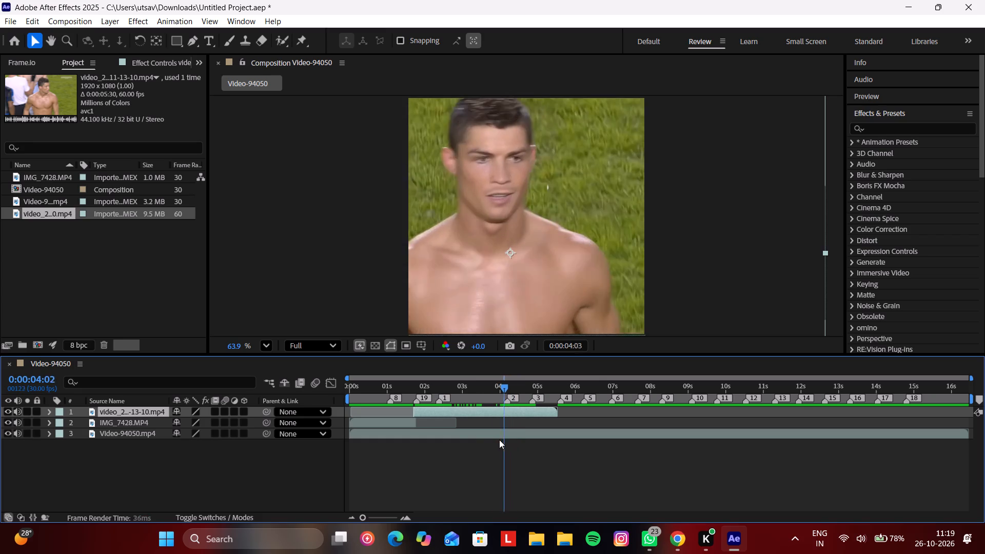
pyautogui.moveTo(499, 440); pyautogui.dragTo(438, 441)
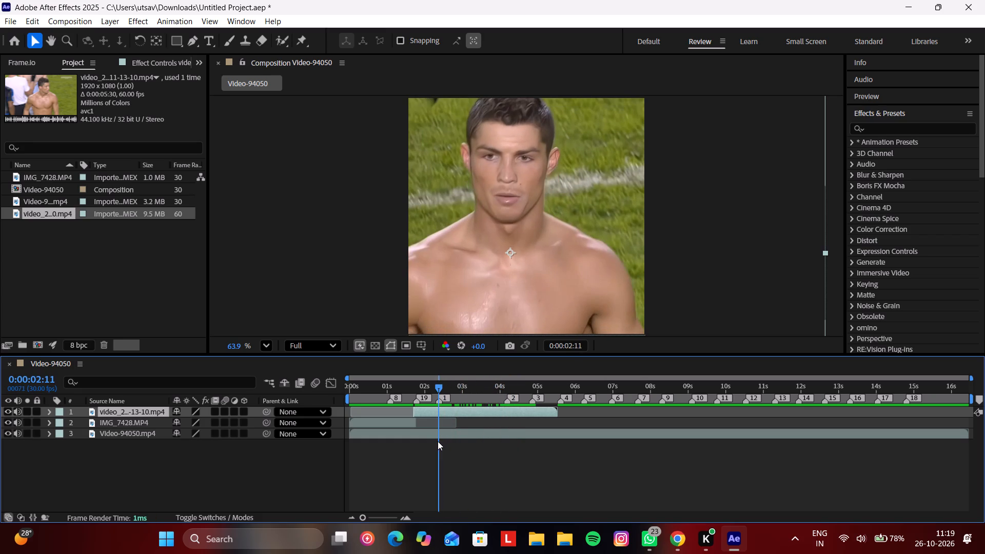
pyautogui.moveTo(438, 441); pyautogui.dragTo(489, 444)
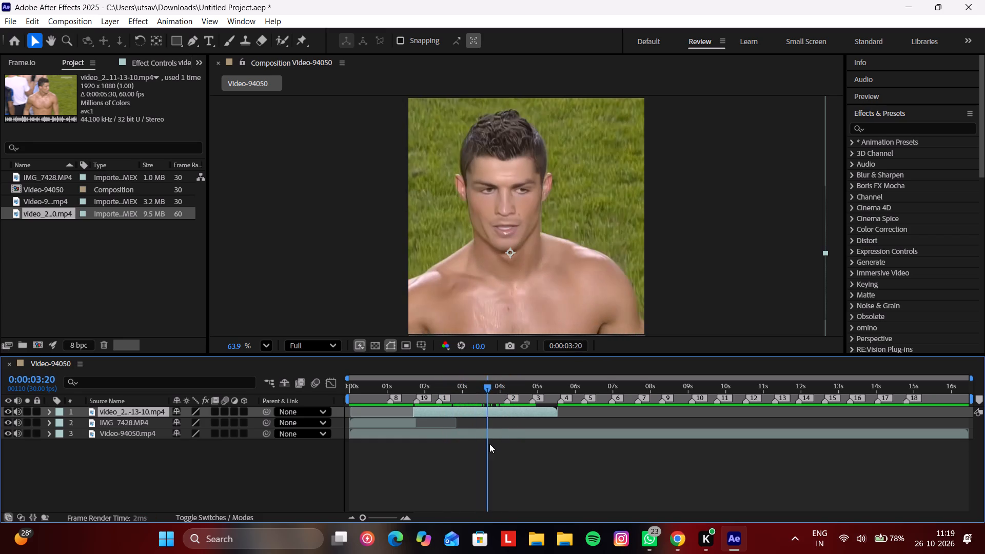
pyautogui.moveTo(489, 444); pyautogui.dragTo(441, 437)
# Import IMG_7433.MP4 from the Telegram Desktop folder into the project as footage.
pyautogui.doubleClick(101, 278)
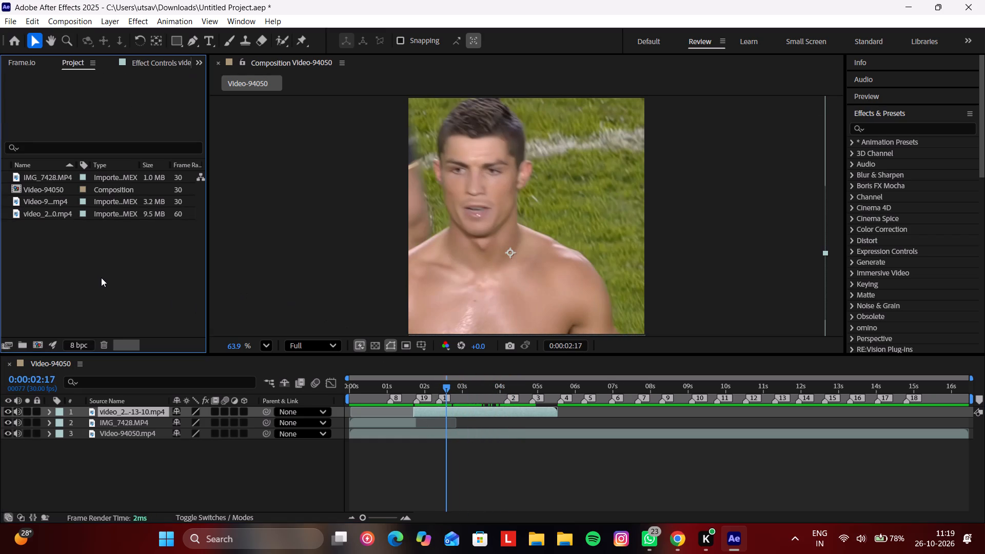
pyautogui.doubleClick(113, 279)
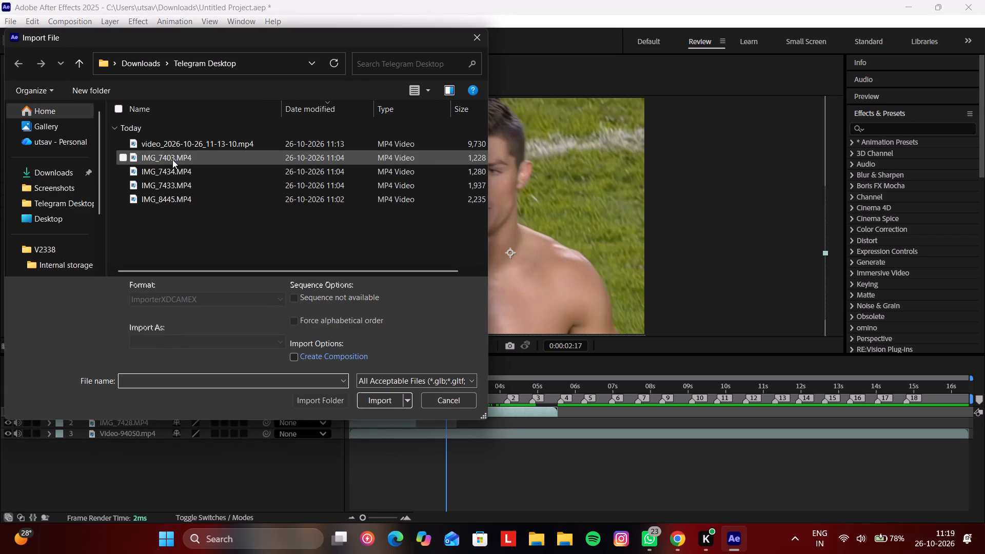
pyautogui.click(172, 160)
pyautogui.click(191, 199)
pyautogui.click(191, 186)
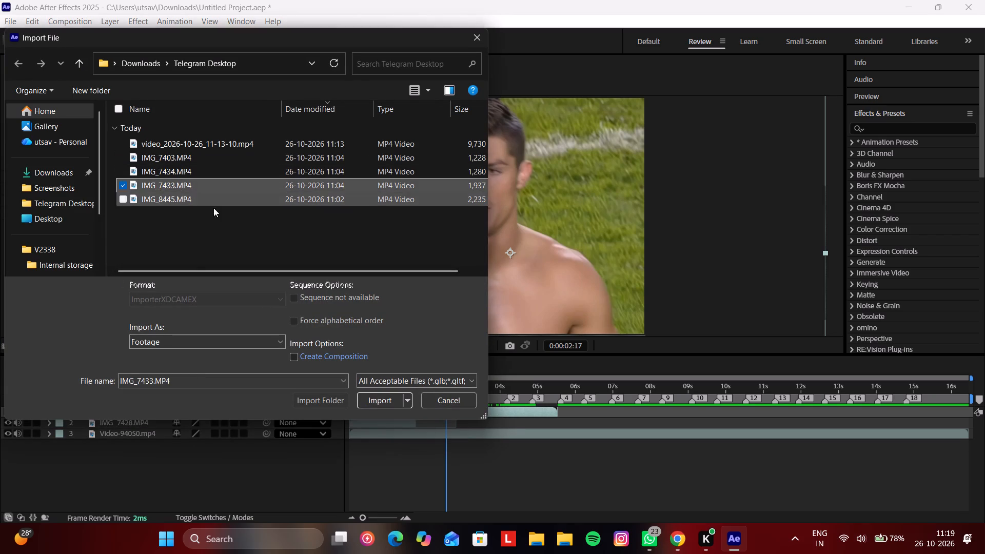
pyautogui.click(373, 402)
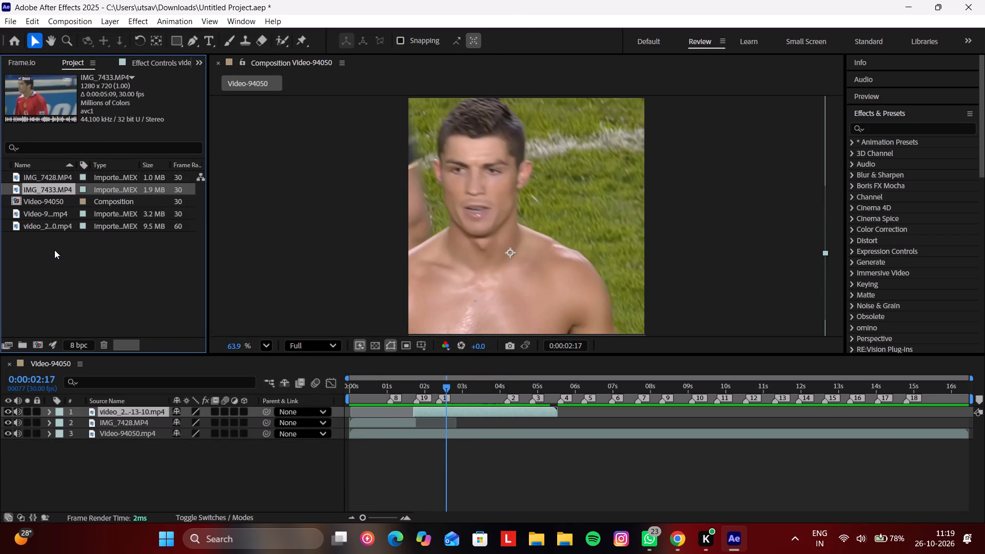
# Import IMG_7403.MP4 from the Telegram Desktop folder into the project as footage.
pyautogui.doubleClick(54, 250)
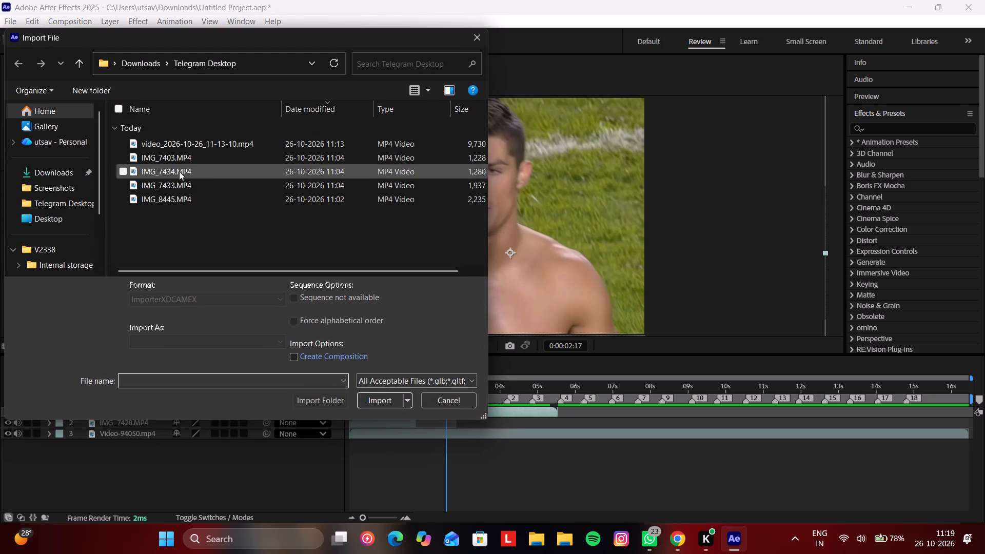
pyautogui.click(179, 171)
pyautogui.click(221, 159)
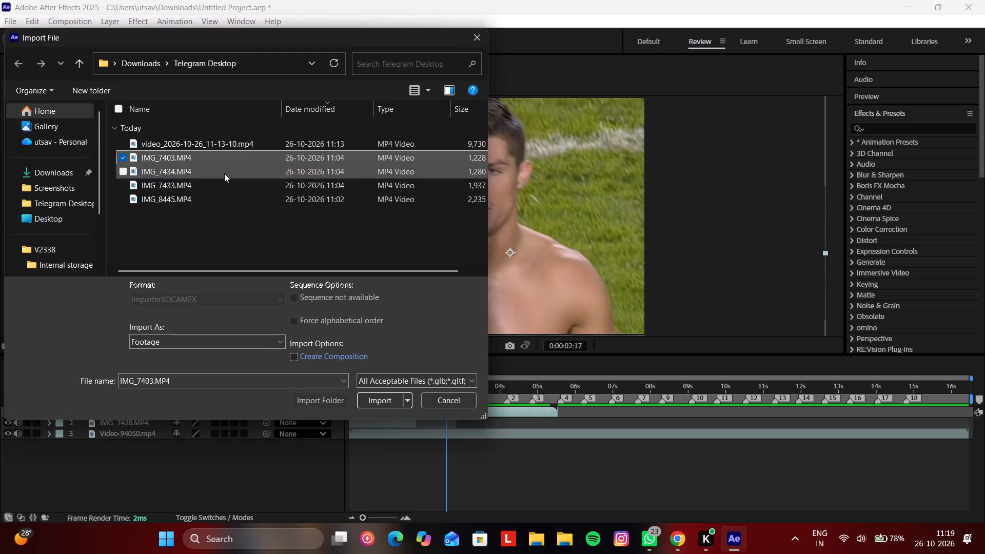
pyautogui.click(381, 403)
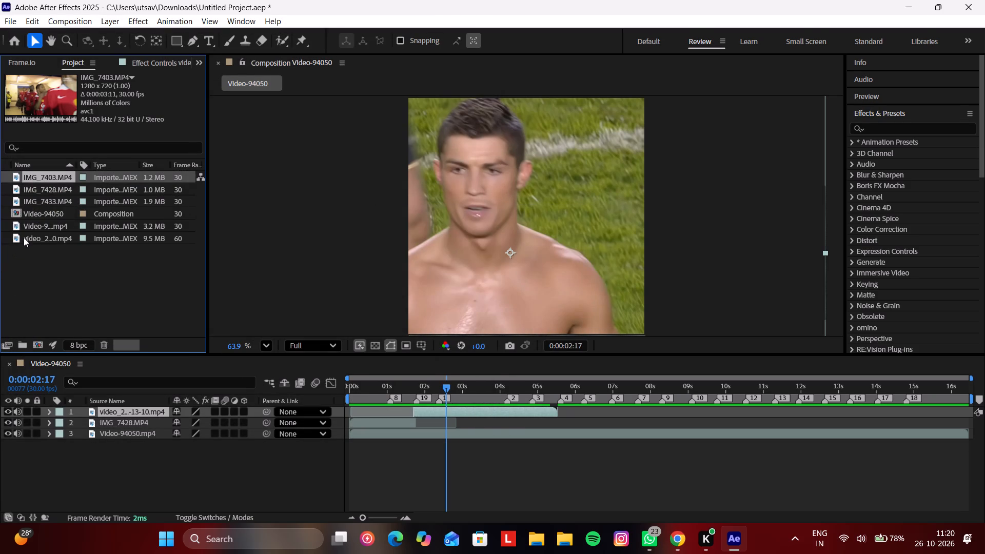
# Add IMG_7403.MP4 to the Video-94050 composition as a layer between video_2026-10-26_11-13-10.mp4 and IMG_7428.MP4.
pyautogui.moveTo(48, 181); pyautogui.dragTo(97, 424)
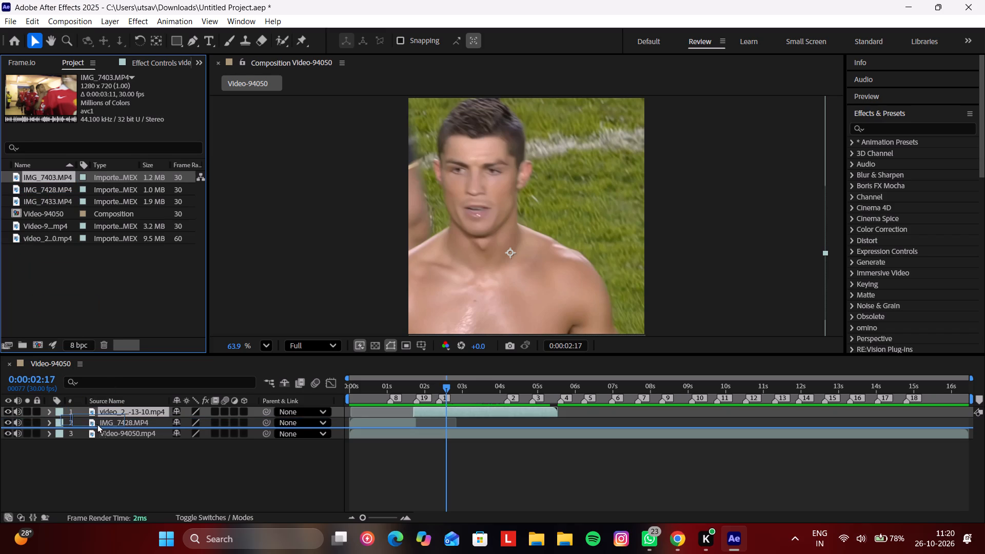
pyautogui.moveTo(97, 424); pyautogui.dragTo(97, 421)
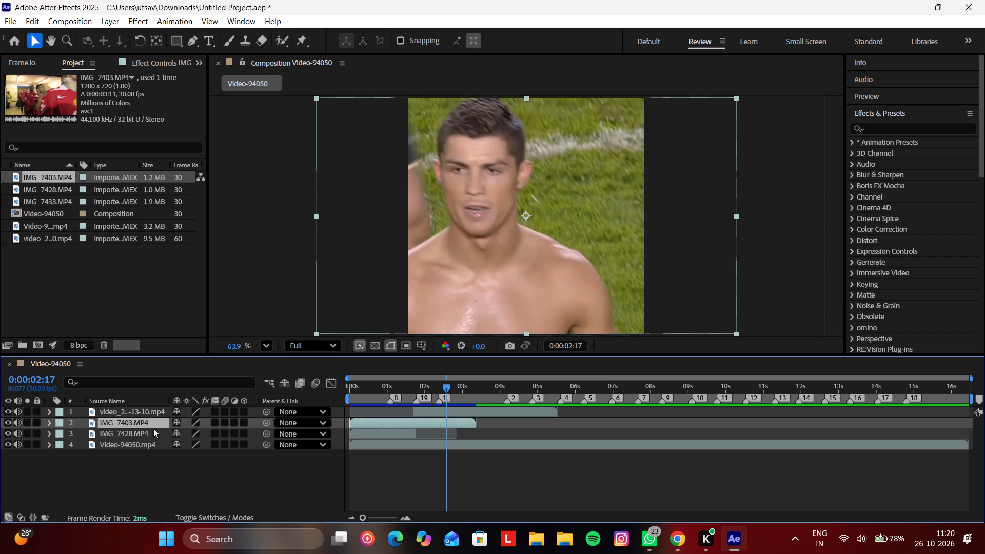
# Scrub and play from the composition's start to examine the IMG_7403.MP4 footage and its cut to video_2026-10-26_11-13-10.mp4.
pyautogui.click(381, 391)
pyautogui.moveTo(379, 390); pyautogui.dragTo(373, 391)
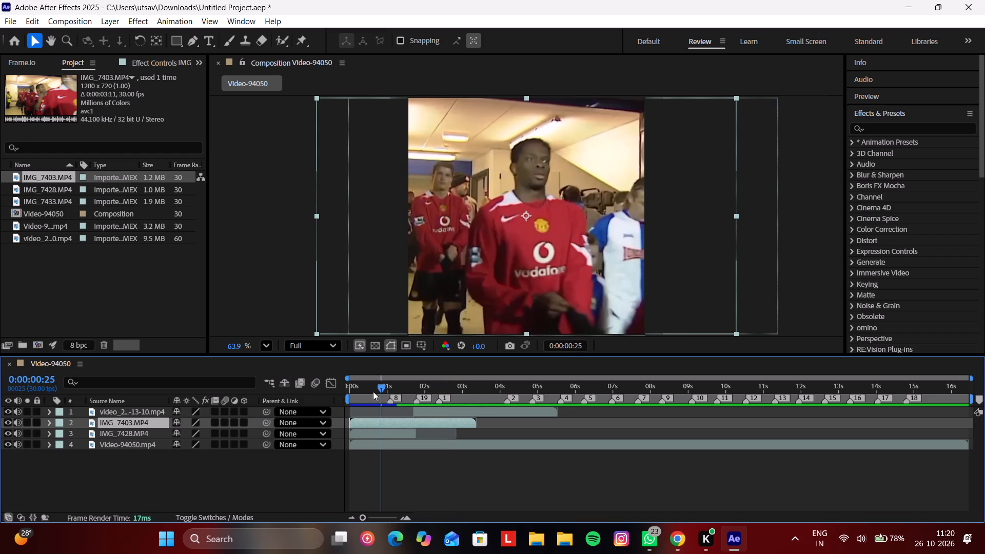
pyautogui.moveTo(373, 391); pyautogui.dragTo(379, 421)
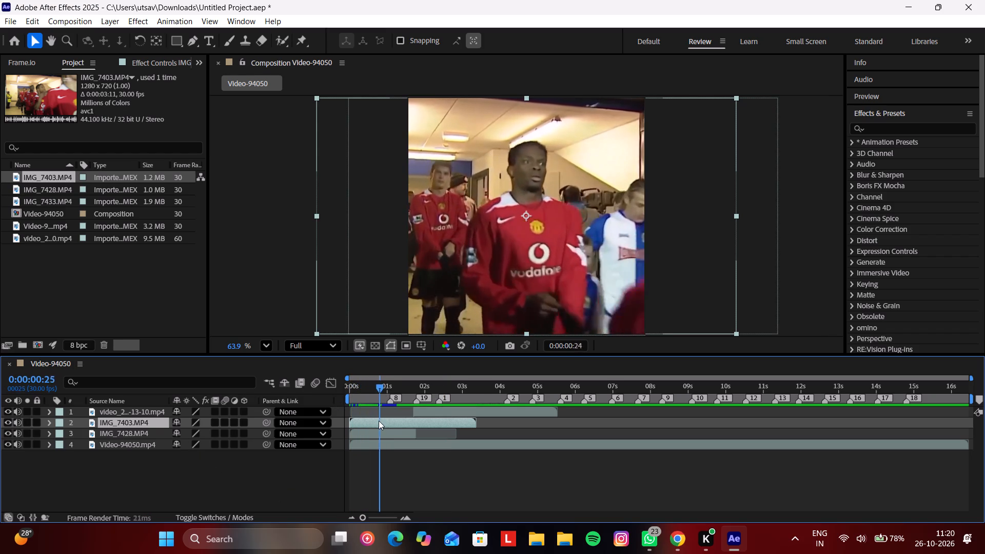
pyautogui.moveTo(379, 421); pyautogui.dragTo(404, 427)
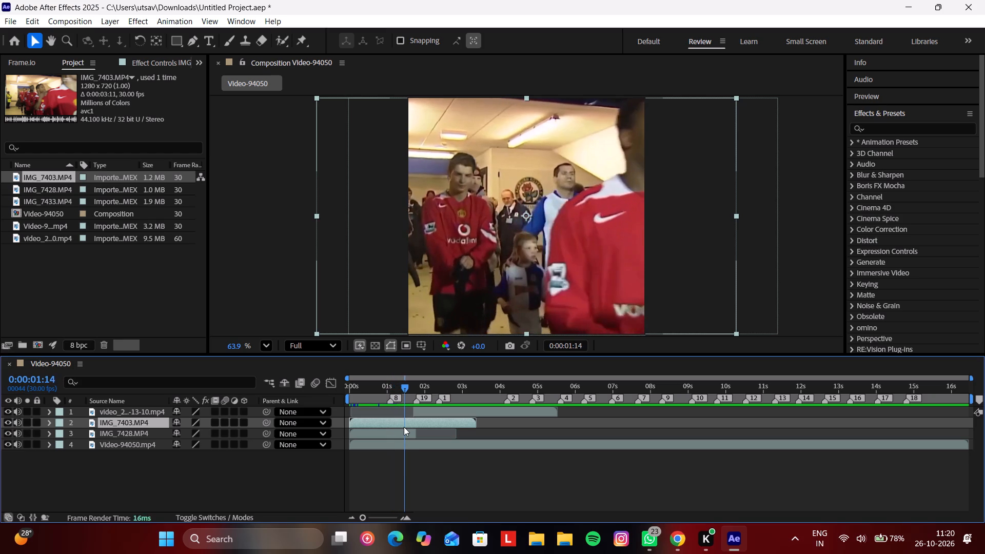
pyautogui.moveTo(404, 427); pyautogui.dragTo(414, 431)
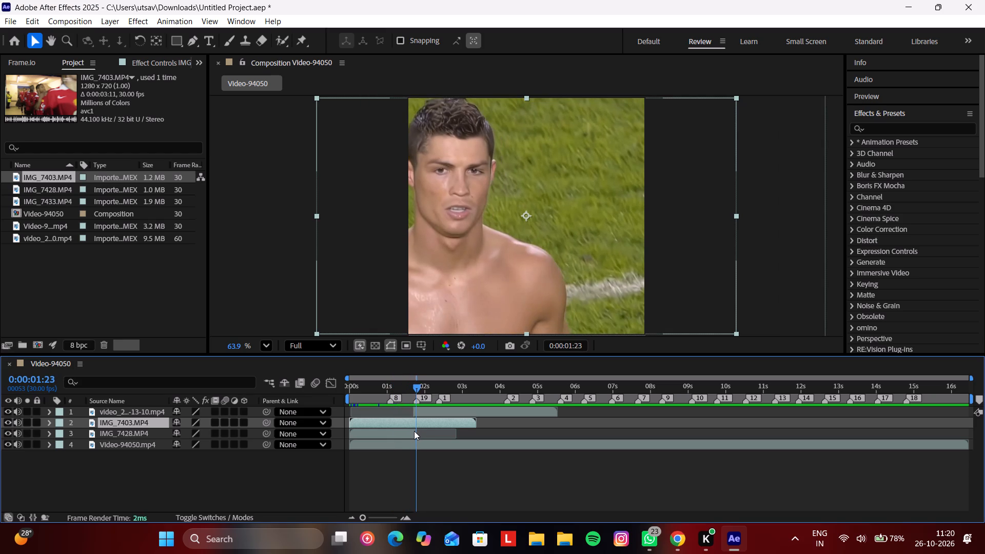
pyautogui.moveTo(414, 431); pyautogui.dragTo(393, 431)
pyautogui.moveTo(393, 431); pyautogui.dragTo(334, 432)
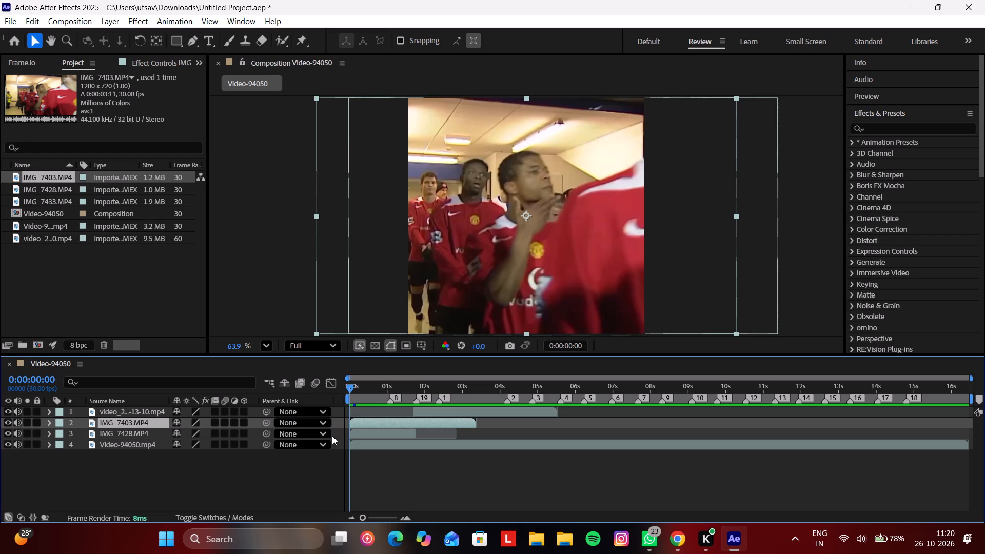
pyautogui.press('space')
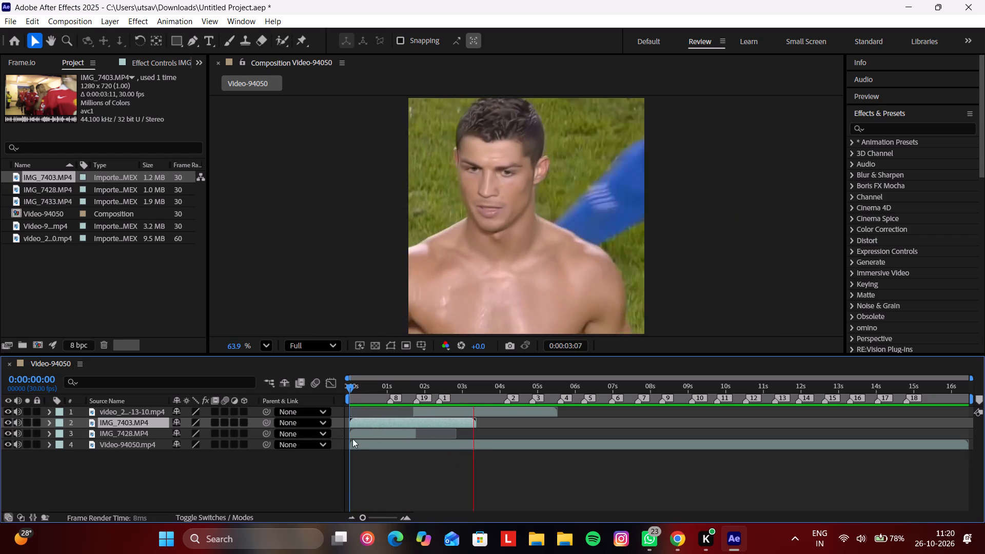
pyautogui.click(402, 385)
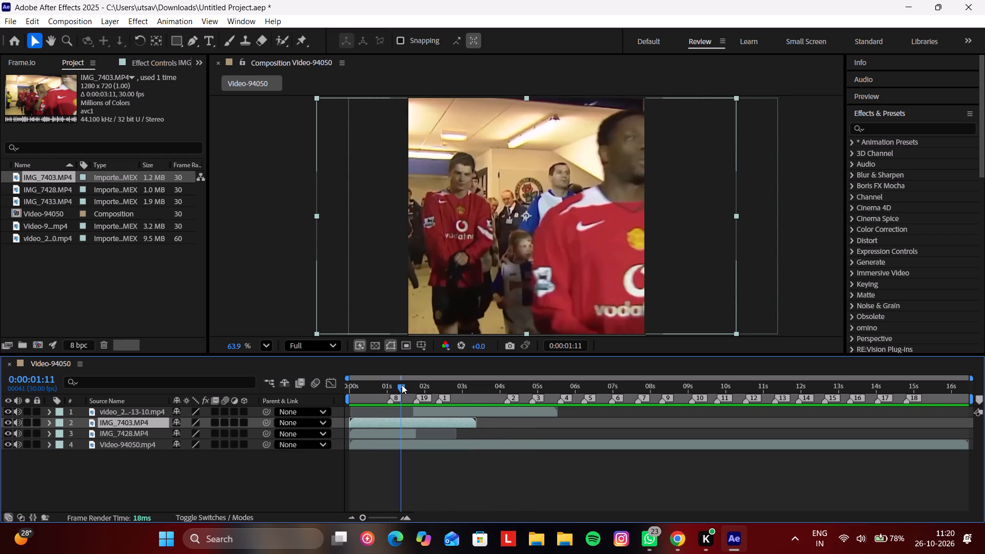
pyautogui.click(402, 385)
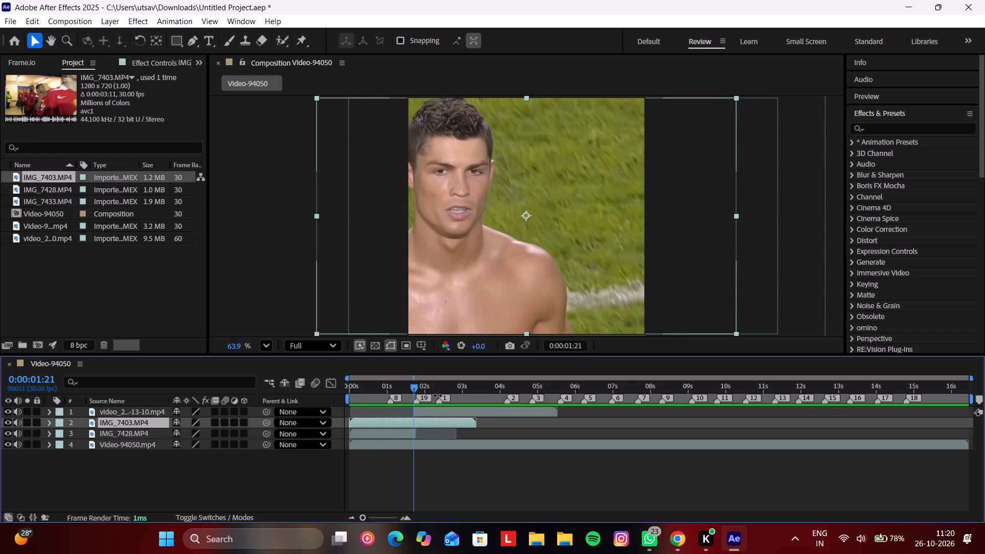
# Undo the placement of IMG_7403.MP4 in the composition and its import into the project.
pyautogui.hotkey('ctrl', 'z')
pyautogui.hotkey('ctrl', 'z')
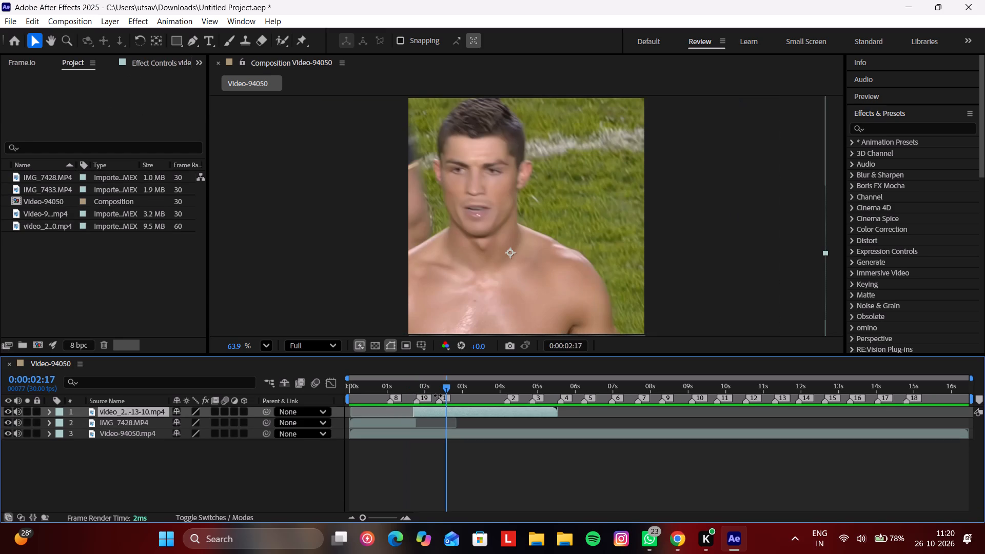
# Import IMG_8445.MP4 from the Telegram Desktop folder and place it as a layer between video_2026-10-26_11-13-10.mp4 and IMG_7428.MP4.
pyautogui.doubleClick(70, 256)
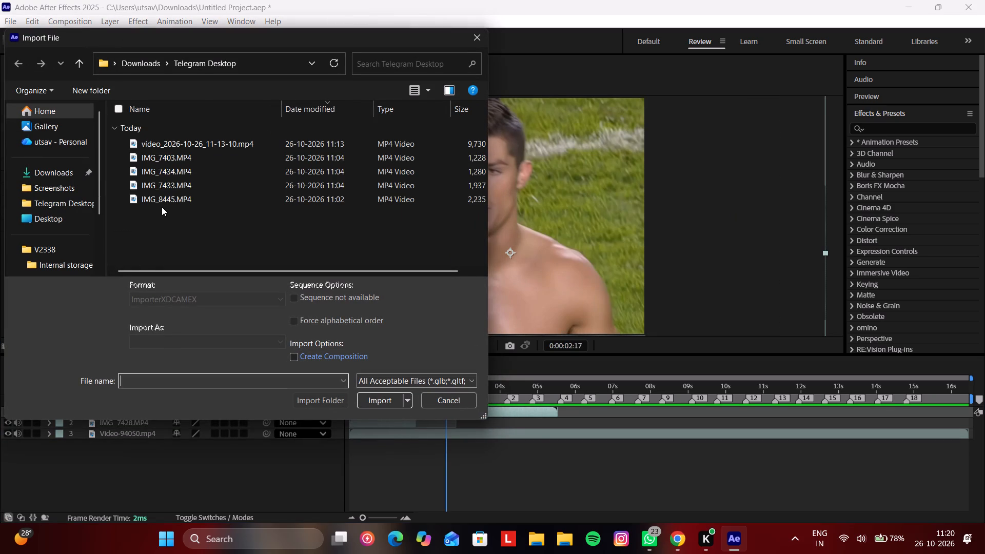
pyautogui.click(162, 204)
pyautogui.click(376, 405)
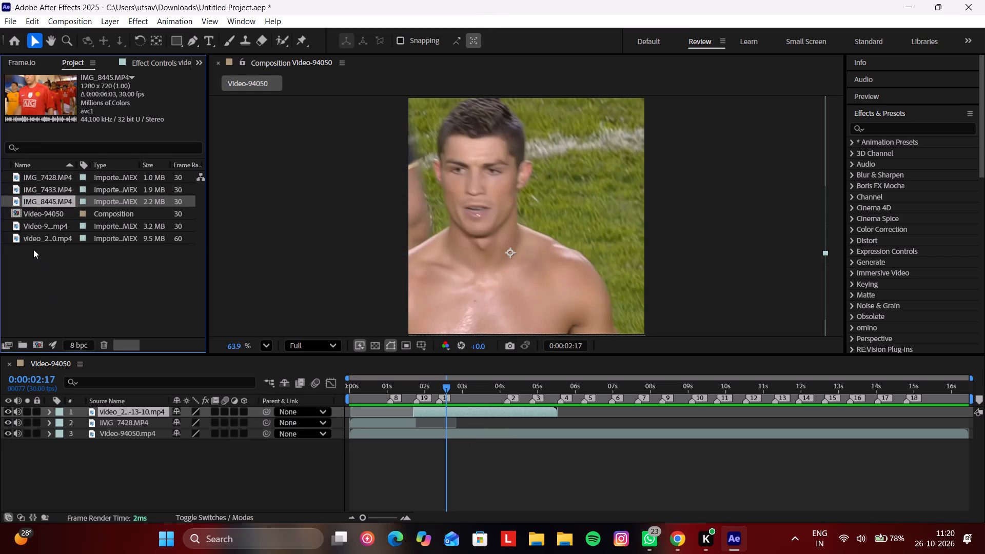
pyautogui.moveTo(35, 196); pyautogui.dragTo(94, 419)
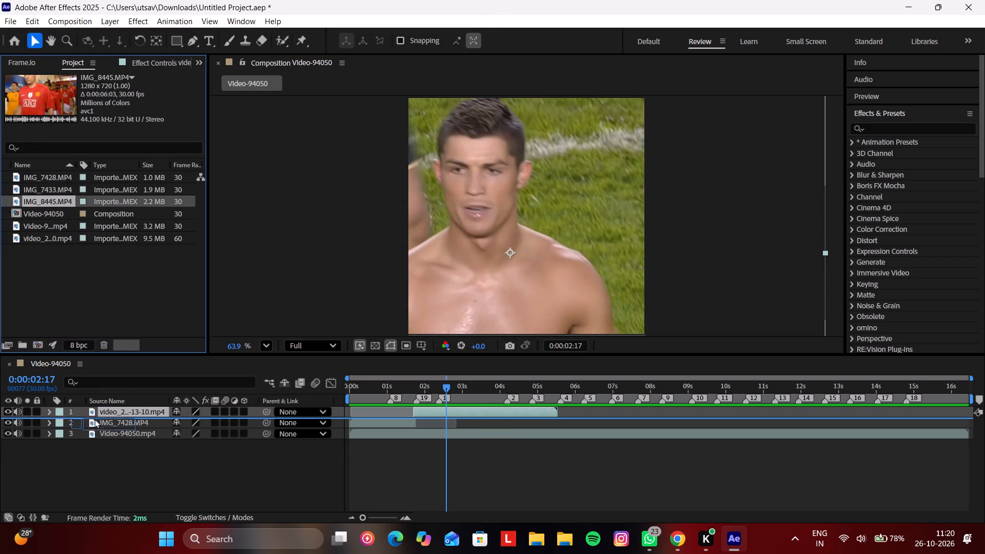
pyautogui.moveTo(94, 419); pyautogui.dragTo(94, 421)
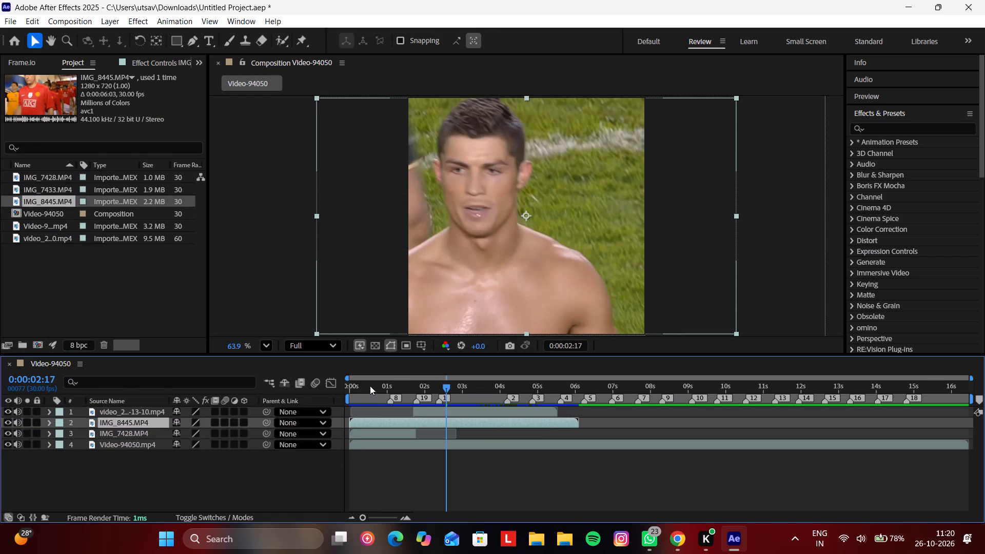
# Scrub through the IMG_8445.MP4 footage and move the video_2026-10-26_11-13-10.mp4 segment later to start just past IMG_8445.MP4's end, slightly after 6 seconds.
pyautogui.click(370, 386)
pyautogui.moveTo(361, 386); pyautogui.dragTo(362, 393)
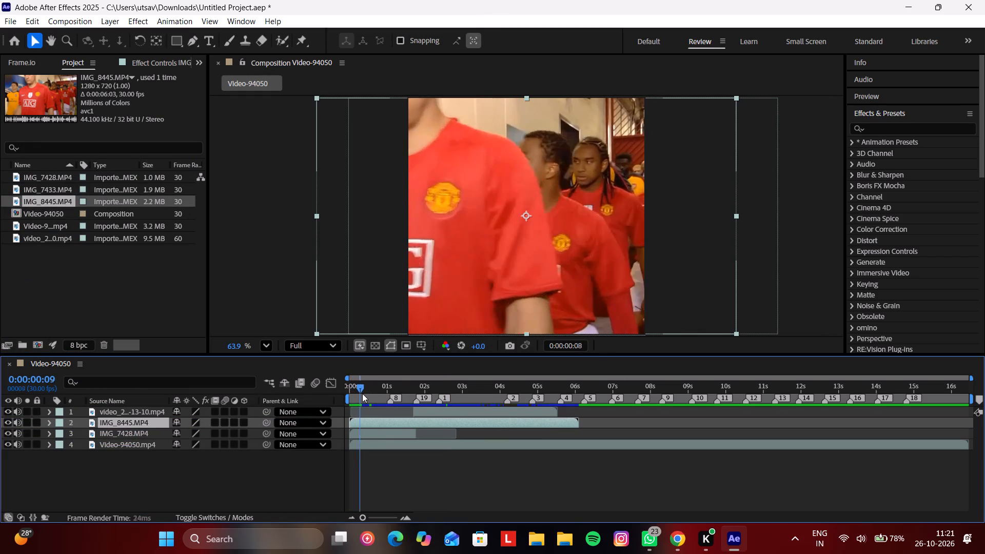
pyautogui.moveTo(362, 393); pyautogui.dragTo(428, 394)
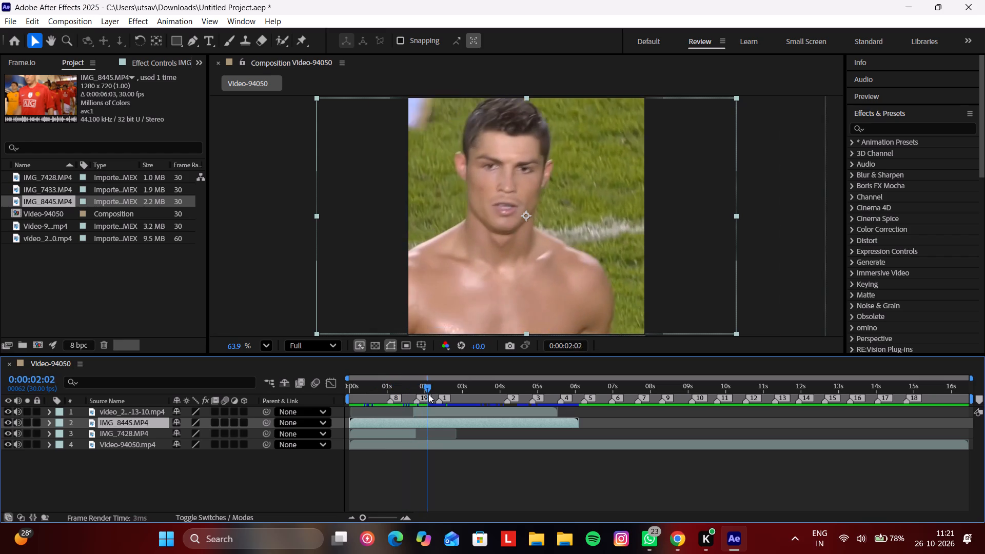
pyautogui.moveTo(428, 394); pyautogui.dragTo(412, 398)
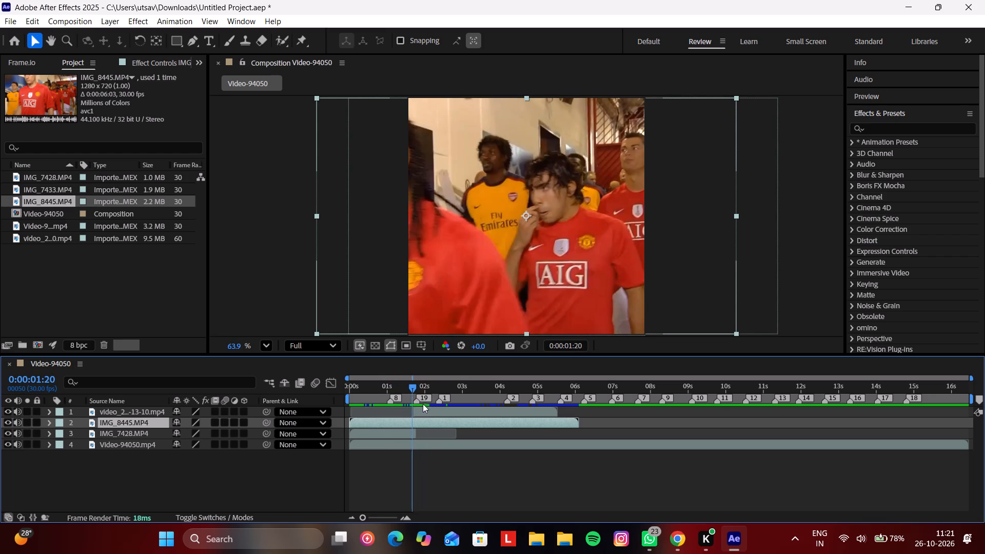
pyautogui.moveTo(426, 408); pyautogui.dragTo(596, 436)
pyautogui.moveTo(413, 385); pyautogui.dragTo(400, 386)
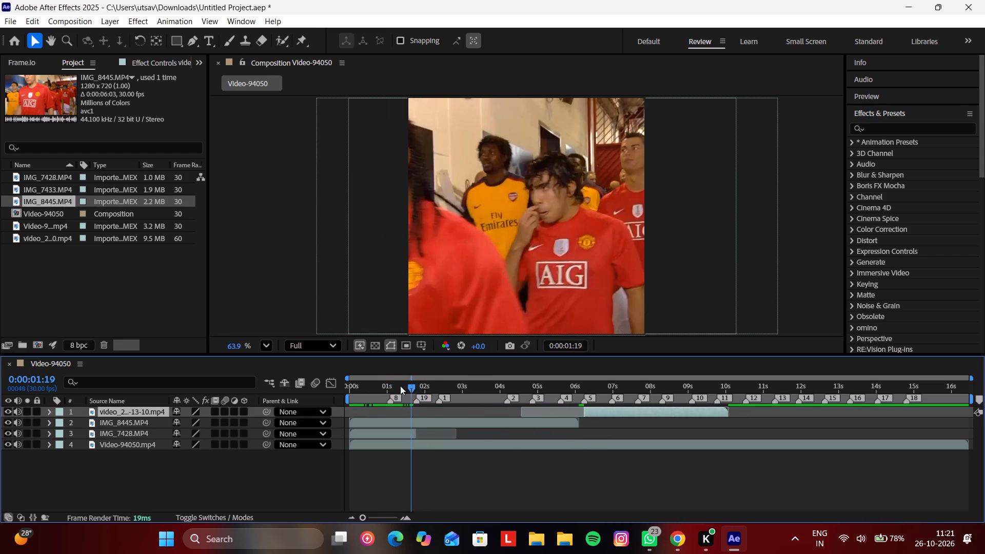
# Split the IMG_8445.MP4 layer at 0:00:01:13 and delete the segment before the split.
pyautogui.moveTo(400, 386); pyautogui.dragTo(435, 399)
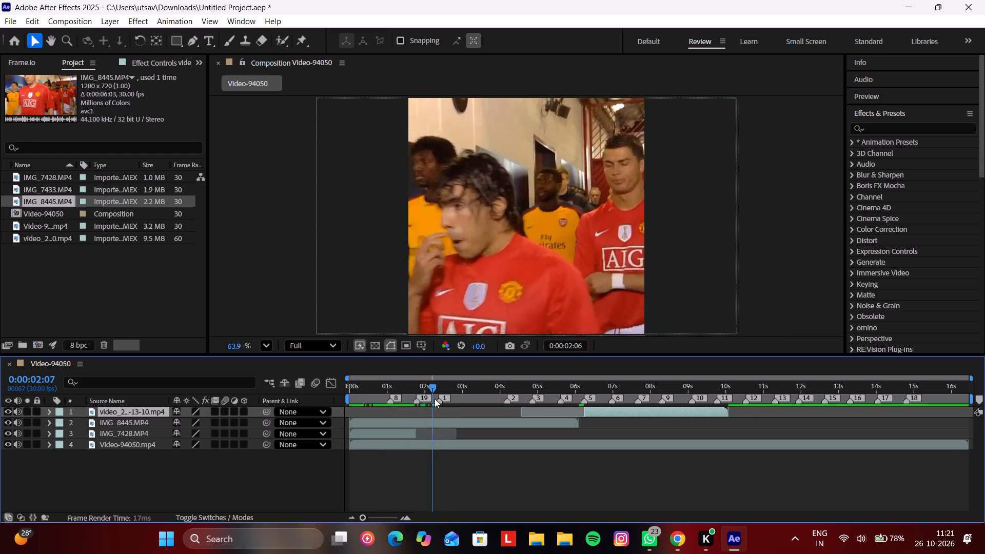
pyautogui.moveTo(435, 399); pyautogui.dragTo(404, 413)
pyautogui.click(403, 419)
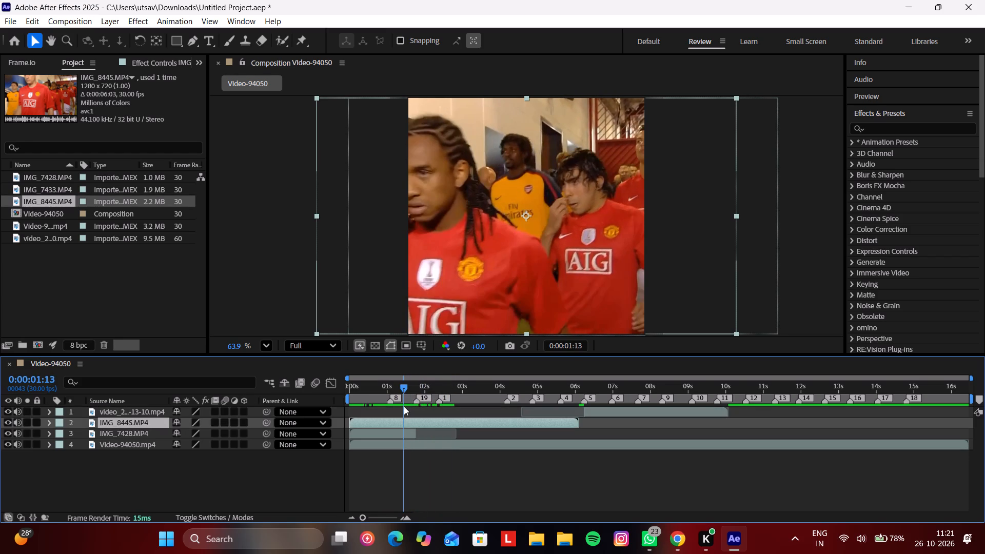
pyautogui.hotkey('ctrl', 'shift', 'd')
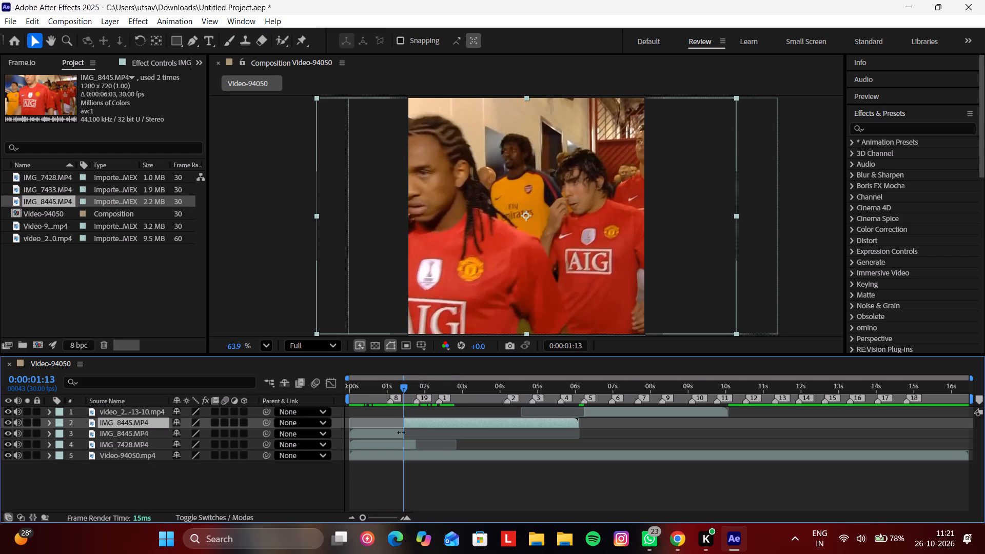
pyautogui.click(390, 429)
pyautogui.press('Delete')
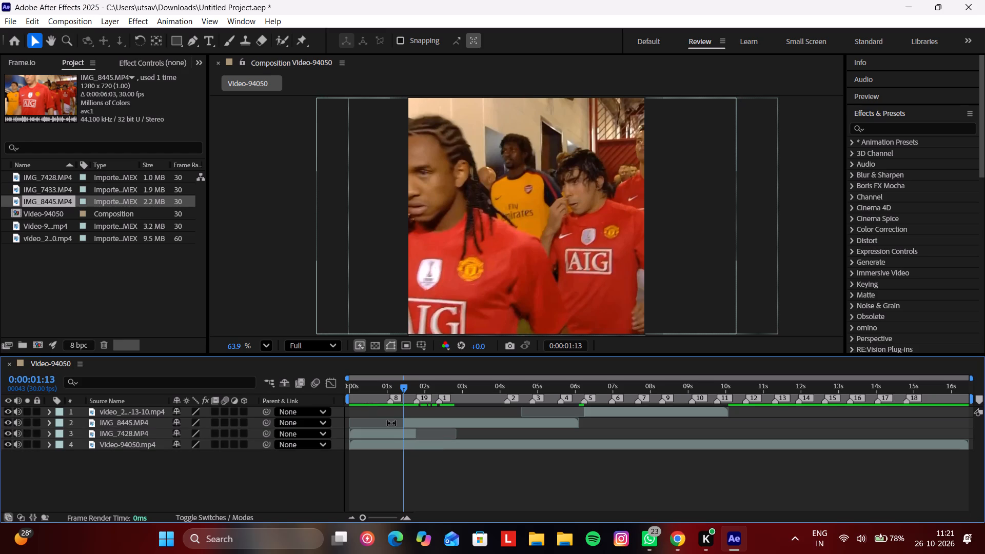
# Move the remaining IMG_8445.MP4 segment earlier so it starts at the beginning of the composition.
pyautogui.moveTo(445, 425); pyautogui.dragTo(409, 431)
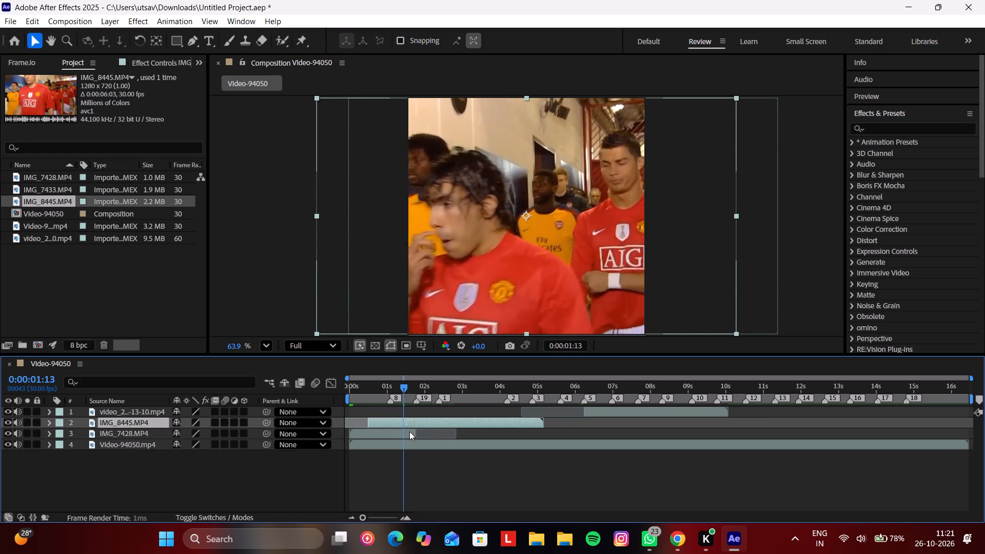
pyautogui.moveTo(409, 431); pyautogui.dragTo(393, 437)
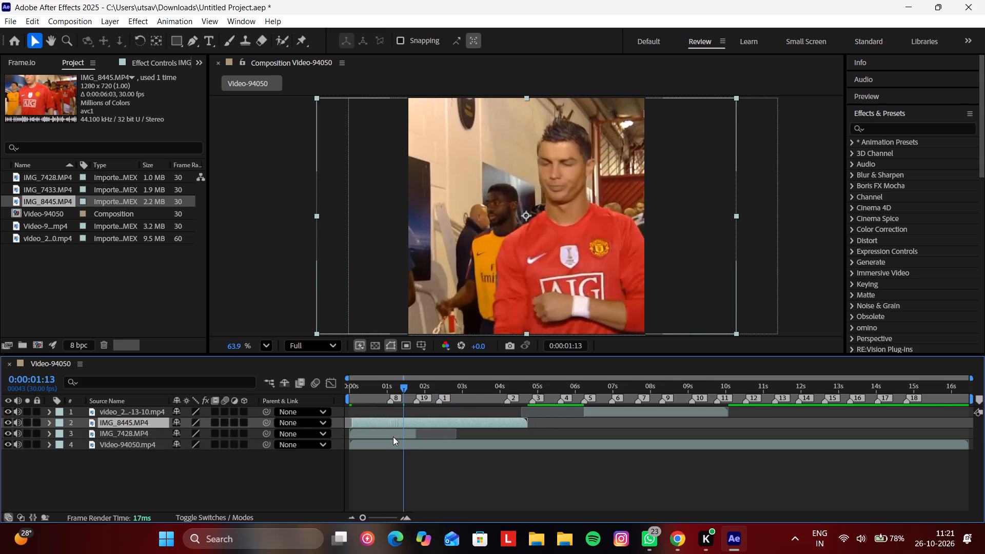
pyautogui.moveTo(393, 437); pyautogui.dragTo(391, 438)
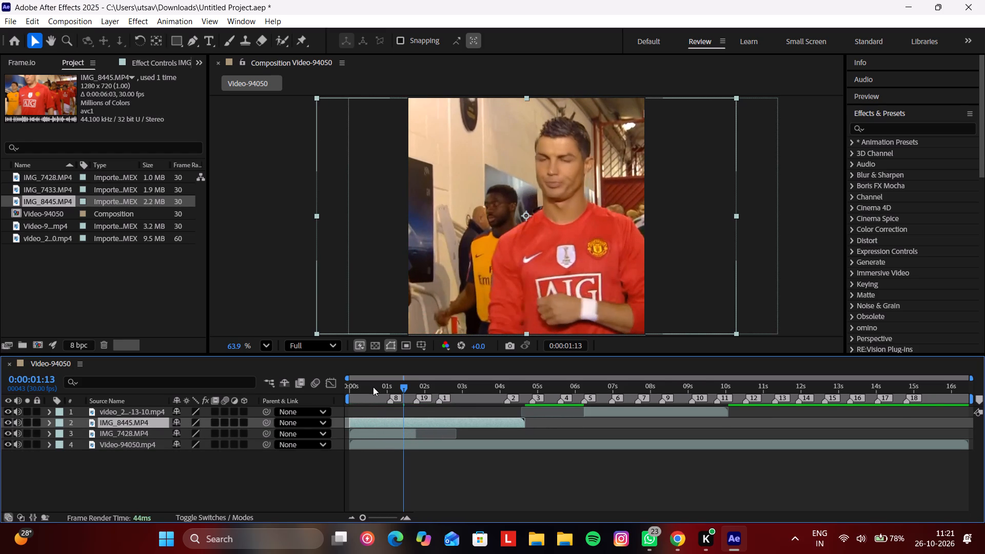
# Split the IMG_8445.MP4 layer at 0:00:00:17, just before the front player passes, and delete the segment before the split.
pyautogui.click(372, 386)
pyautogui.moveTo(371, 388); pyautogui.dragTo(376, 402)
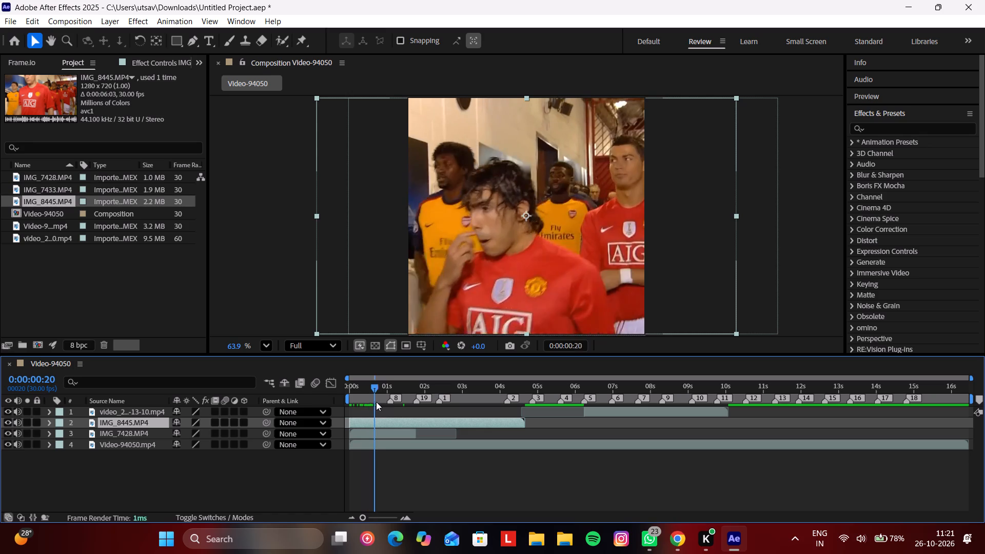
pyautogui.moveTo(376, 402); pyautogui.dragTo(417, 413)
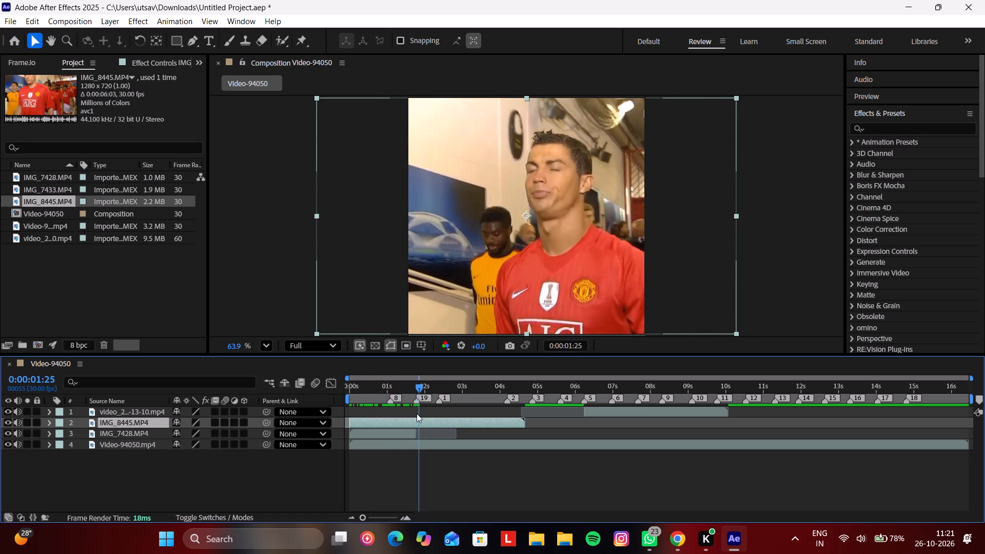
pyautogui.moveTo(417, 413); pyautogui.dragTo(440, 426)
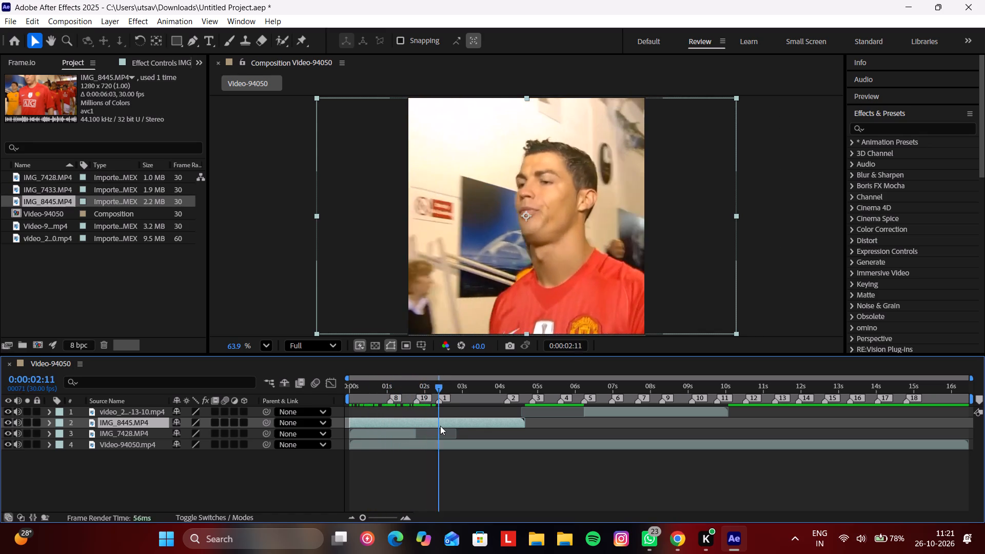
pyautogui.moveTo(440, 426); pyautogui.dragTo(370, 437)
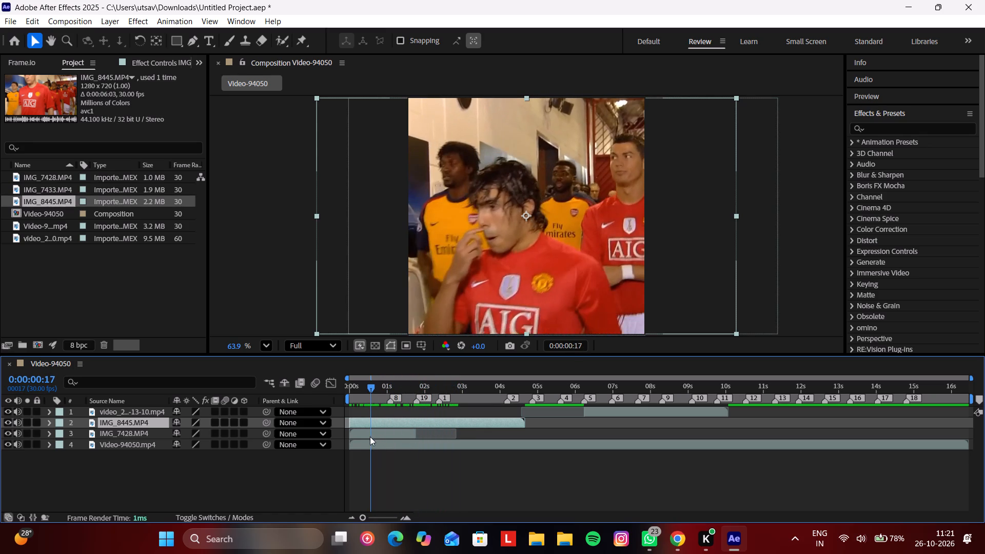
pyautogui.moveTo(370, 437); pyautogui.dragTo(371, 437)
pyautogui.click(369, 422)
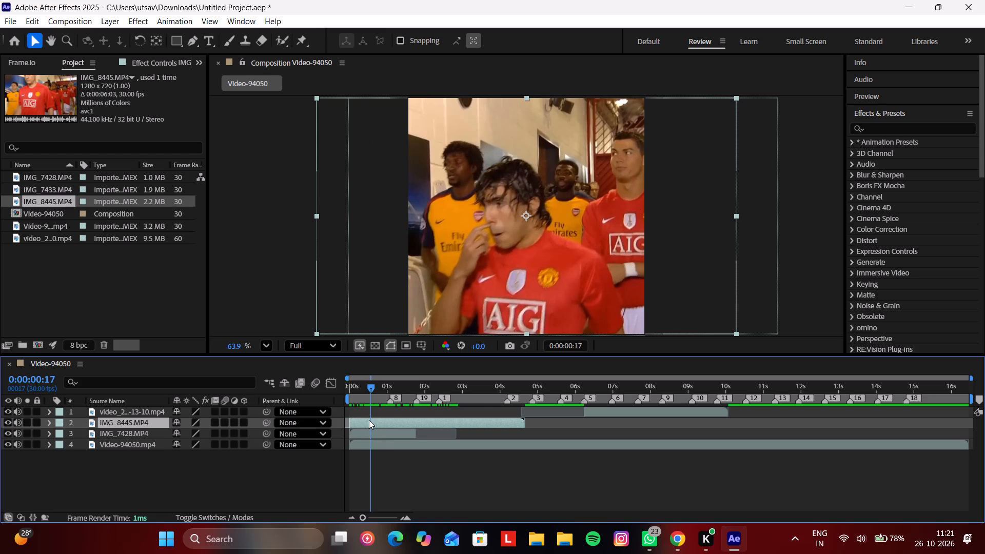
pyautogui.hotkey('ctrl', 'shift', 'd')
pyautogui.click(372, 433)
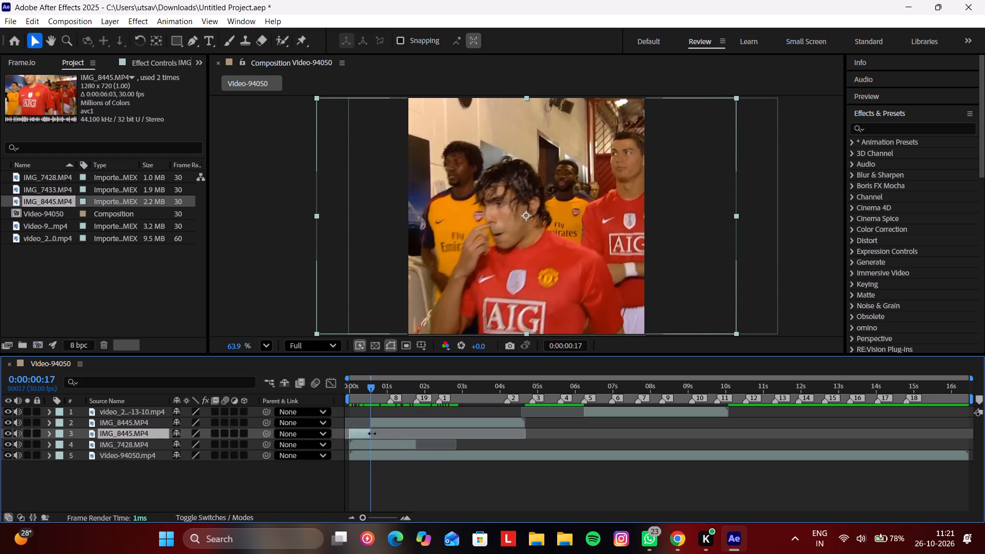
pyautogui.press('Delete')
# Move the shortened IMG_8445.MP4 segment back to start at 0:00:00:00.
pyautogui.moveTo(390, 421); pyautogui.dragTo(369, 424)
# Scrub and play the trimmed IMG_8445.MP4 from the start to examine its opening and the footage around 0:00:01:22 to 0:00:02:15.
pyautogui.moveTo(370, 385); pyautogui.dragTo(360, 399)
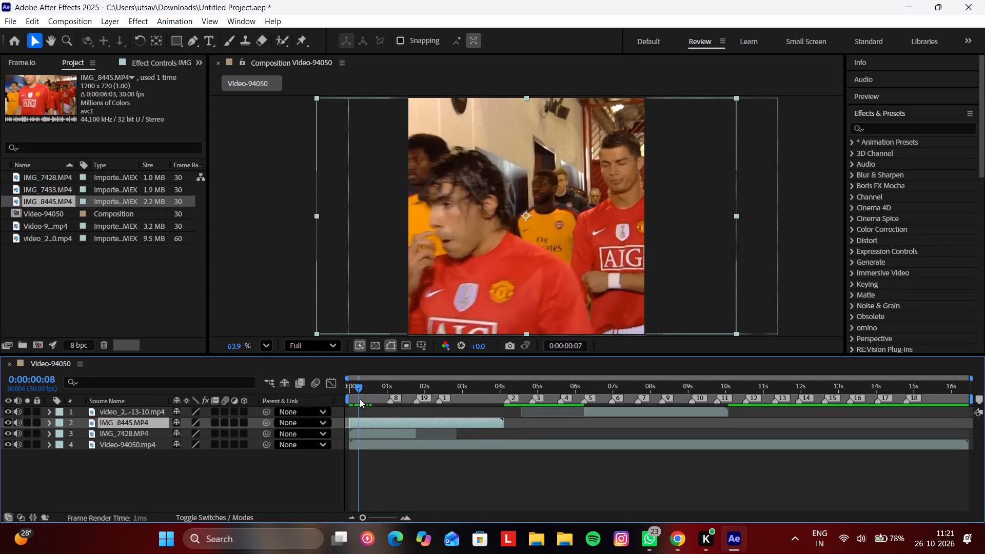
pyautogui.moveTo(360, 399); pyautogui.dragTo(419, 422)
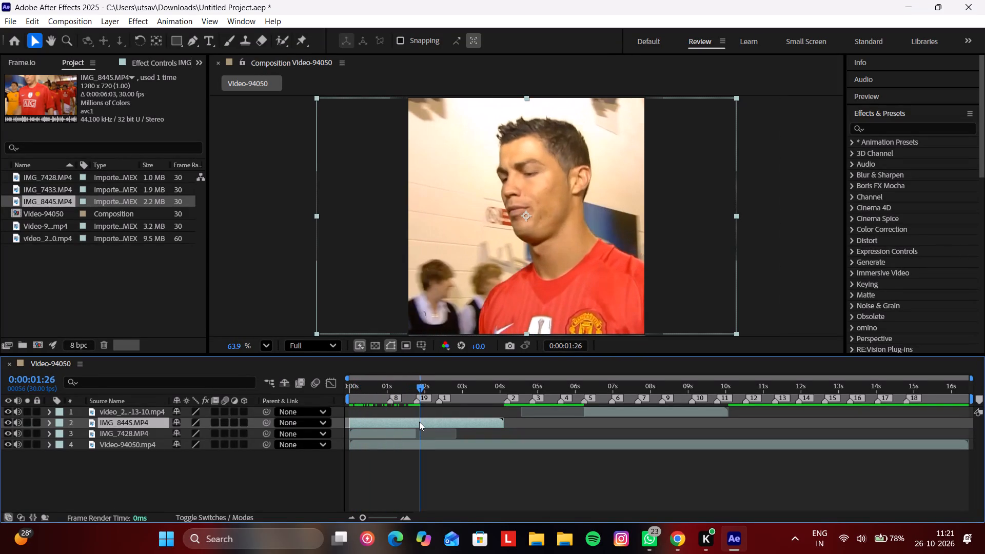
pyautogui.moveTo(419, 422); pyautogui.dragTo(415, 426)
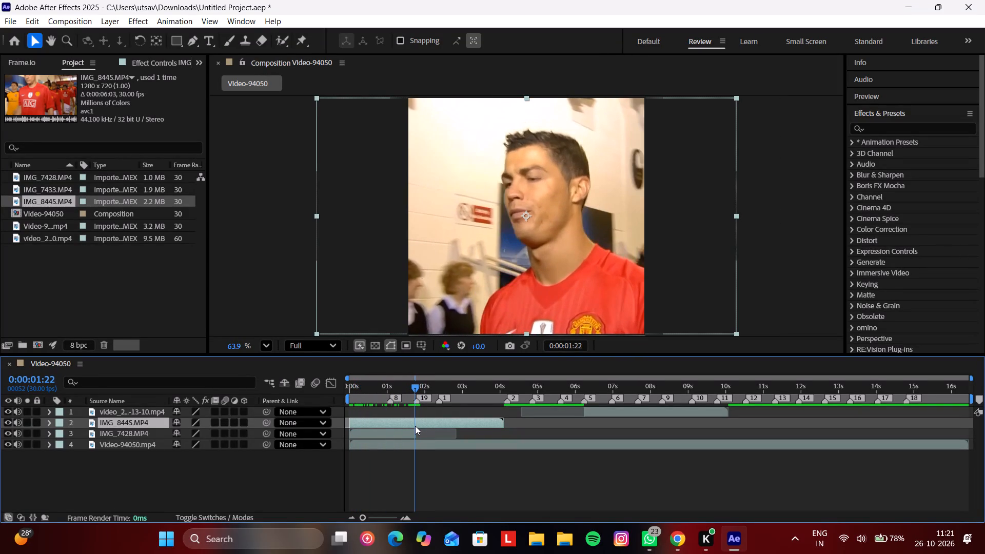
pyautogui.moveTo(415, 426); pyautogui.dragTo(416, 427)
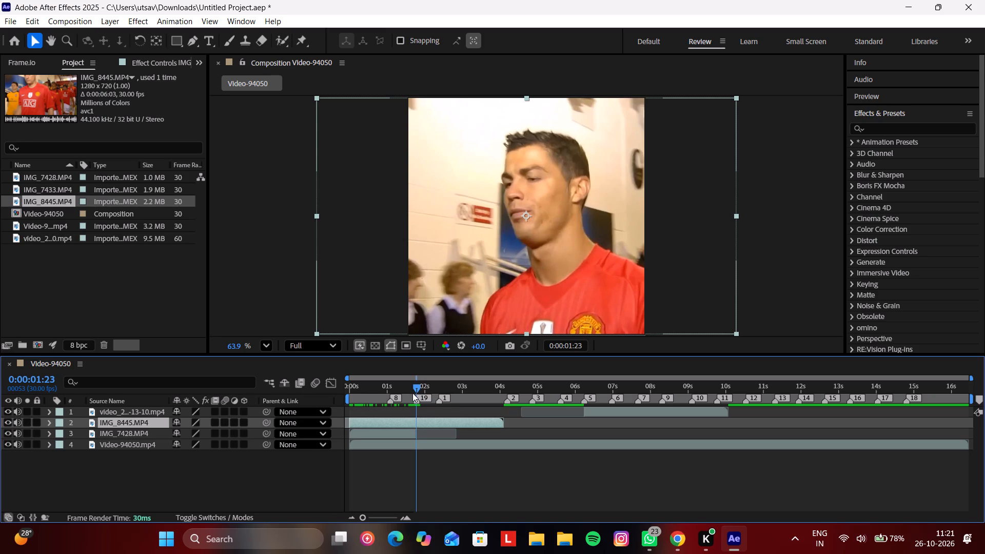
pyautogui.moveTo(415, 388); pyautogui.dragTo(445, 404)
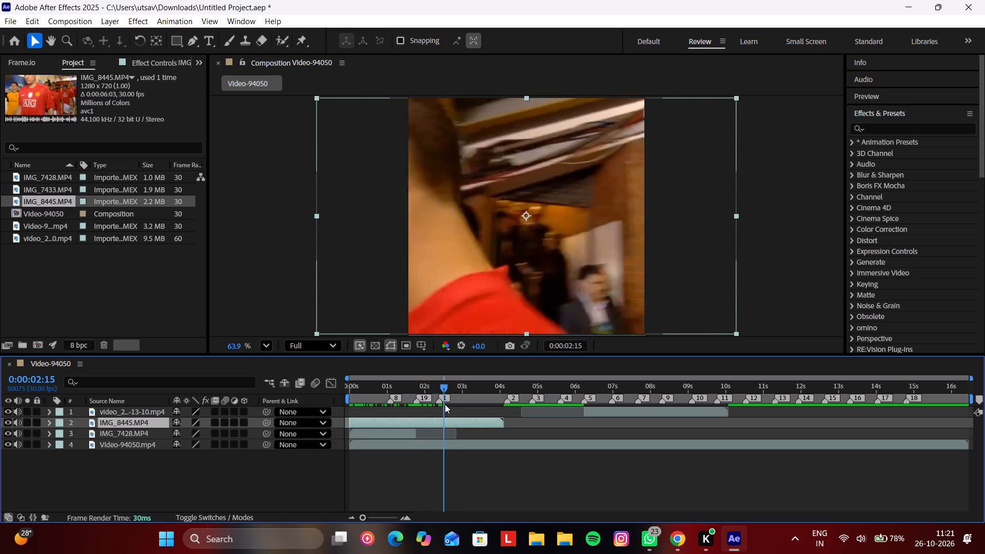
pyautogui.moveTo(445, 404); pyautogui.dragTo(424, 423)
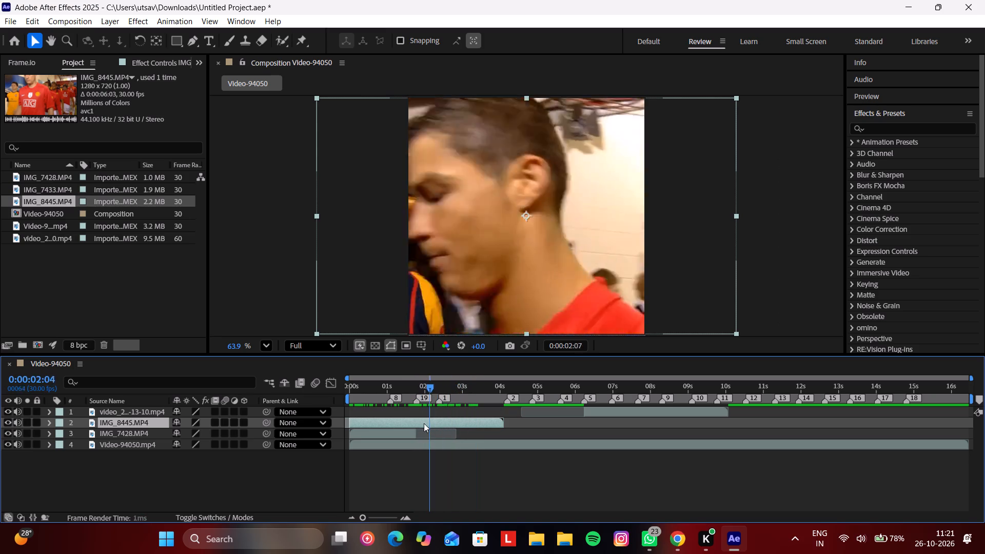
pyautogui.moveTo(424, 423); pyautogui.dragTo(362, 438)
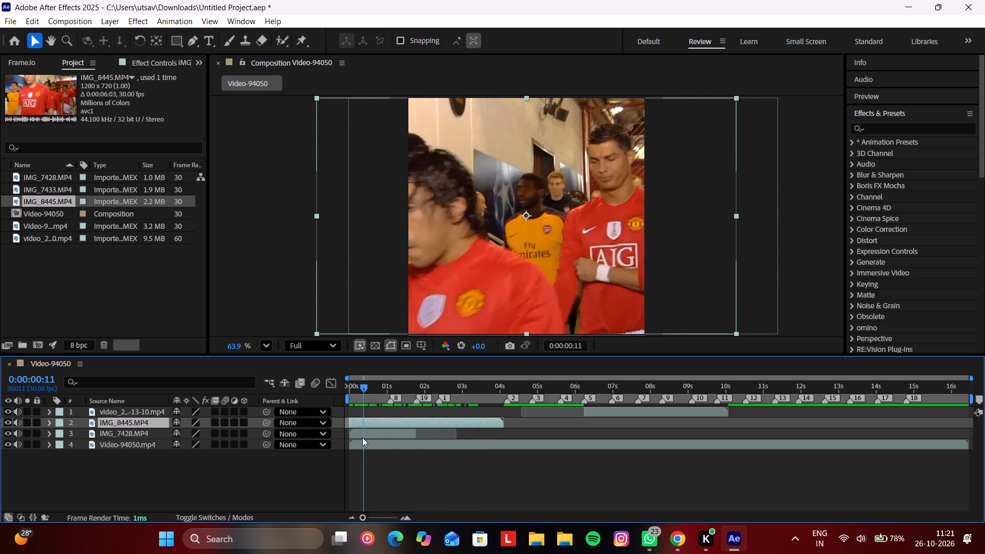
pyautogui.moveTo(362, 438); pyautogui.dragTo(372, 441)
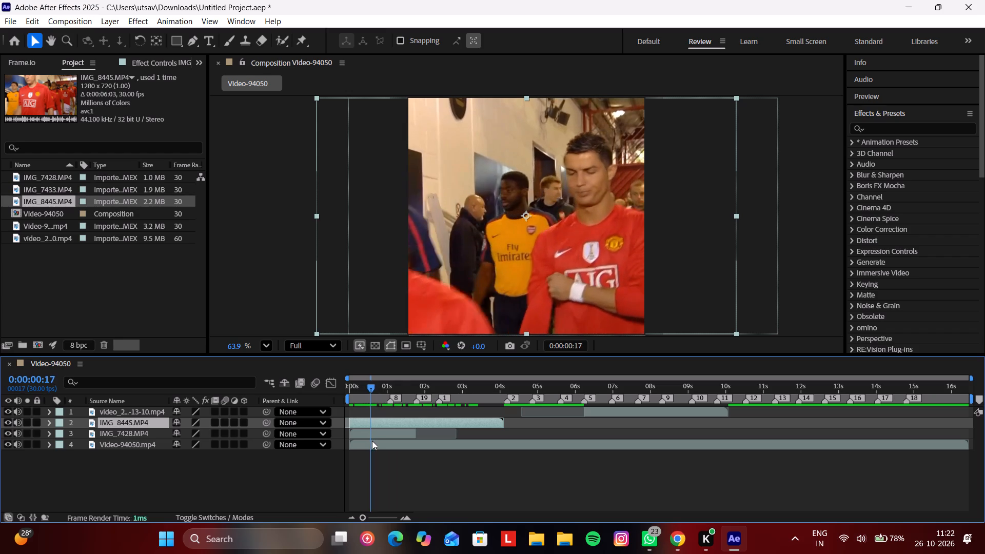
pyautogui.moveTo(372, 441); pyautogui.dragTo(349, 442)
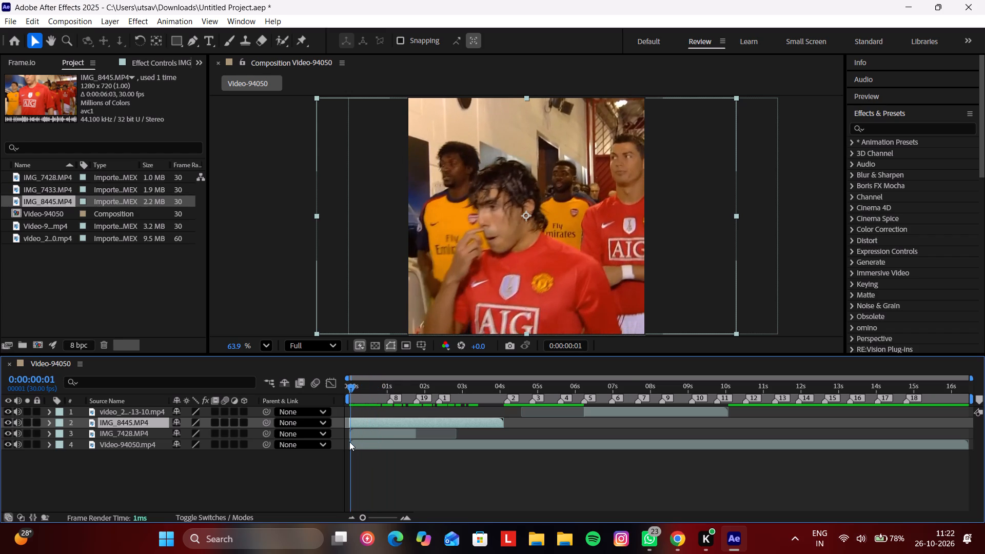
pyautogui.moveTo(349, 442); pyautogui.dragTo(352, 443)
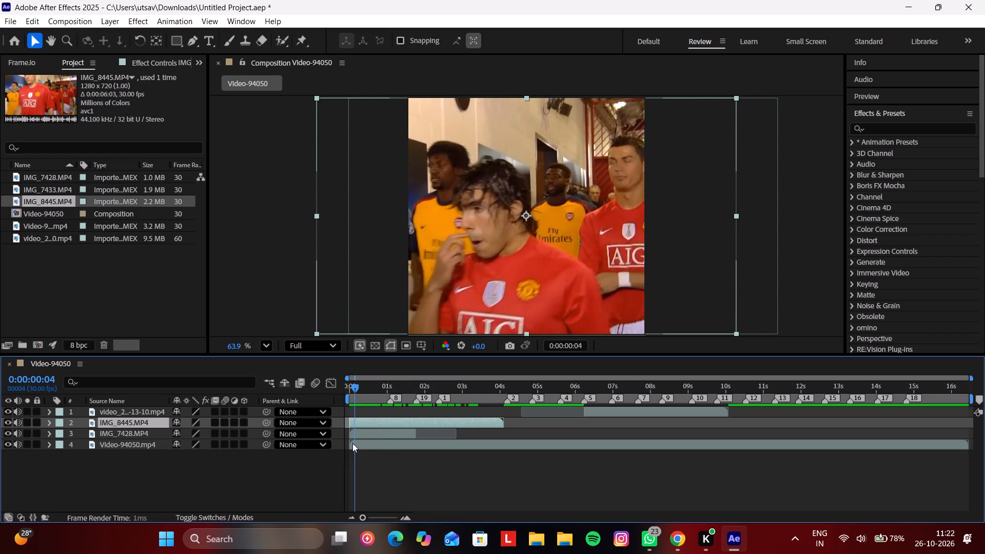
pyautogui.moveTo(352, 443); pyautogui.dragTo(354, 444)
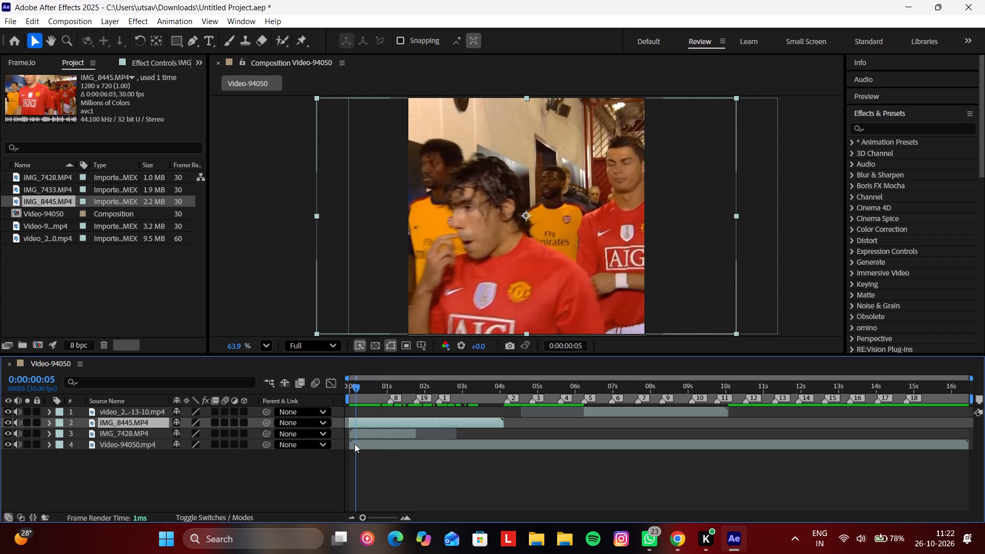
pyautogui.moveTo(354, 444); pyautogui.dragTo(340, 446)
pyautogui.press('space')
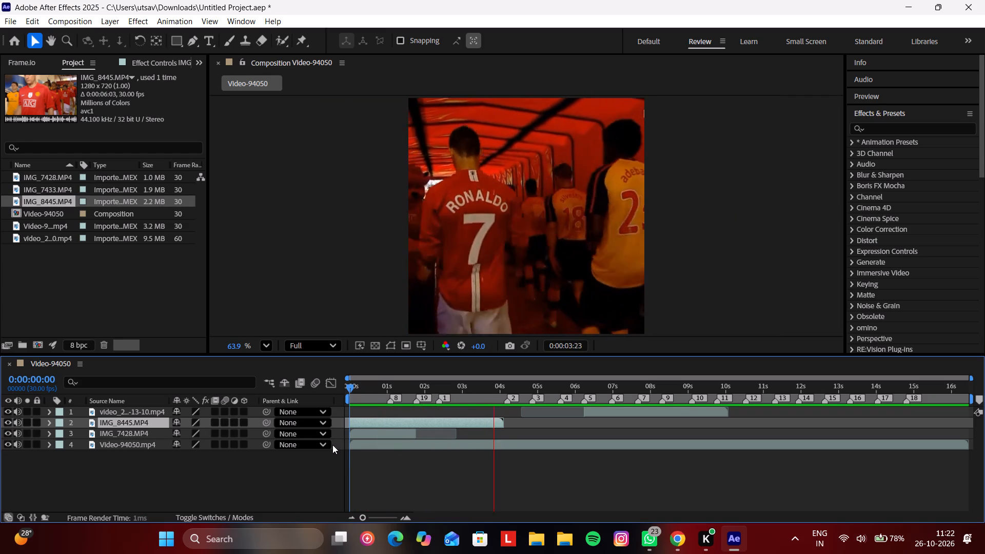
pyautogui.click(418, 384)
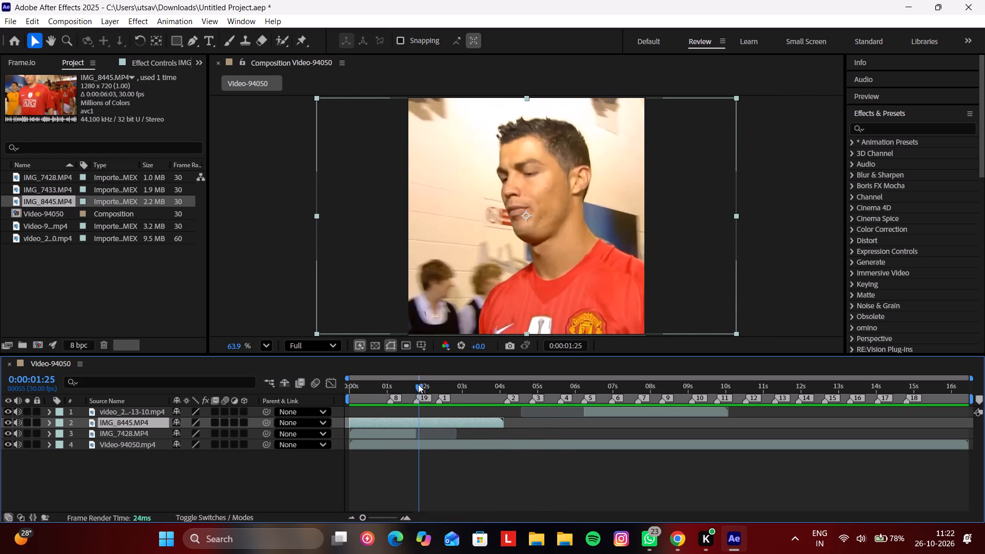
# Split the IMG_8445.MP4 layer at 0:00:01:24, delete the segment after the split, and play the composition from the start.
pyautogui.moveTo(418, 384); pyautogui.dragTo(415, 390)
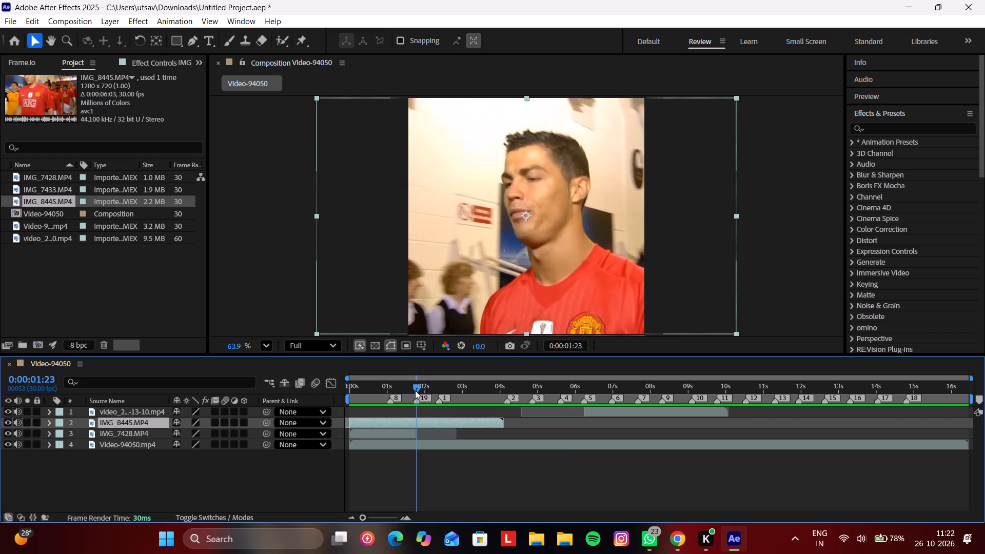
pyautogui.moveTo(415, 390); pyautogui.dragTo(417, 395)
pyautogui.click(419, 423)
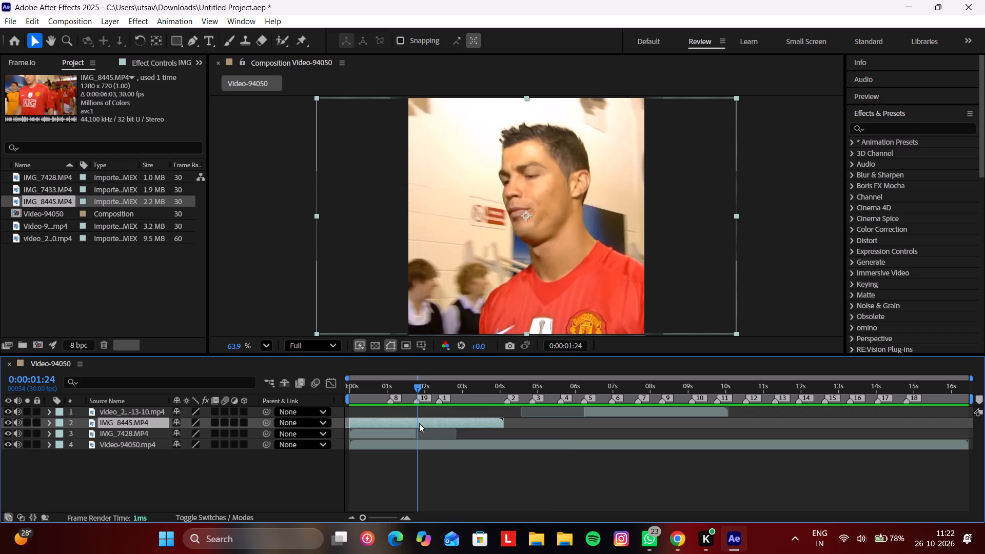
pyautogui.hotkey('ctrl', 'shift', 'd')
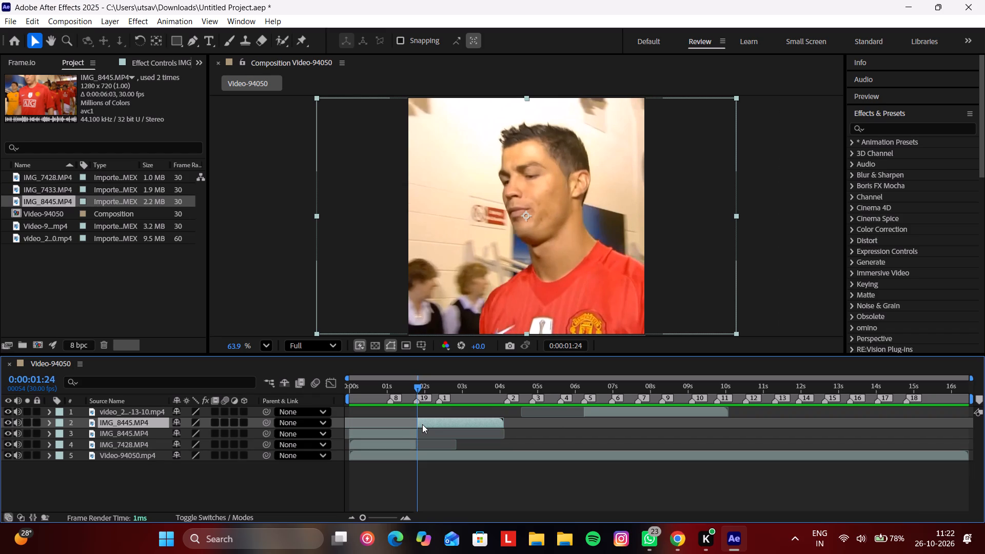
pyautogui.press('Delete')
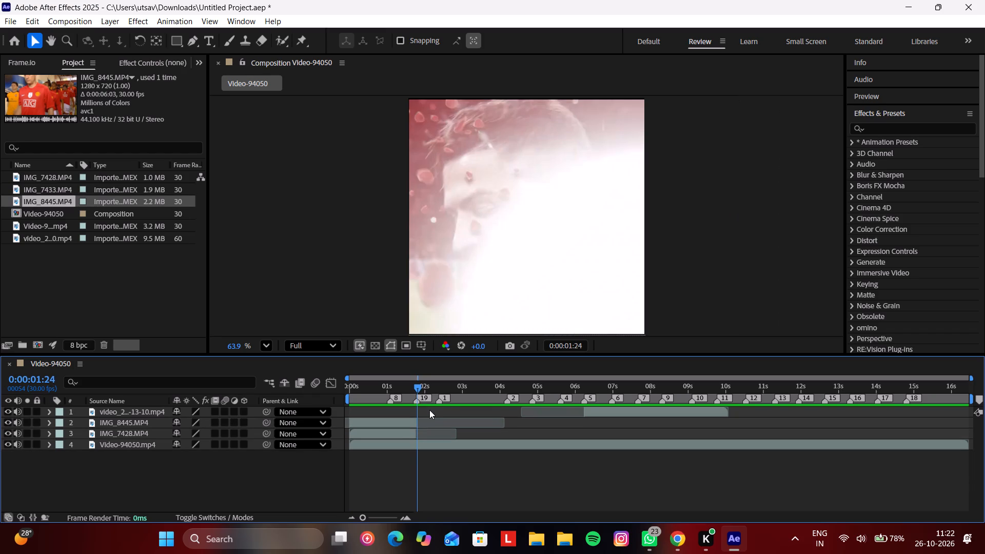
pyautogui.moveTo(418, 387); pyautogui.dragTo(317, 411)
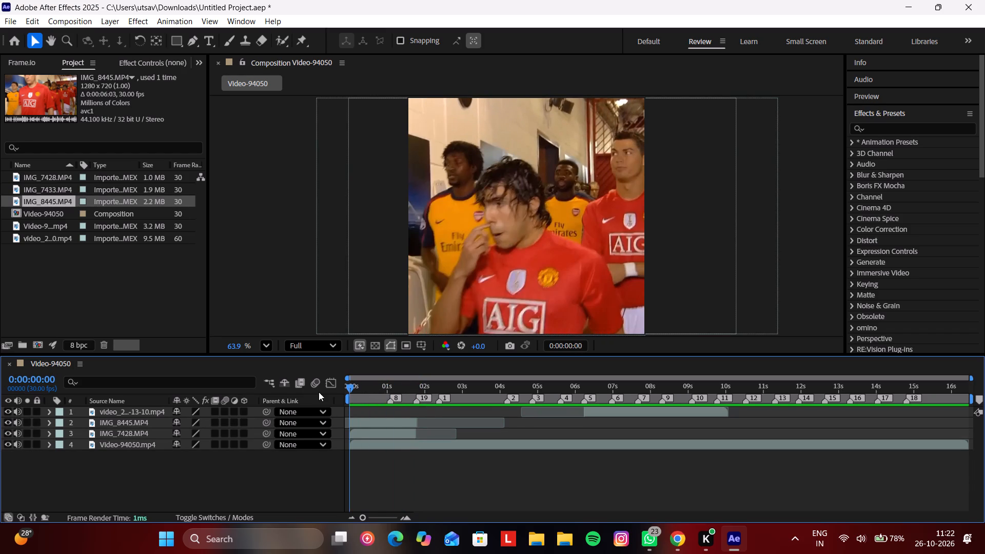
pyautogui.press('space')
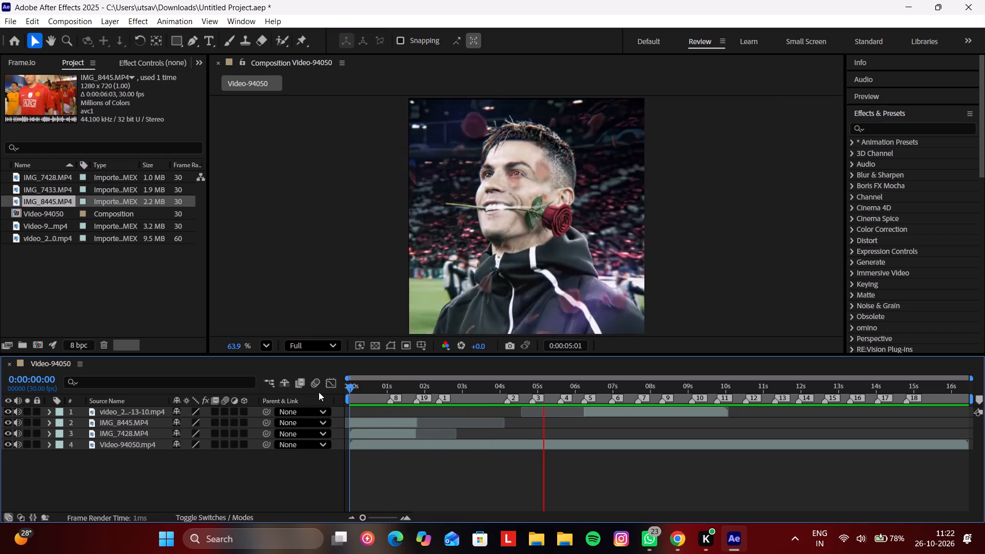
pyautogui.click(404, 385)
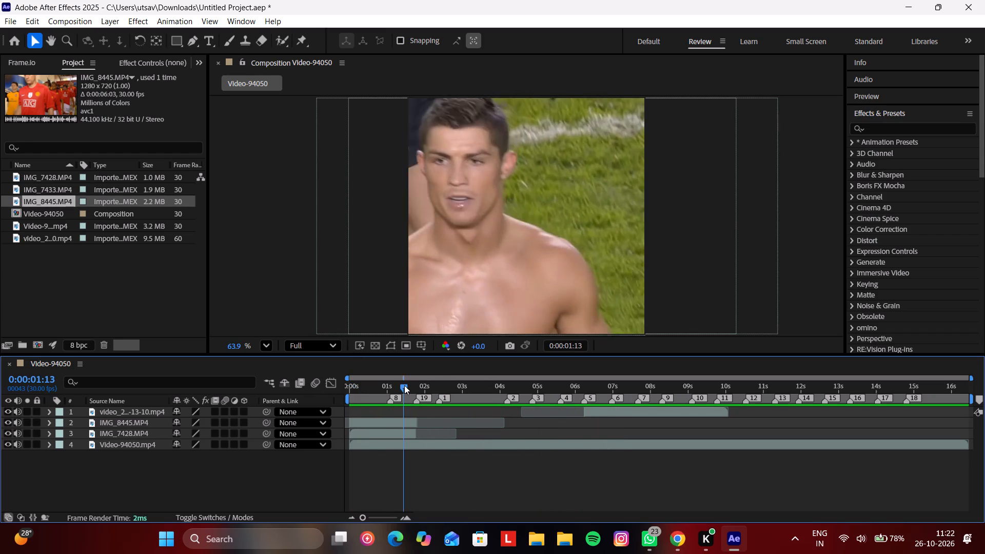
pyautogui.click(403, 385)
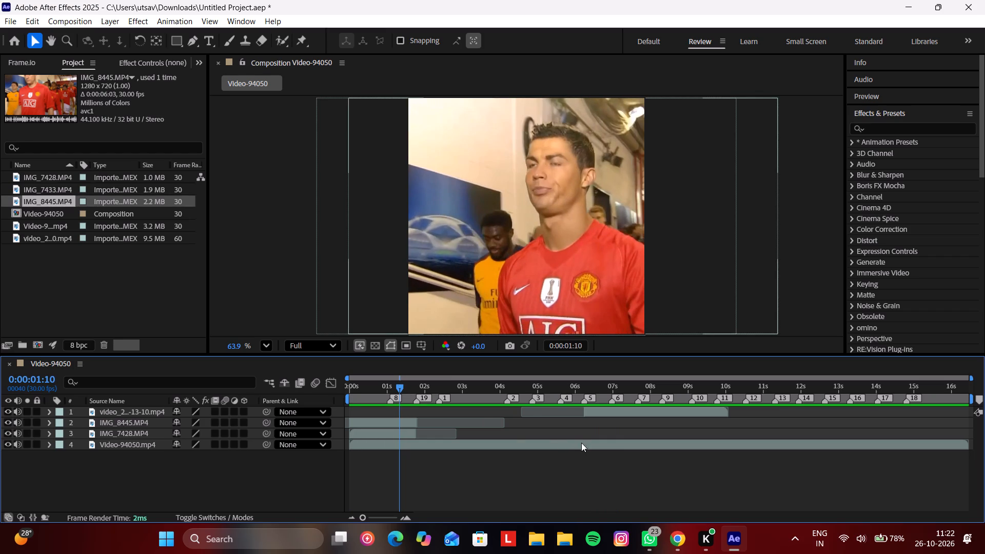
# Look through the project's imported clips, from IMG_7428.MP4 to the video_2026 file, to check which footage is already available.
pyautogui.click(35, 215)
pyautogui.click(44, 201)
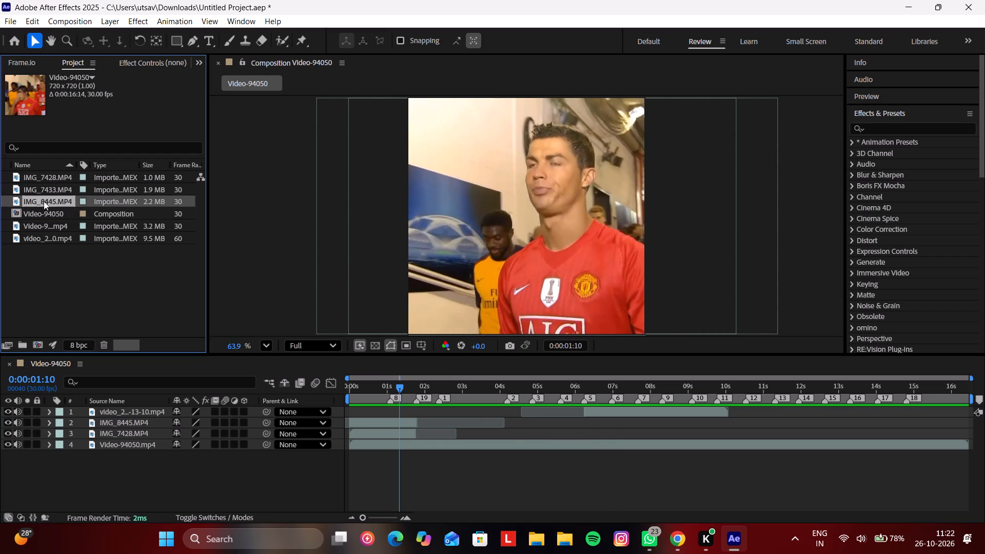
pyautogui.click(48, 188)
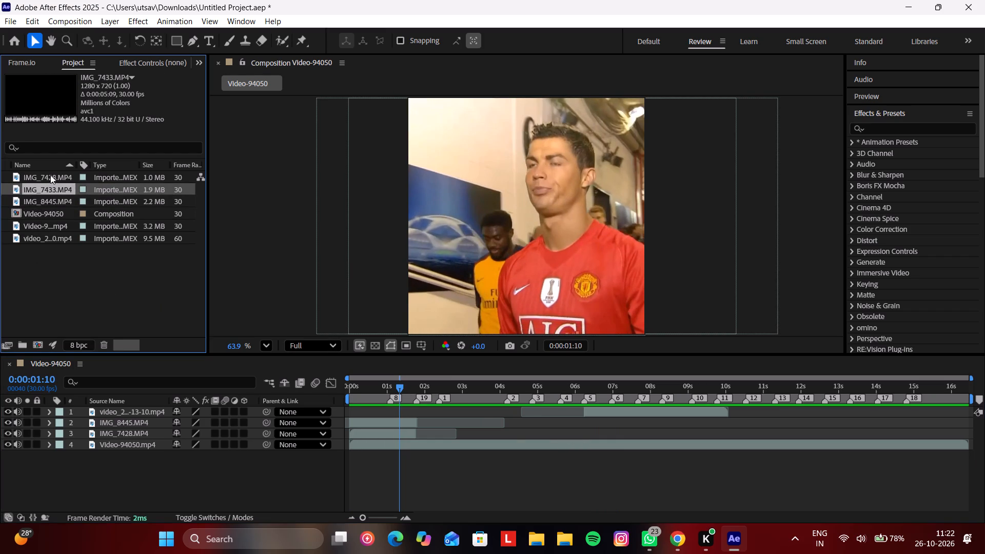
pyautogui.click(50, 173)
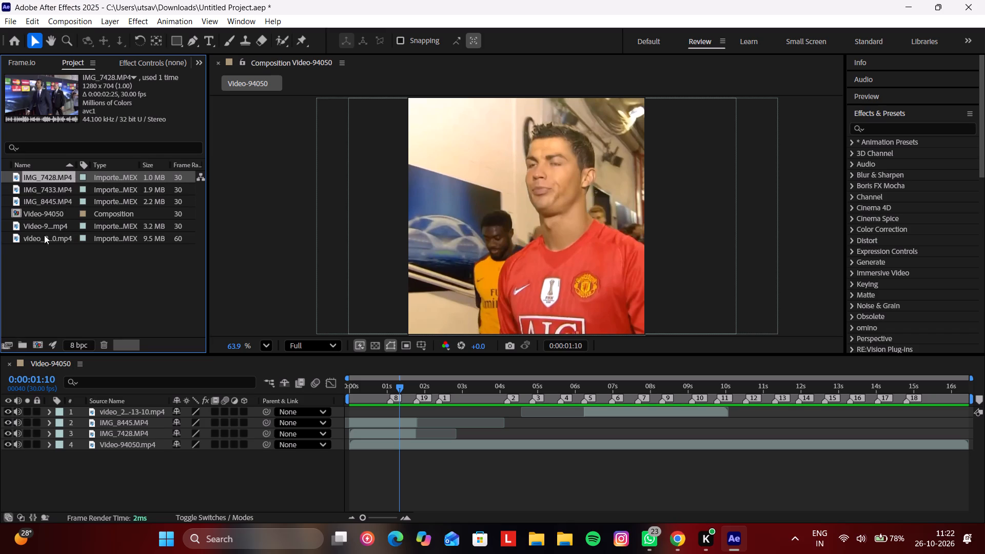
pyautogui.click(44, 238)
pyautogui.click(42, 228)
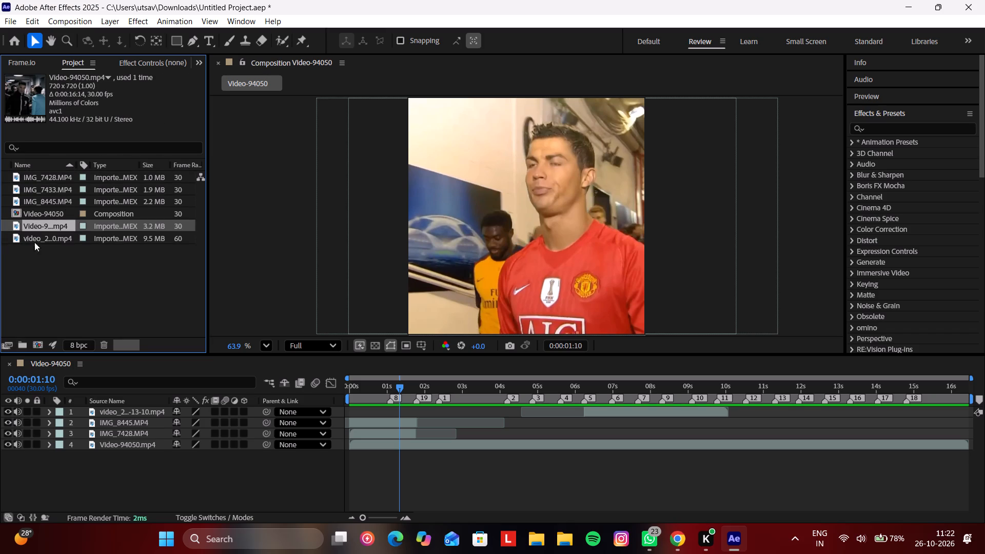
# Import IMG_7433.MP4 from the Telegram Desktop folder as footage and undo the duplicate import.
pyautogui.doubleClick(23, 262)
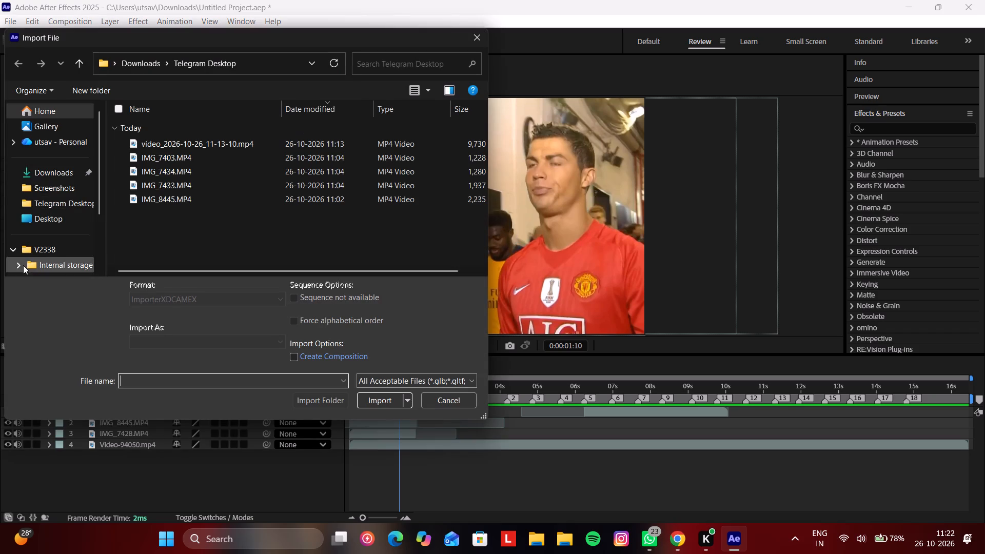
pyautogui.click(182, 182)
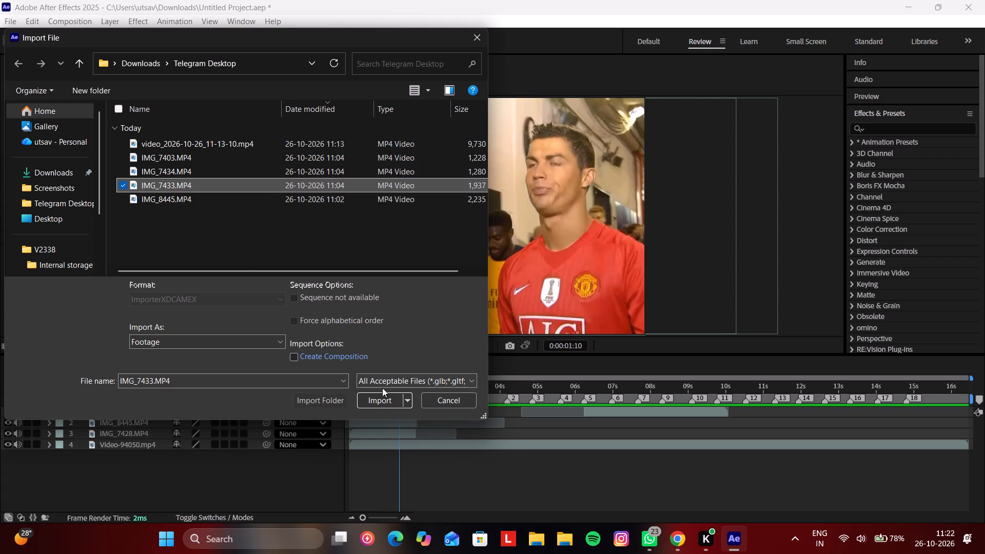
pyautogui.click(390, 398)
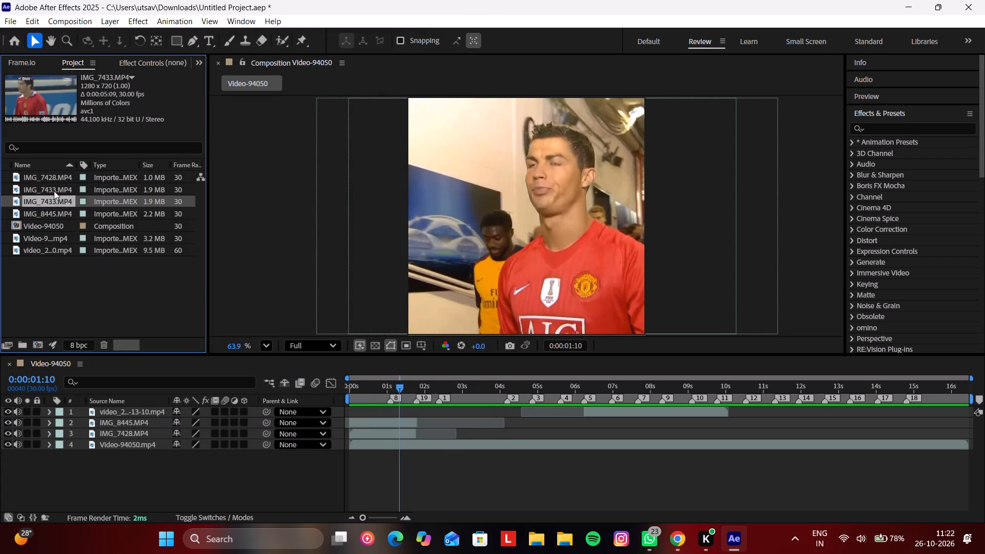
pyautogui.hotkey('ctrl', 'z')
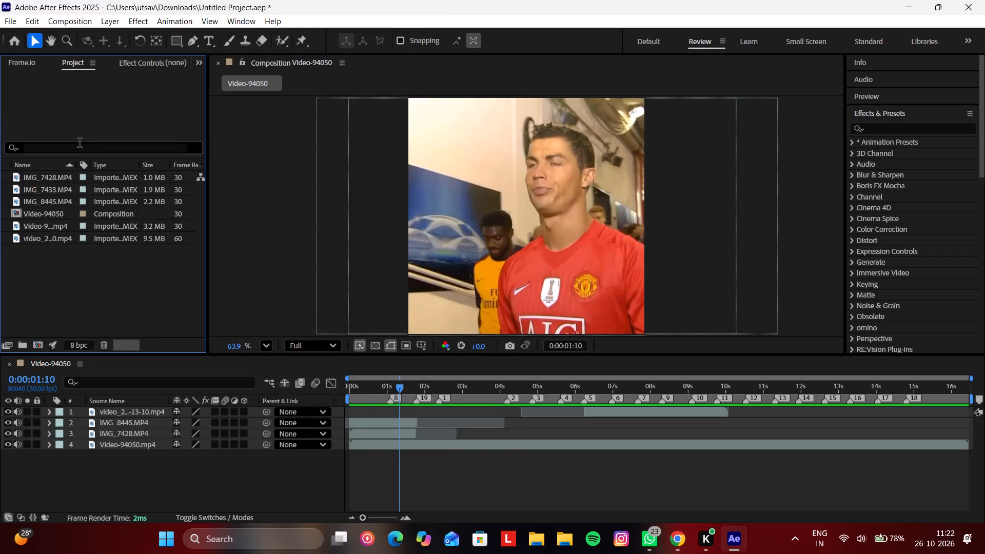
# Open the file import for choosing another clip from the Telegram Desktop folder.
pyautogui.doubleClick(77, 264)
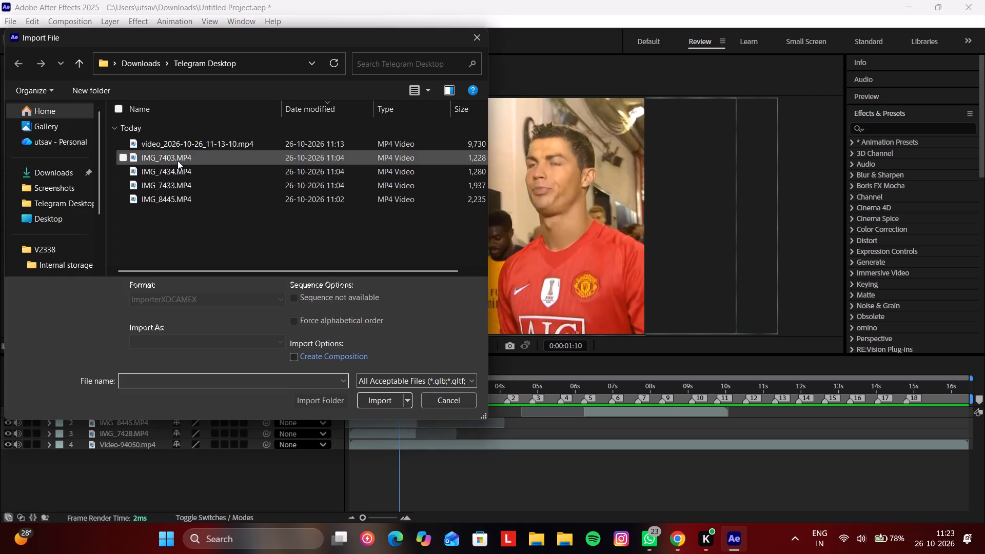
# Import IMG_7434.MP4 from the Telegram Desktop folder as footage.
pyautogui.click(175, 195)
pyautogui.click(175, 189)
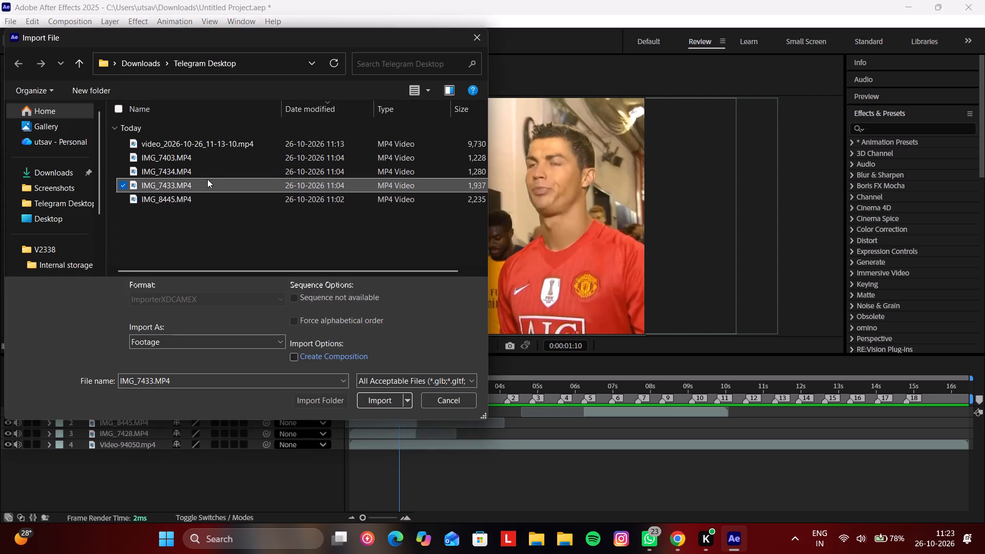
pyautogui.click(204, 171)
pyautogui.click(377, 401)
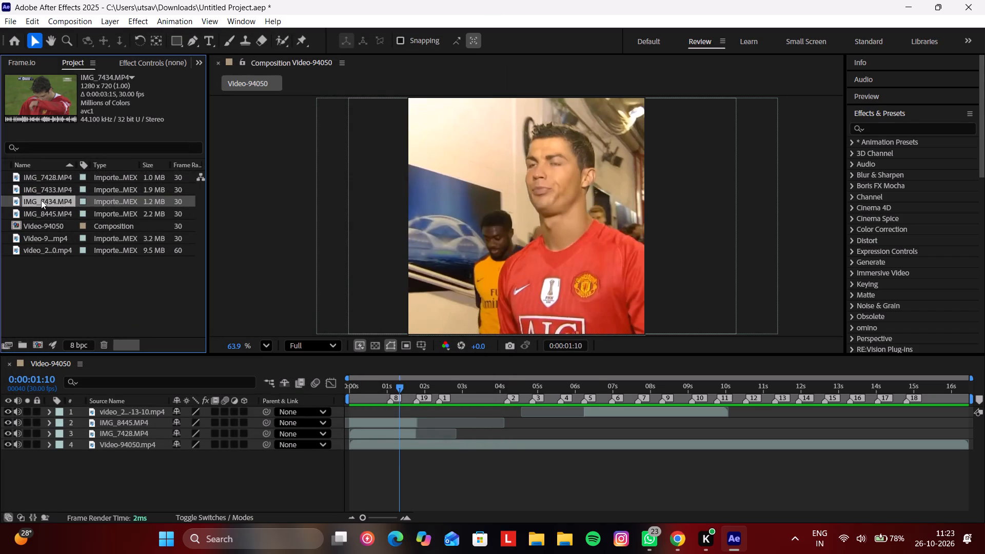
# Add IMG_7434.MP4 as a layer directly above IMG_8445.MP4, starting where the trimmed IMG_8445.MP4 ends, at about 0:00:01:24.
pyautogui.moveTo(41, 200); pyautogui.dragTo(127, 393)
pyautogui.moveTo(127, 393); pyautogui.dragTo(128, 415)
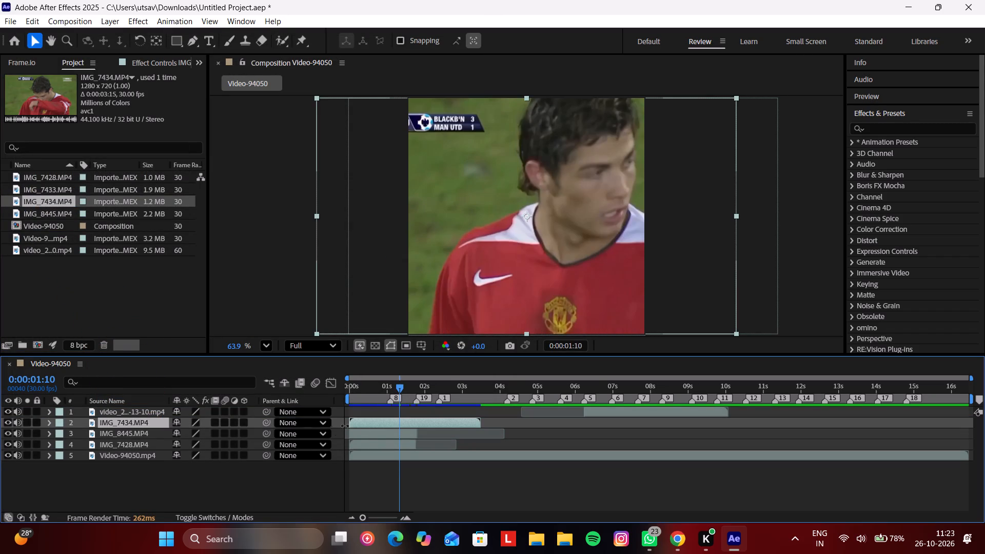
pyautogui.moveTo(384, 423); pyautogui.dragTo(452, 433)
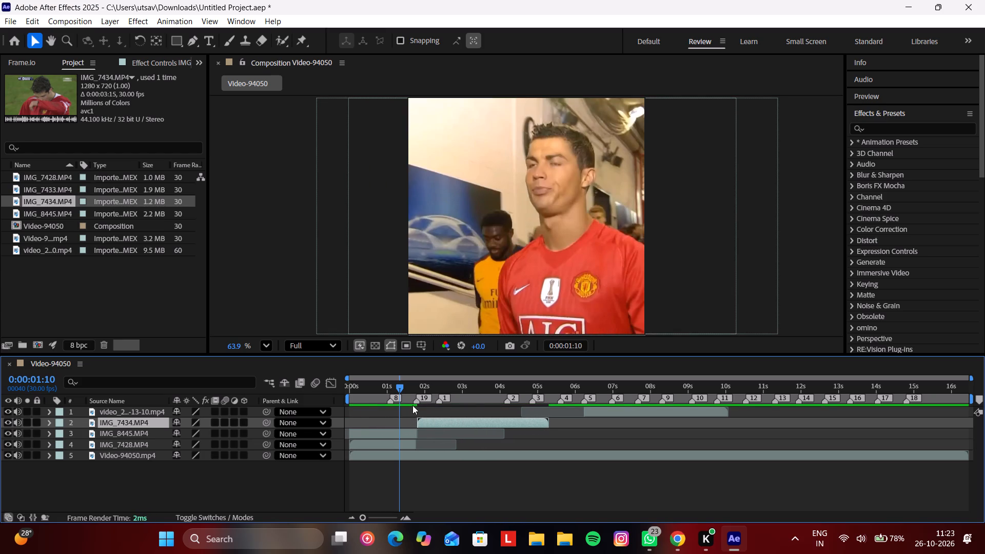
# Split the IMG_7434.MP4 layer at 0:00:02:12 and delete the segment before the split.
pyautogui.click(401, 384)
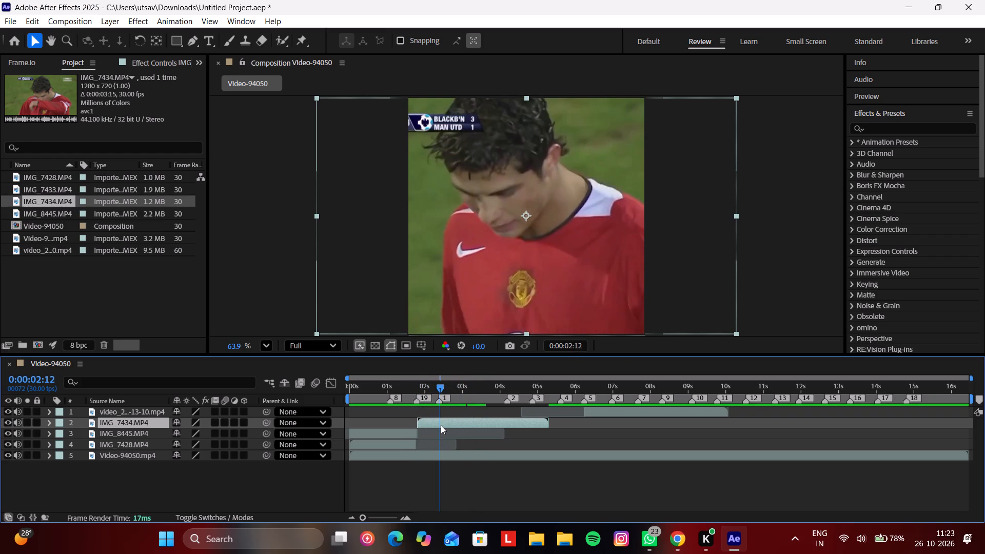
pyautogui.hotkey('ctrl', 'shift', 'd')
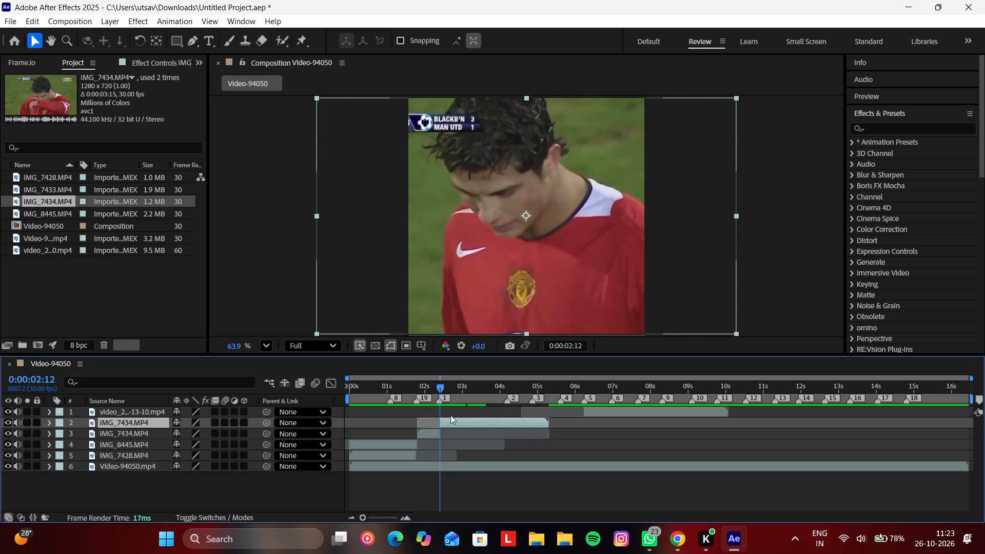
pyautogui.click(437, 433)
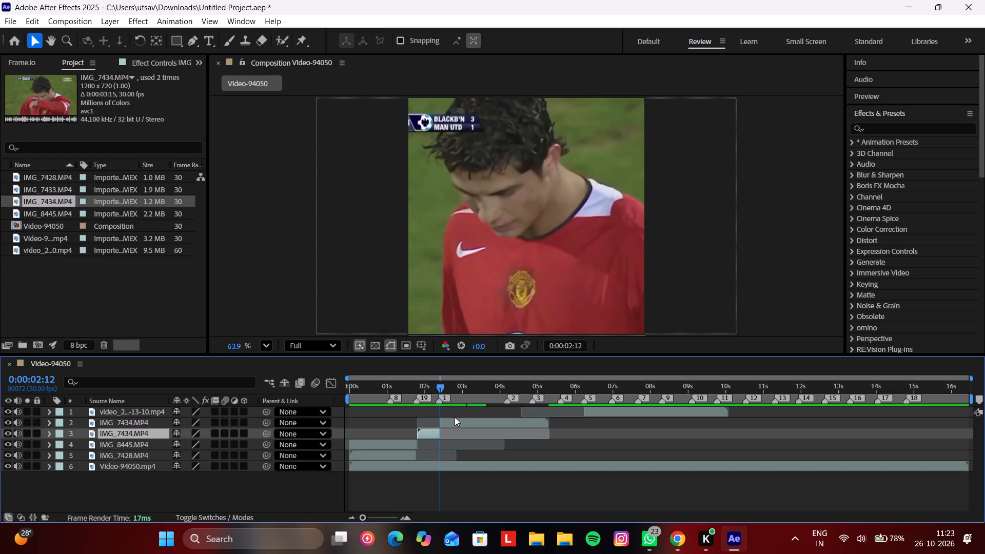
pyautogui.press('Delete')
# Move the remaining IMG_7434.MP4 segment earlier so it starts at the end of IMG_8445.MP4, at 0:00:01:24.
pyautogui.click(454, 416)
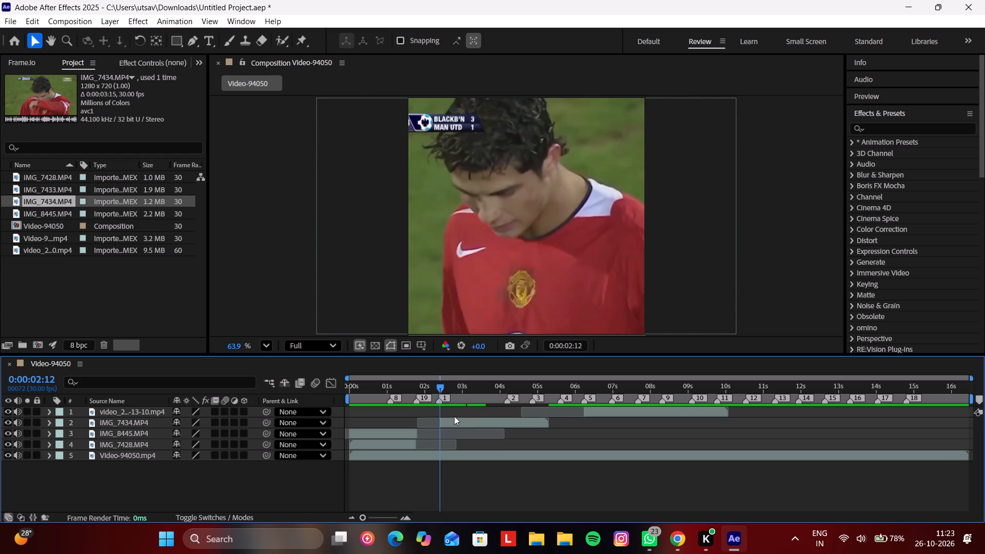
pyautogui.click(454, 421)
pyautogui.moveTo(453, 422); pyautogui.dragTo(434, 422)
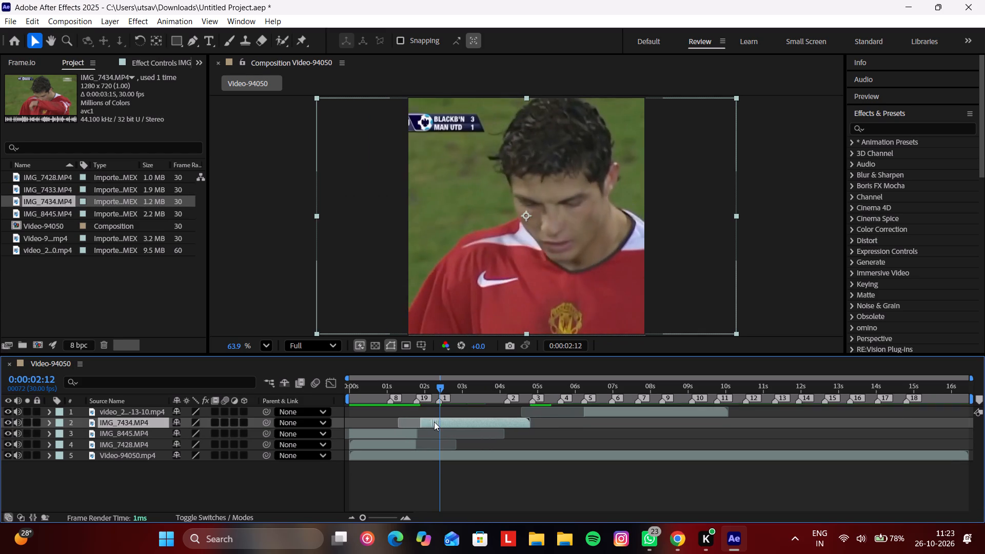
pyautogui.moveTo(434, 422); pyautogui.dragTo(430, 424)
pyautogui.click(416, 386)
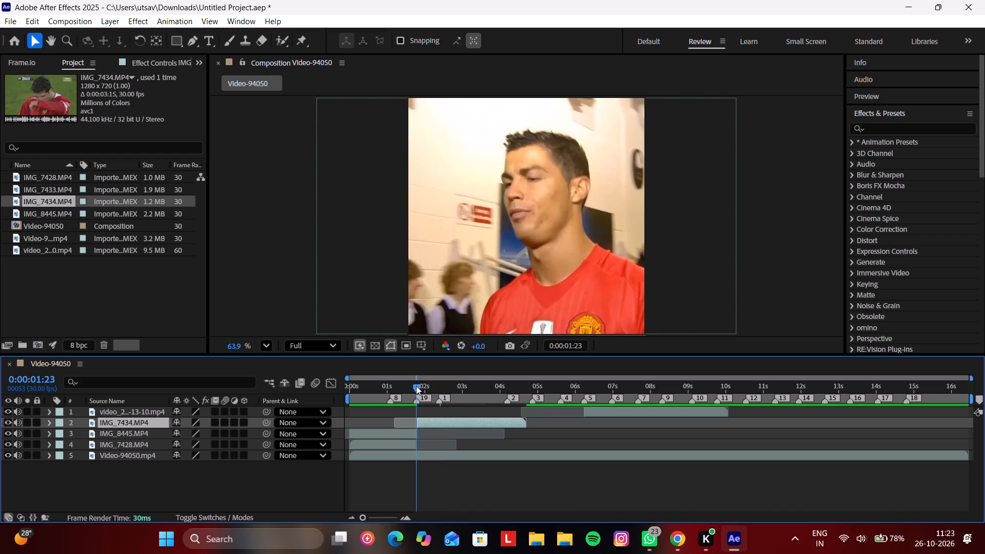
# Scrub through the IMG_7434.MP4 segment, split it at 0:00:02:05, and delete the part before the split.
pyautogui.moveTo(416, 386); pyautogui.dragTo(441, 404)
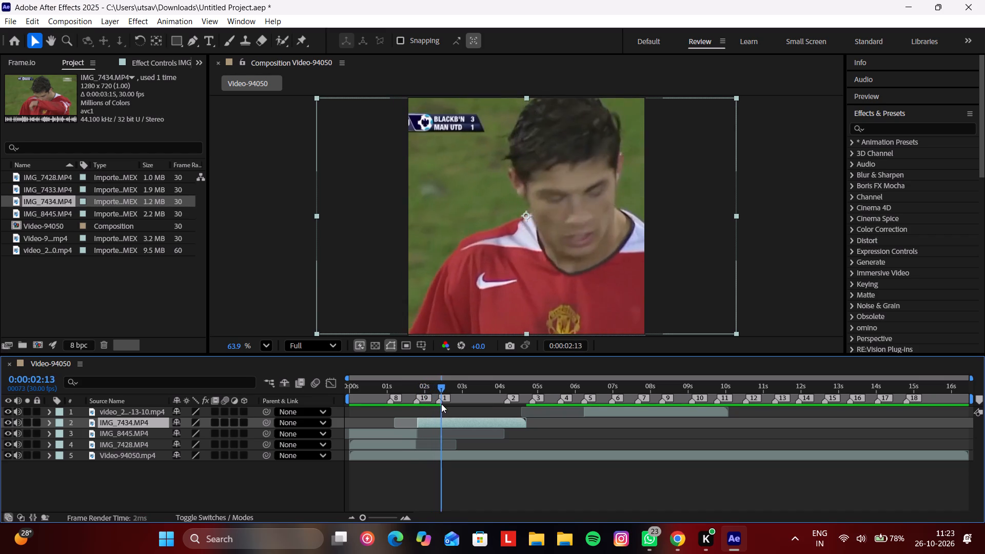
pyautogui.moveTo(441, 404); pyautogui.dragTo(450, 412)
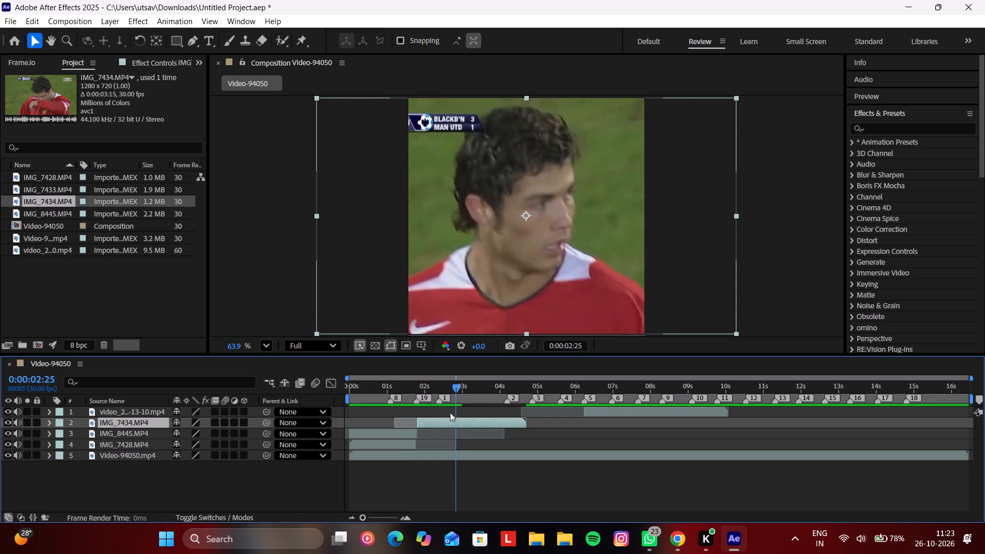
pyautogui.moveTo(450, 412); pyautogui.dragTo(431, 415)
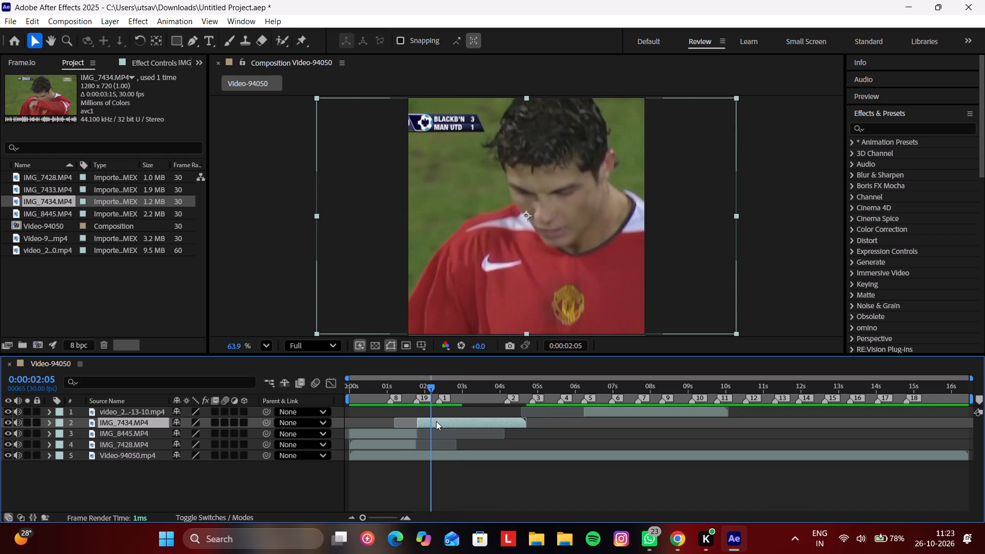
pyautogui.hotkey('ctrl', 'shift', 'd')
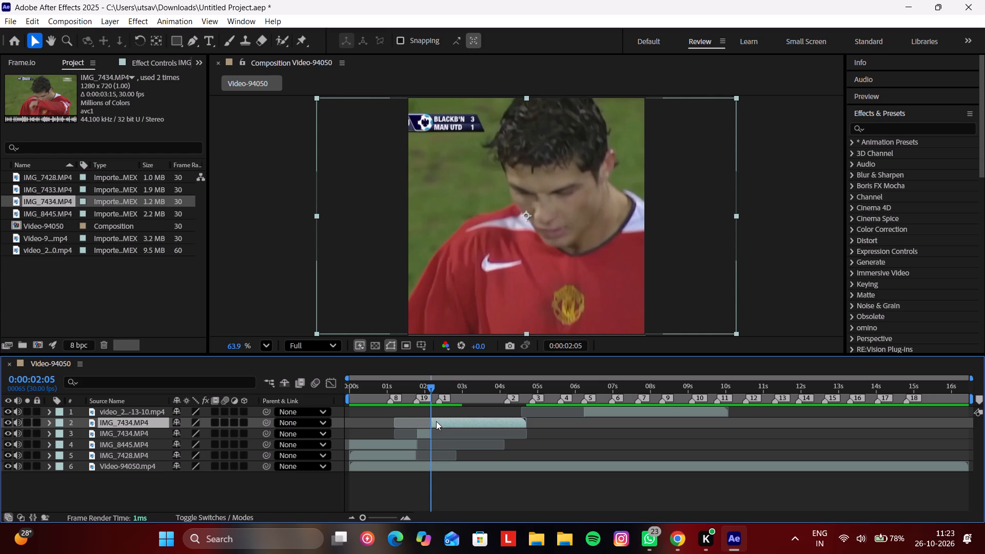
pyautogui.click(444, 434)
pyautogui.press('Delete')
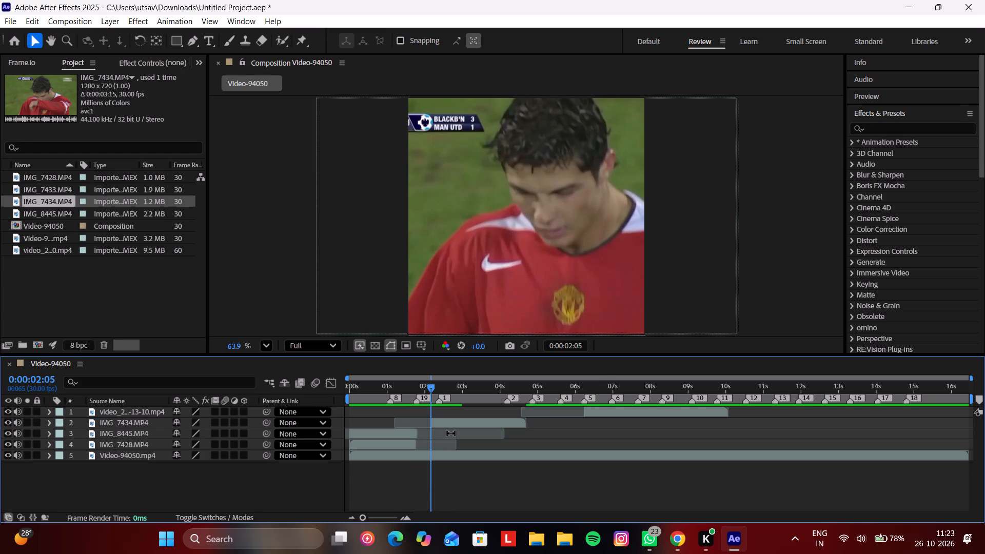
# Move the shortened IMG_7434.MP4 segment back to the end of IMG_8445.MP4 and scrub through its footage.
pyautogui.moveTo(448, 423); pyautogui.dragTo(435, 422)
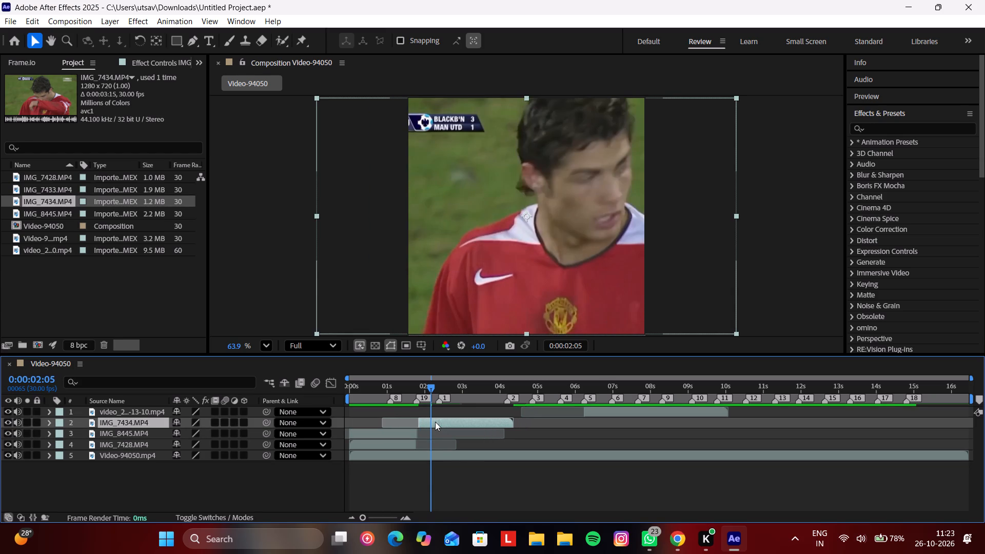
pyautogui.moveTo(435, 422); pyautogui.dragTo(433, 422)
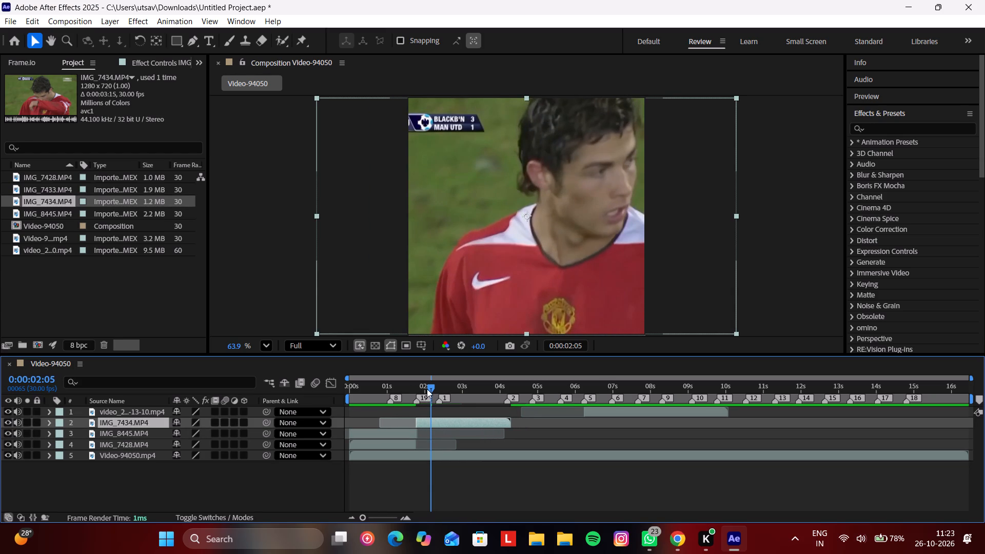
pyautogui.moveTo(428, 386); pyautogui.dragTo(425, 400)
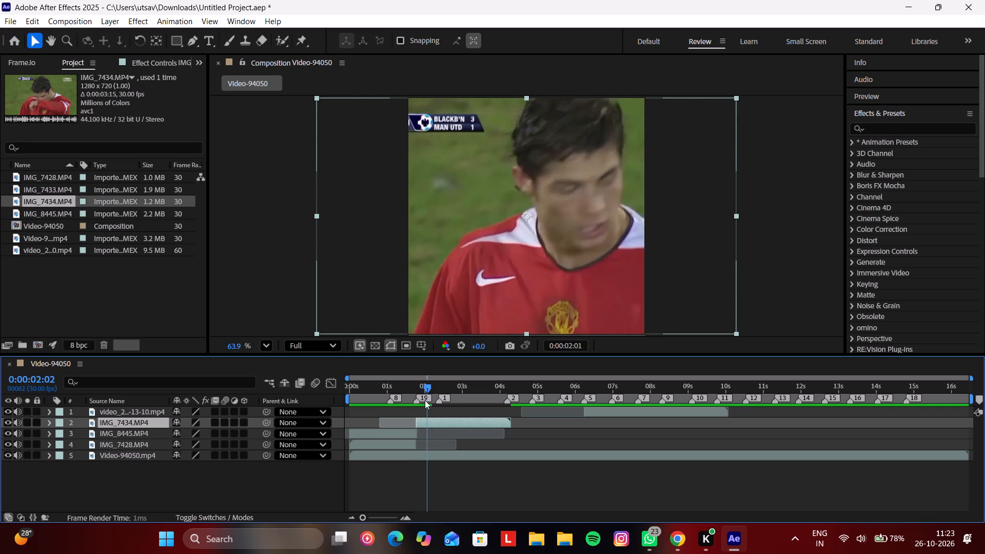
pyautogui.moveTo(425, 400); pyautogui.dragTo(438, 409)
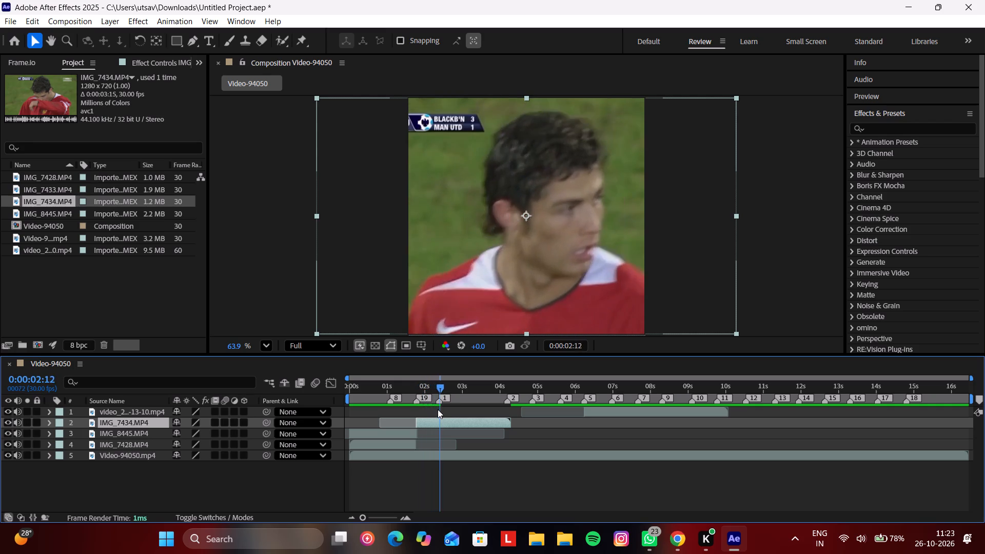
pyautogui.moveTo(438, 409); pyautogui.dragTo(506, 438)
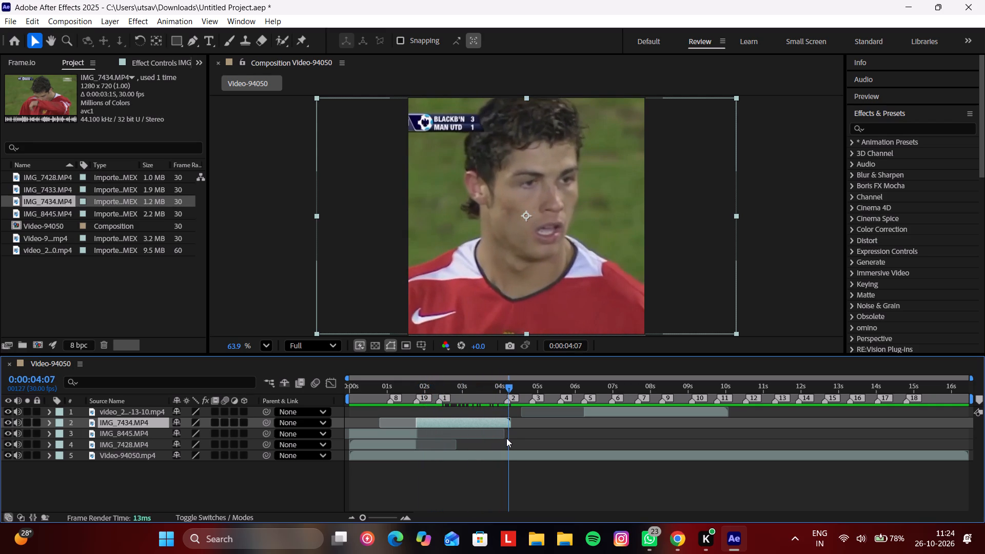
pyautogui.moveTo(506, 438); pyautogui.dragTo(474, 436)
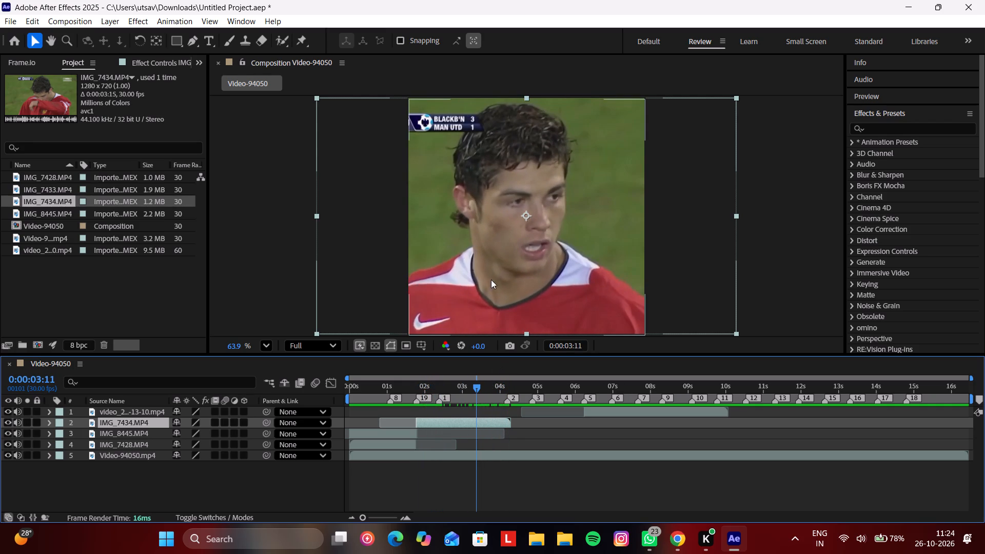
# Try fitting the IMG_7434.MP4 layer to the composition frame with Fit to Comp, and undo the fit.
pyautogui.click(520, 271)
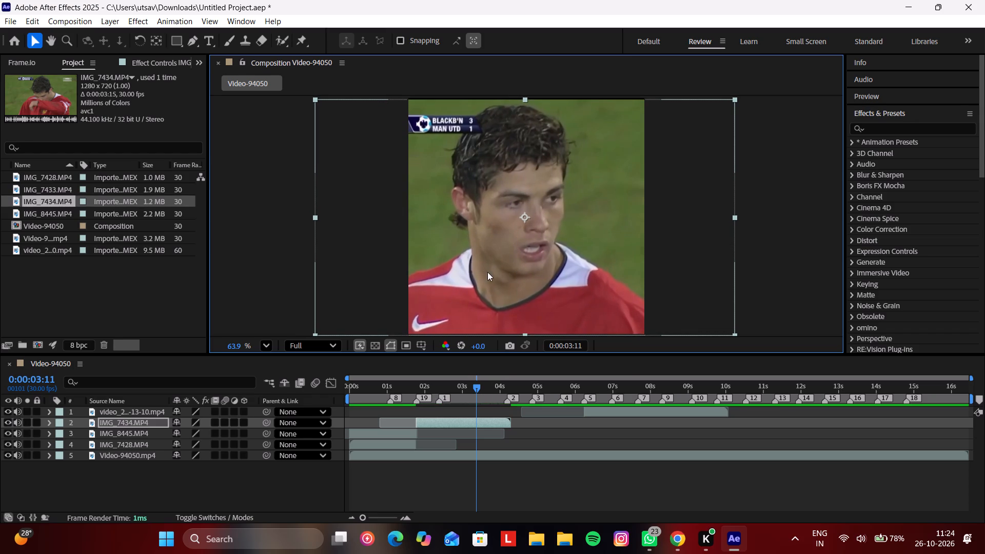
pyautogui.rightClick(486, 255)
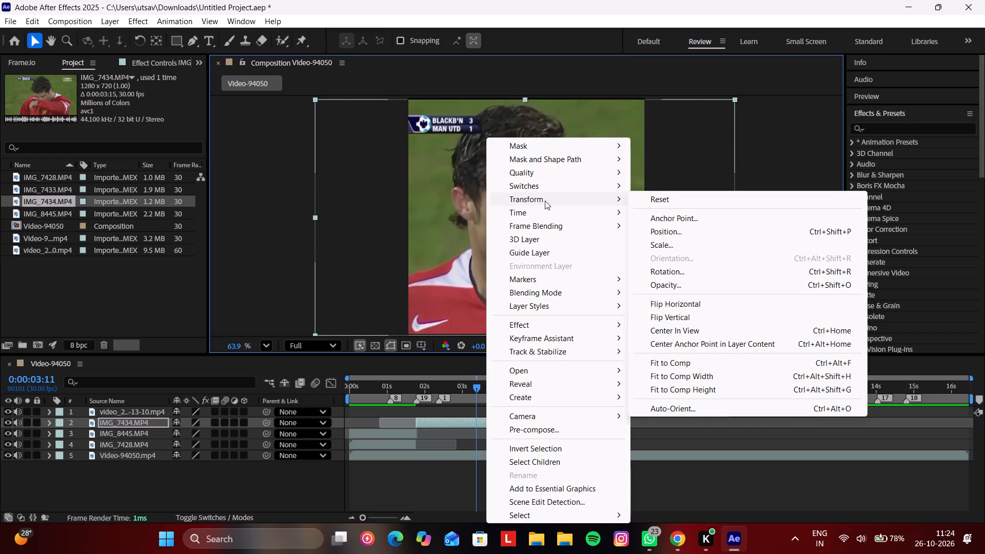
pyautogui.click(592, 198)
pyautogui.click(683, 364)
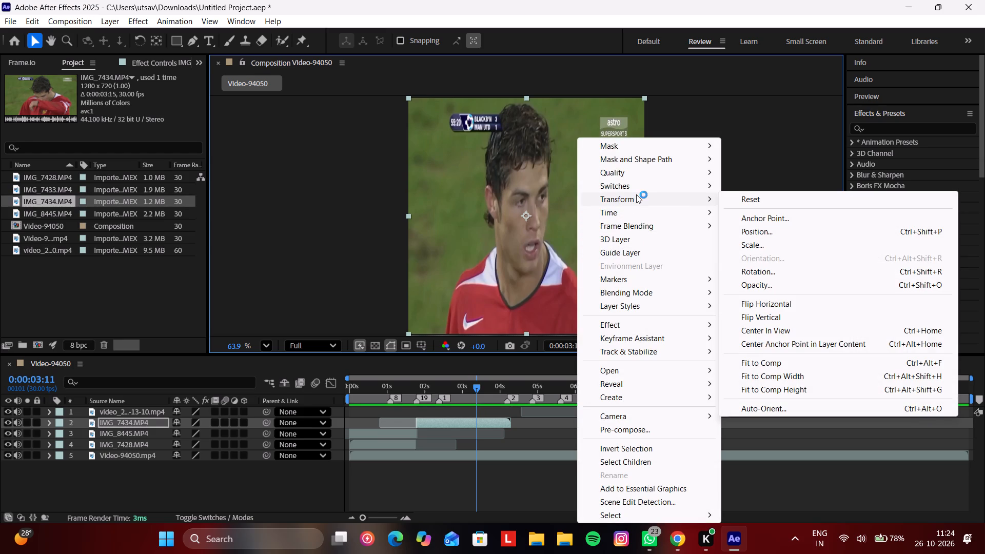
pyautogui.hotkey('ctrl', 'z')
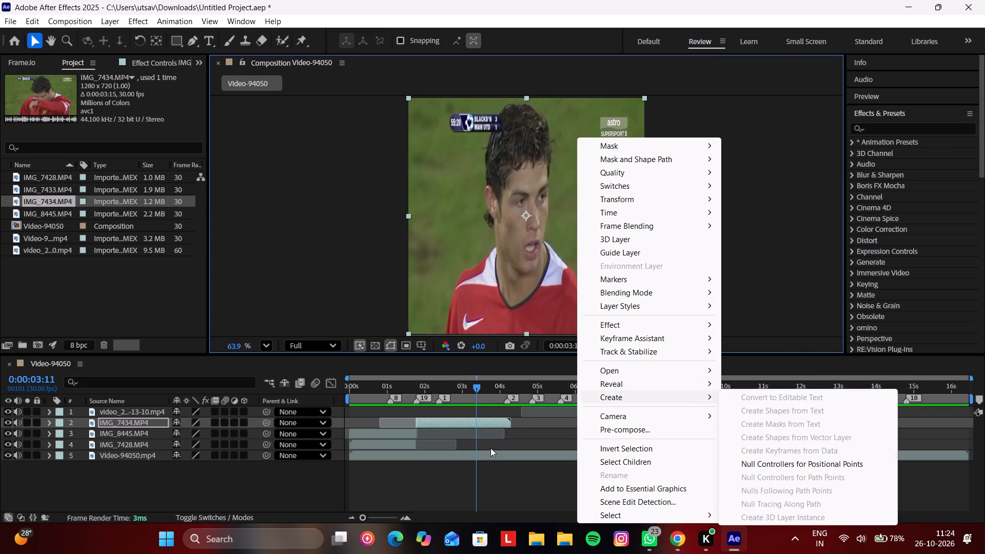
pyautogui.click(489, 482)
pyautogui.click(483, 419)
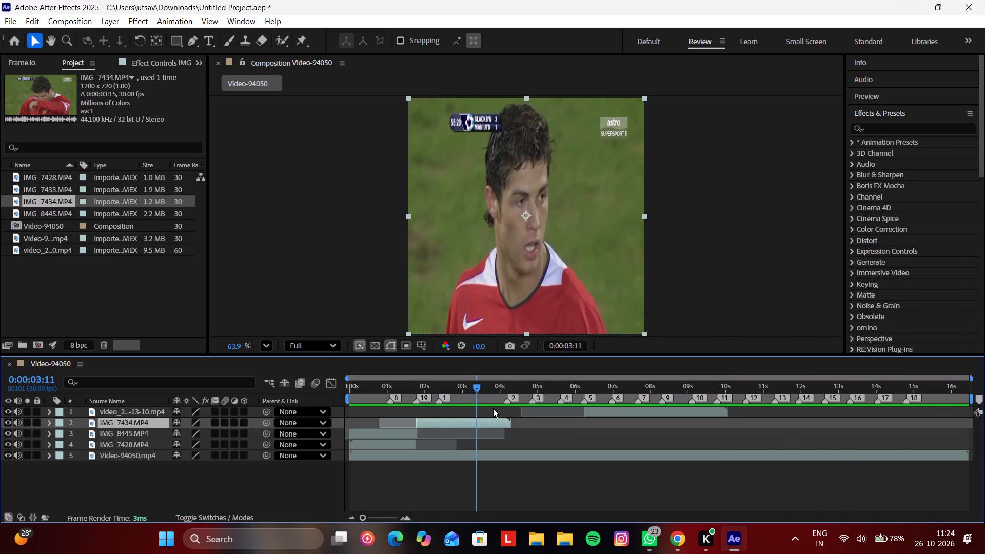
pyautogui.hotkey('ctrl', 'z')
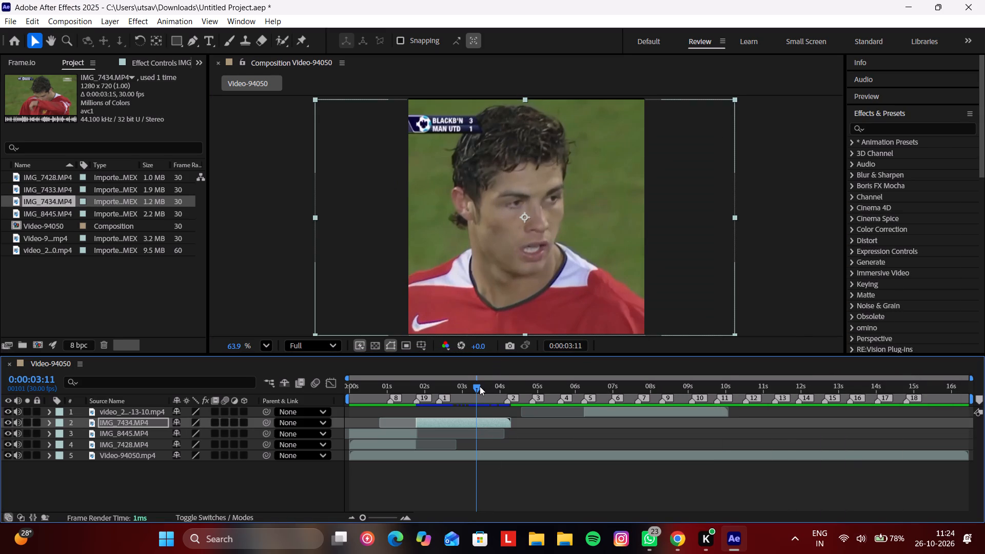
# Play the composition from the start and scrub through the IMG_7434.MP4 segment and its cut from IMG_8445.MP4.
pyautogui.moveTo(479, 386); pyautogui.dragTo(330, 393)
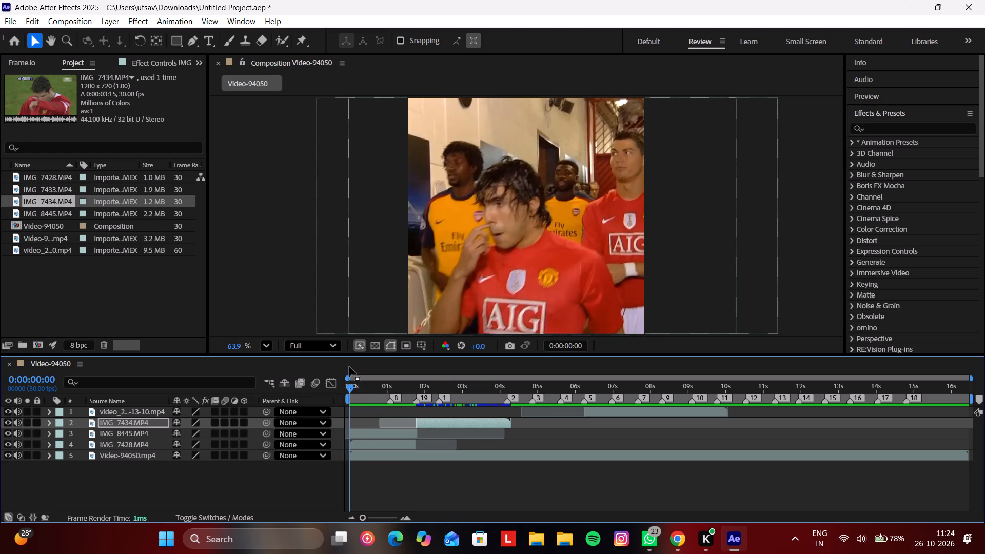
pyautogui.press('space')
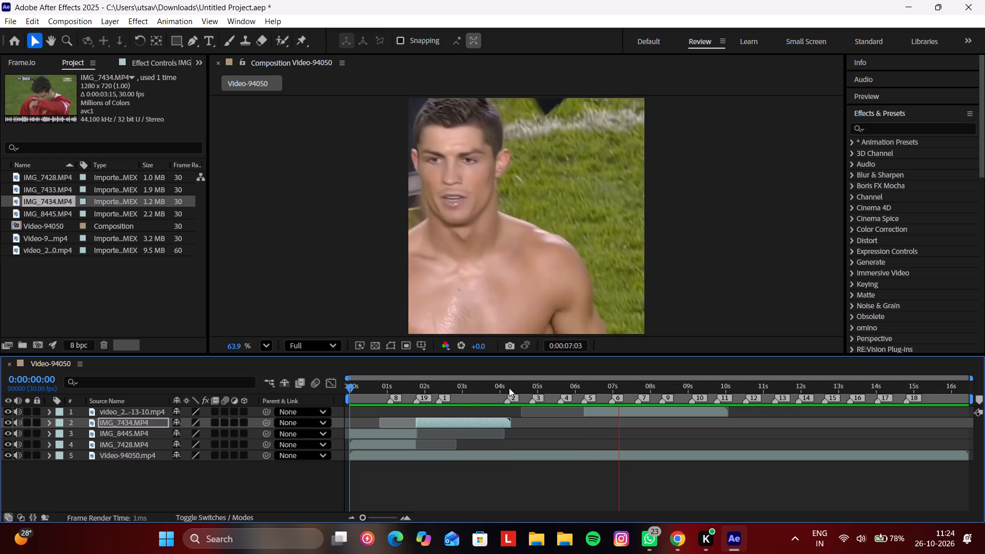
pyautogui.click(508, 388)
pyautogui.moveTo(508, 385); pyautogui.dragTo(475, 387)
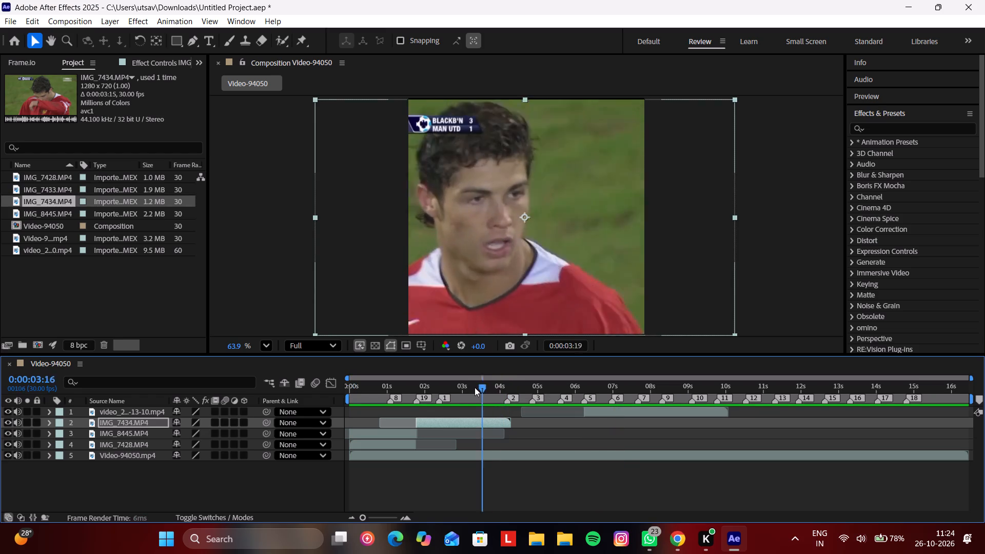
pyautogui.moveTo(475, 387); pyautogui.dragTo(466, 394)
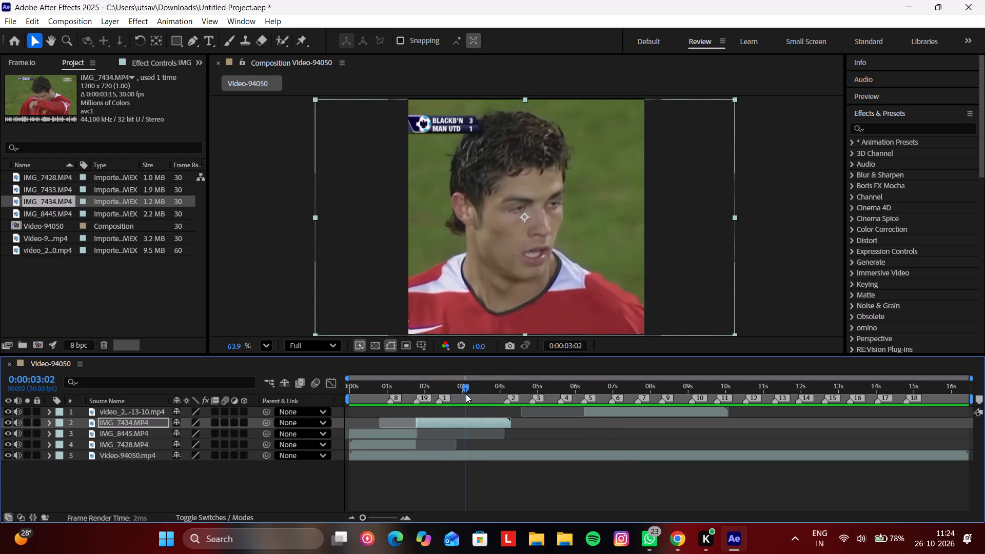
pyautogui.moveTo(466, 394); pyautogui.dragTo(480, 395)
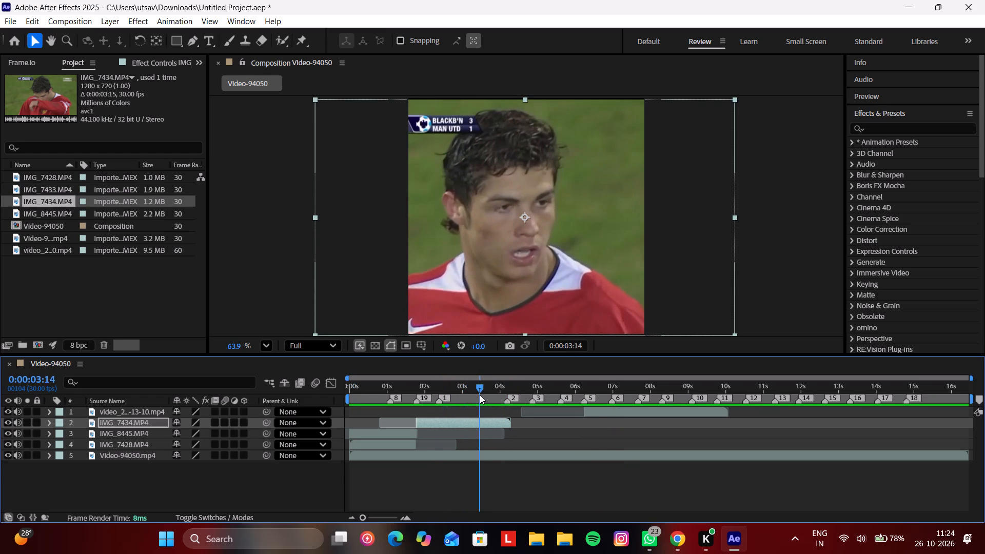
pyautogui.moveTo(480, 395); pyautogui.dragTo(426, 395)
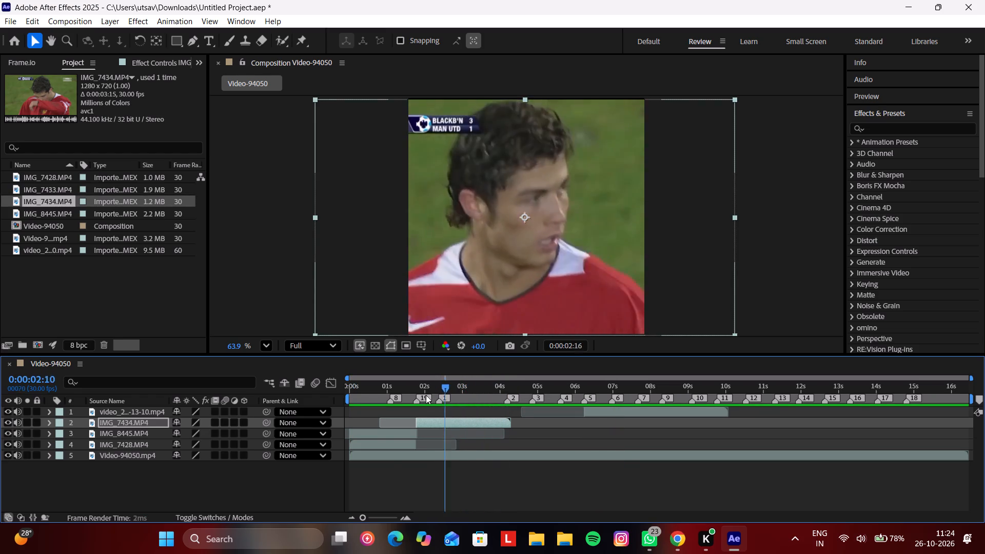
pyautogui.moveTo(426, 395); pyautogui.dragTo(415, 400)
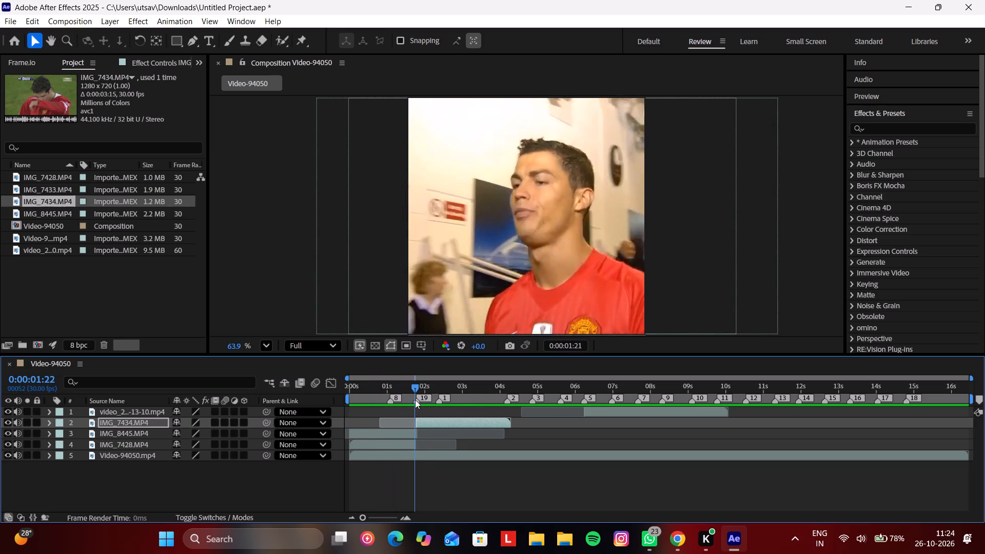
pyautogui.moveTo(415, 400); pyautogui.dragTo(492, 407)
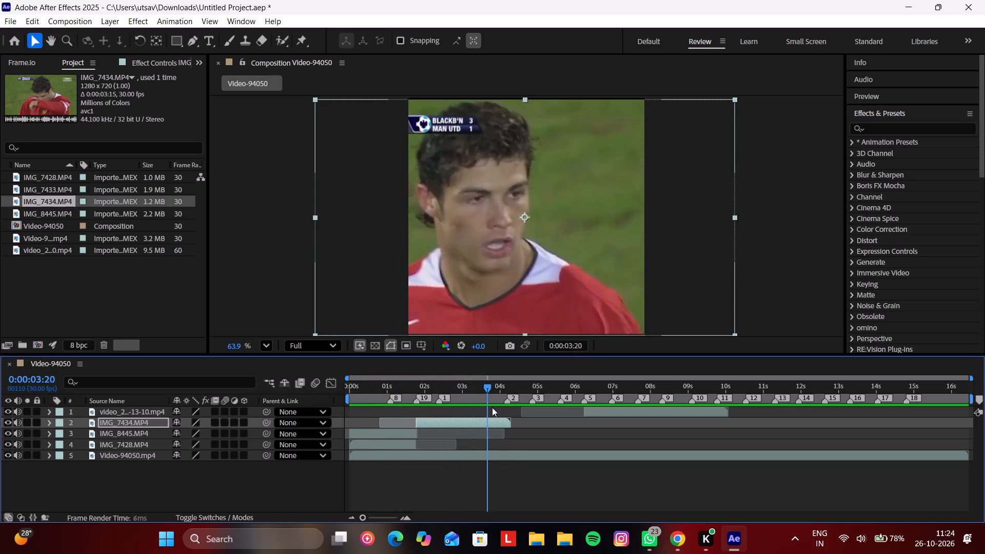
pyautogui.moveTo(492, 407); pyautogui.dragTo(533, 414)
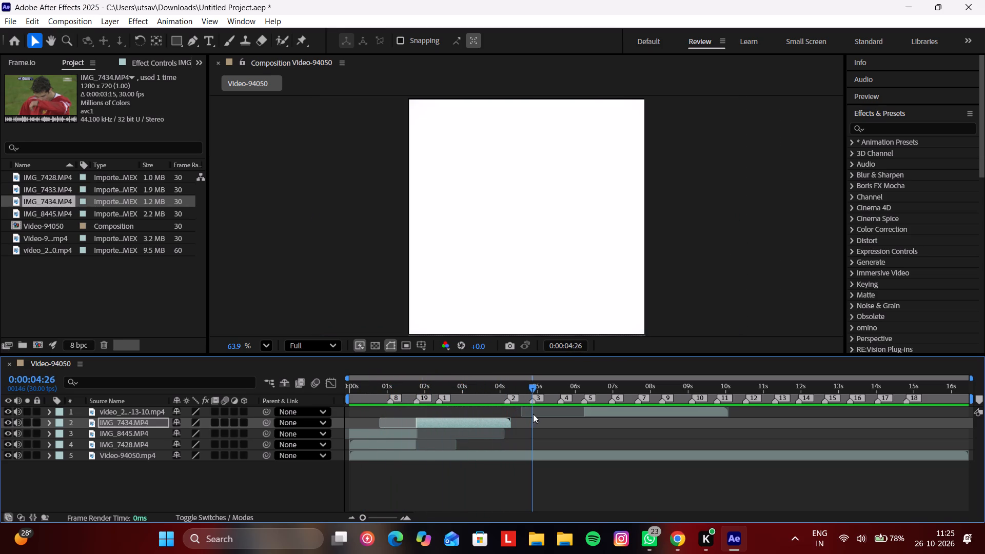
pyautogui.moveTo(533, 414); pyautogui.dragTo(414, 404)
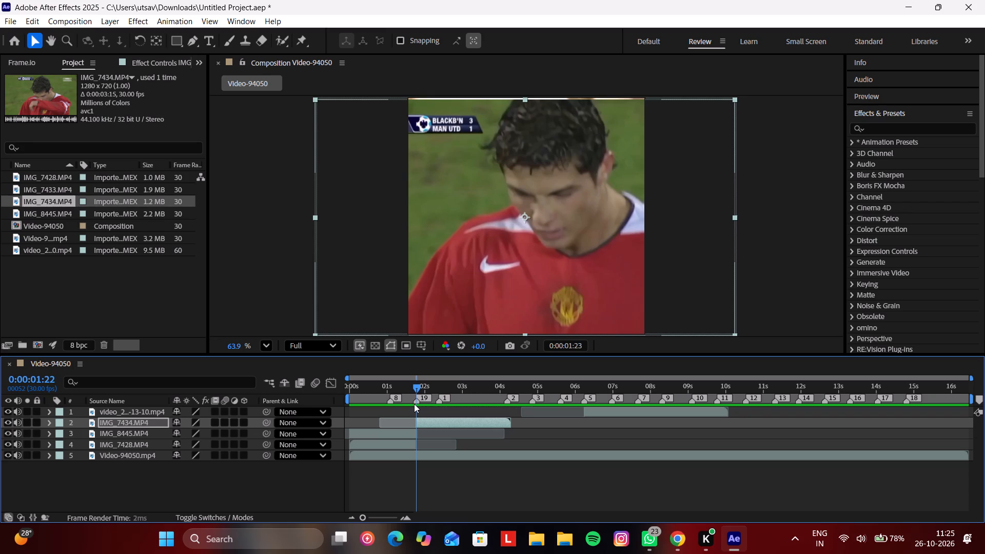
pyautogui.moveTo(414, 404); pyautogui.dragTo(400, 406)
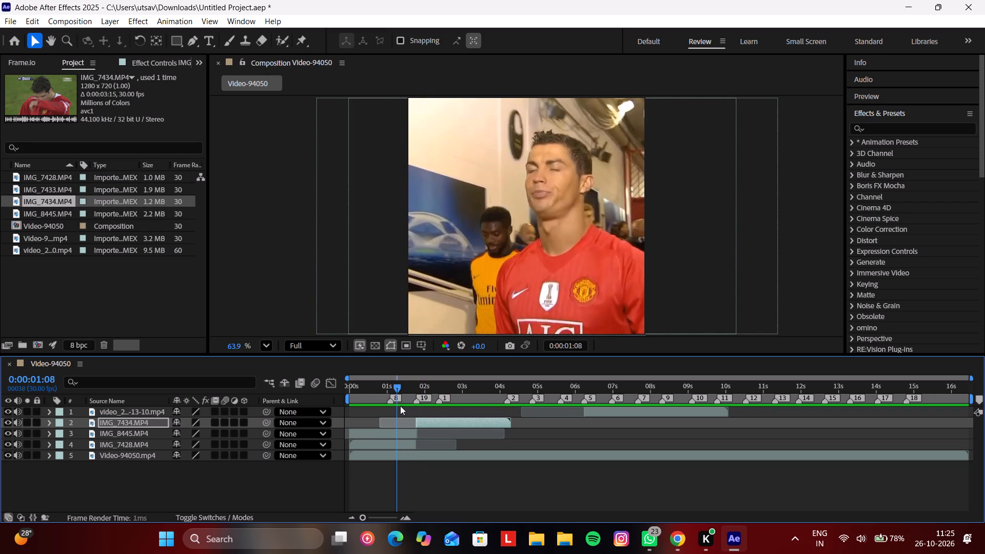
pyautogui.moveTo(400, 406); pyautogui.dragTo(417, 408)
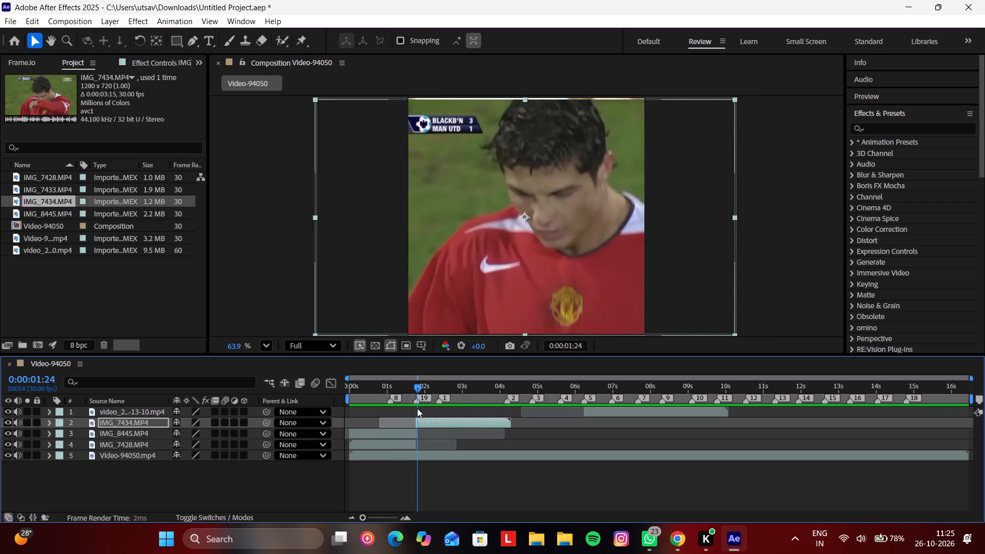
pyautogui.moveTo(417, 408); pyautogui.dragTo(443, 411)
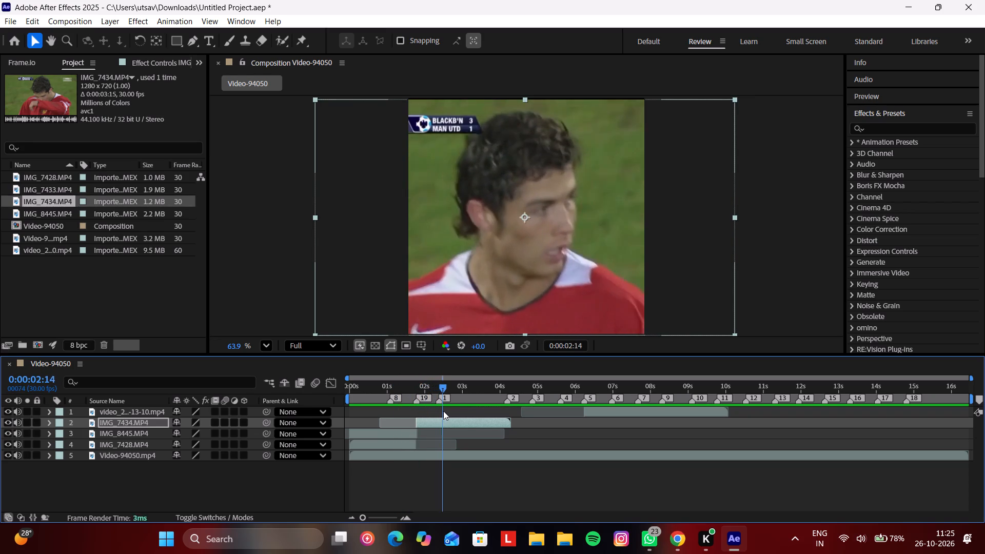
# Examine the cut at the end of the IMG_7434.MP4 segment, around 0:00:04:08, and the reference shot that follows it.
pyautogui.moveTo(443, 411); pyautogui.dragTo(509, 411)
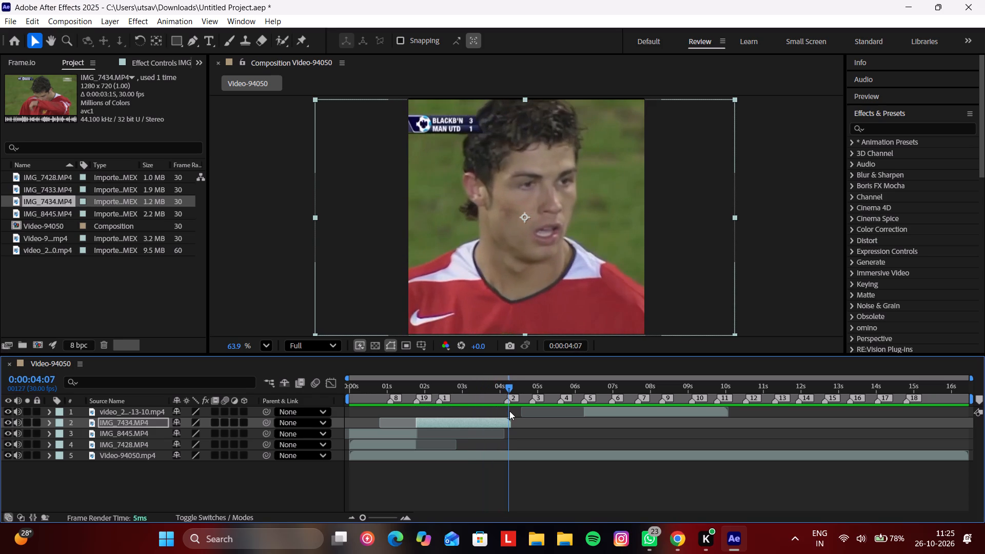
pyautogui.moveTo(509, 411); pyautogui.dragTo(510, 411)
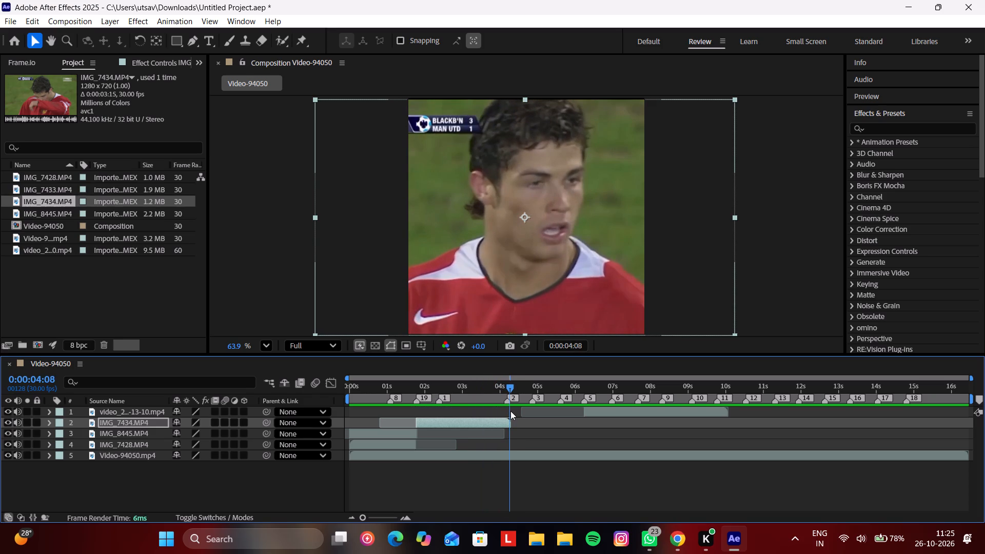
pyautogui.moveTo(510, 411); pyautogui.dragTo(507, 411)
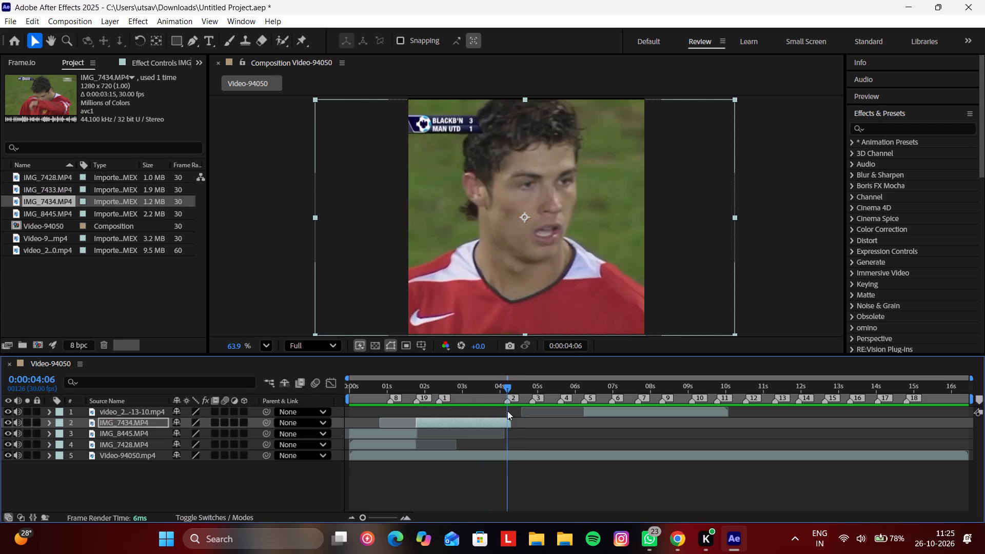
pyautogui.moveTo(507, 411); pyautogui.dragTo(509, 411)
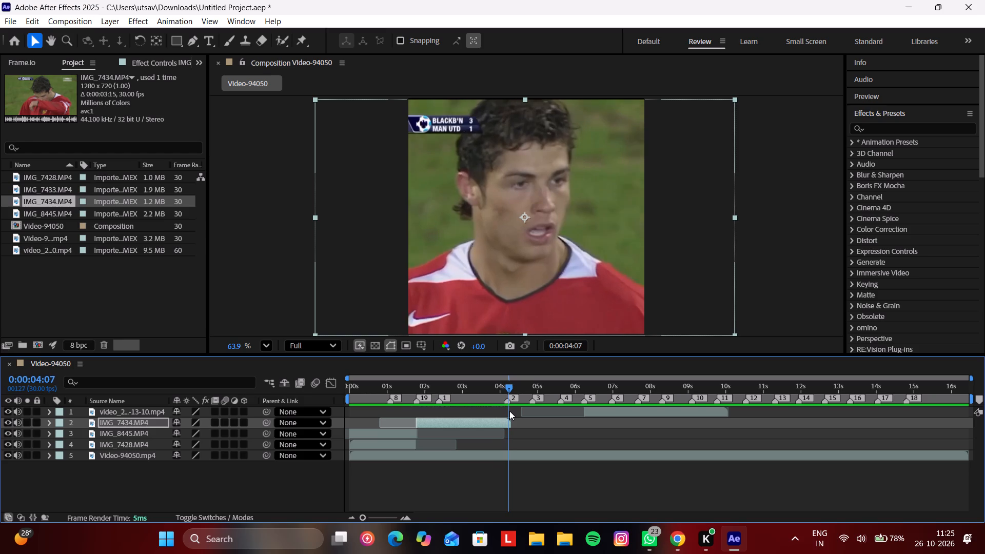
pyautogui.moveTo(509, 411); pyautogui.dragTo(521, 412)
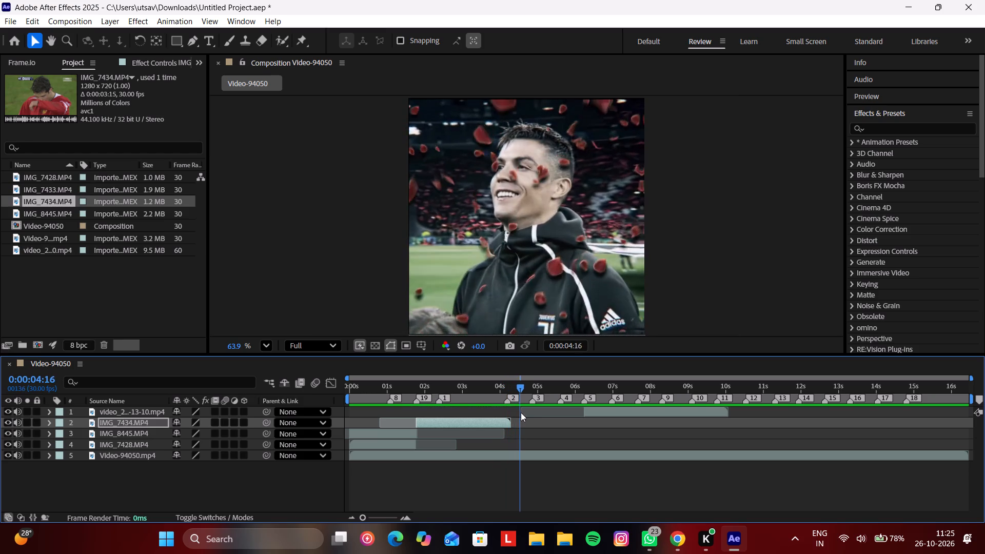
pyautogui.moveTo(521, 412); pyautogui.dragTo(537, 415)
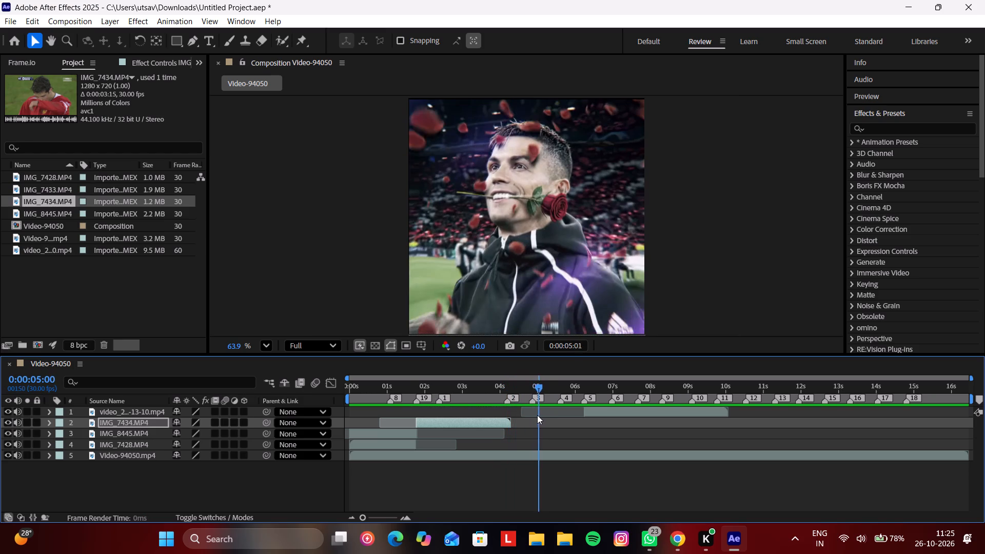
pyautogui.moveTo(537, 415); pyautogui.dragTo(509, 418)
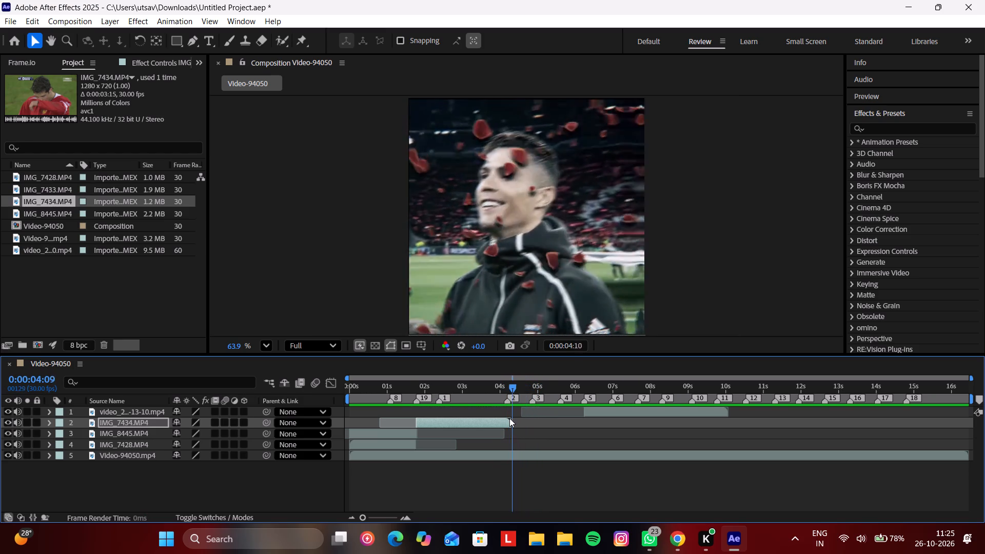
pyautogui.moveTo(509, 418); pyautogui.dragTo(527, 421)
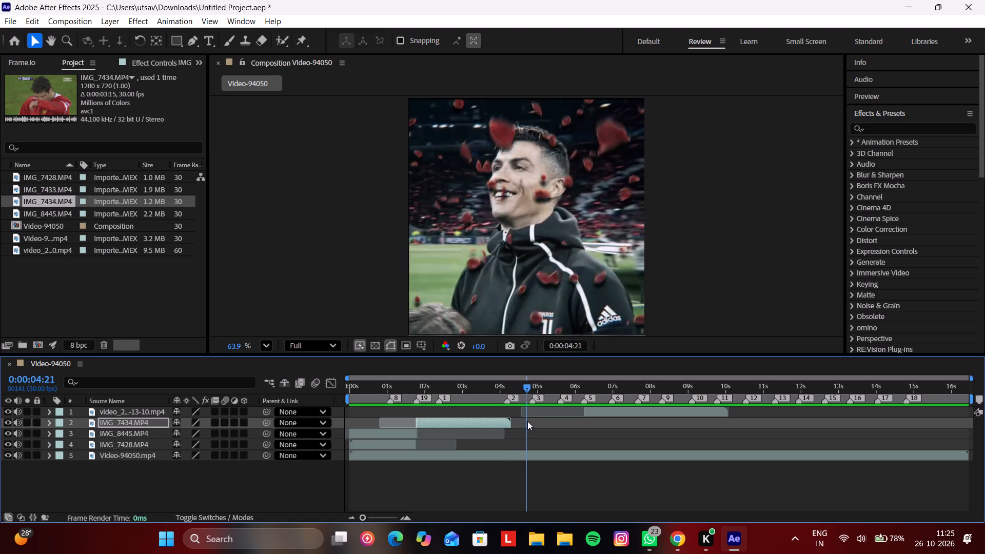
pyautogui.moveTo(527, 421); pyautogui.dragTo(508, 422)
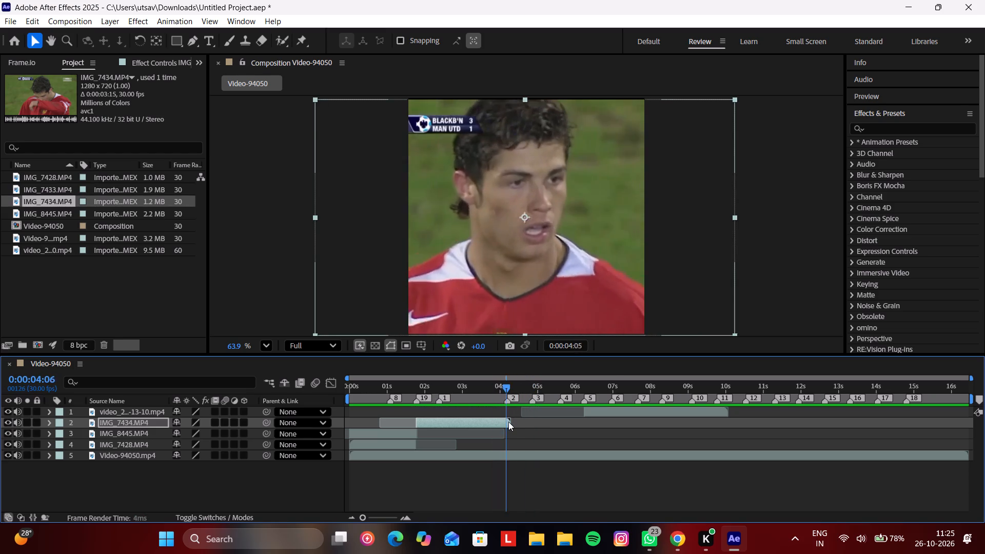
pyautogui.moveTo(508, 422); pyautogui.dragTo(517, 422)
# Hide the four clip layers above Video-94050.mp4 so that only the reference video is shown.
pyautogui.click(442, 454)
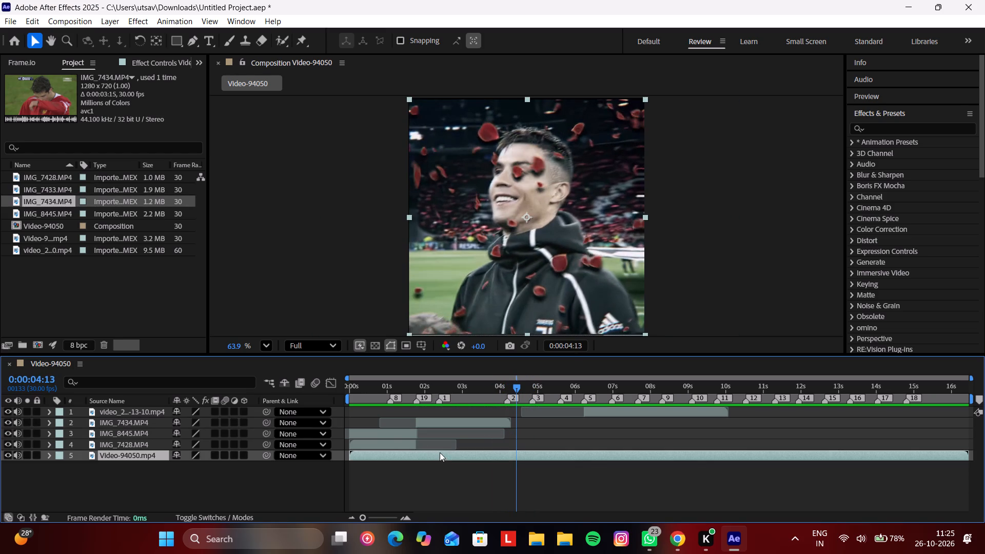
pyautogui.click(9, 443)
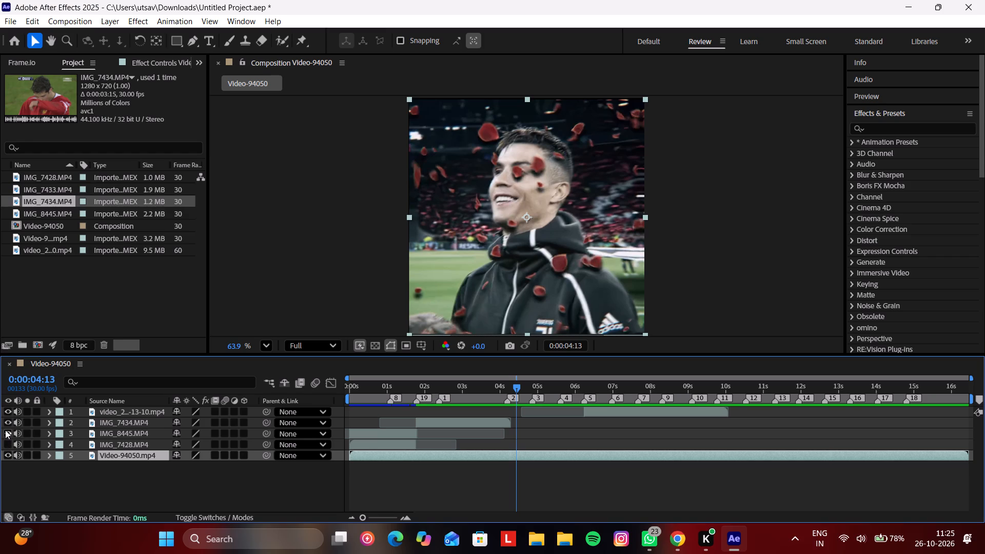
pyautogui.click(5, 429)
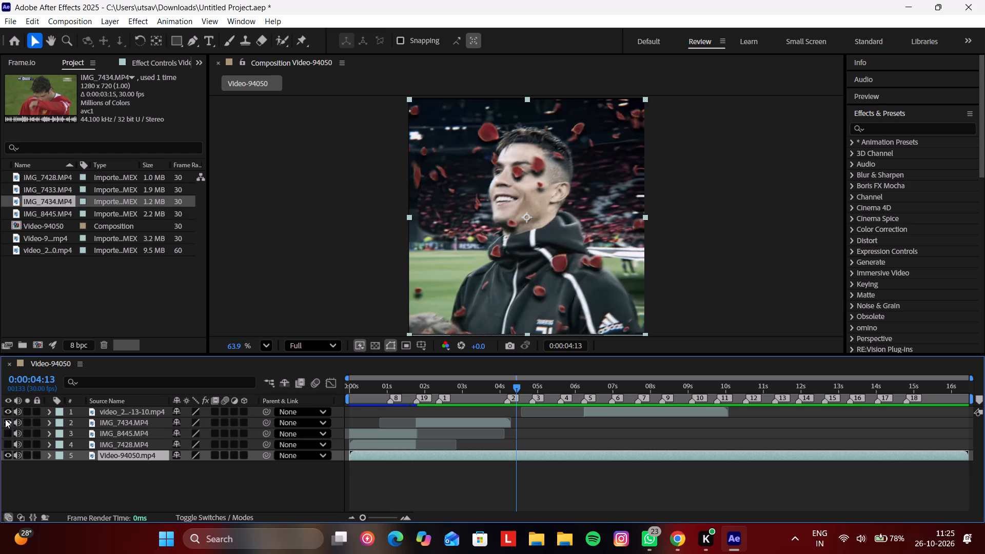
pyautogui.click(5, 419)
pyautogui.click(6, 413)
# Play the reference video from the start and examine its shots and scene cuts up to about 0:00:08:00.
pyautogui.click(370, 384)
pyautogui.moveTo(370, 384); pyautogui.dragTo(322, 381)
pyautogui.press('space')
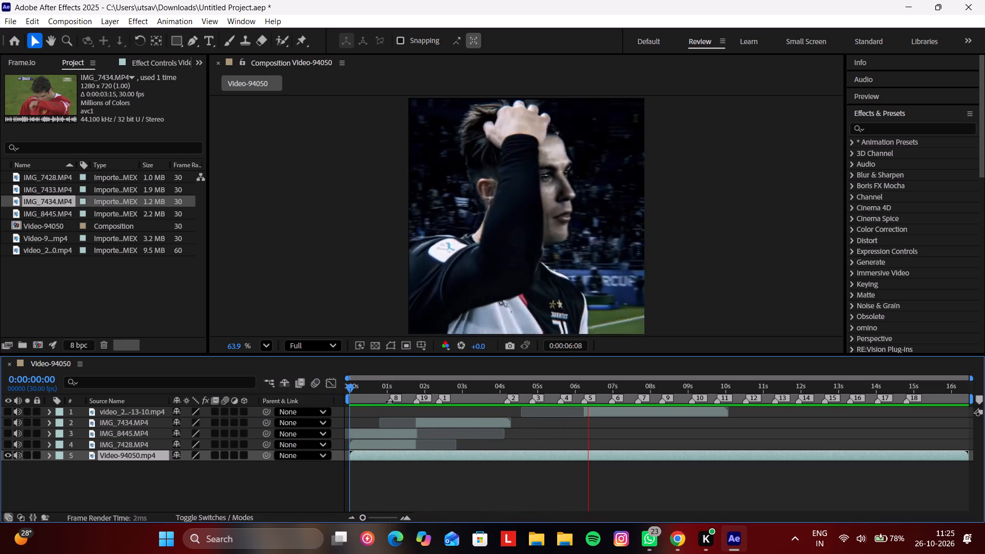
pyautogui.click(405, 386)
pyautogui.moveTo(405, 386); pyautogui.dragTo(618, 392)
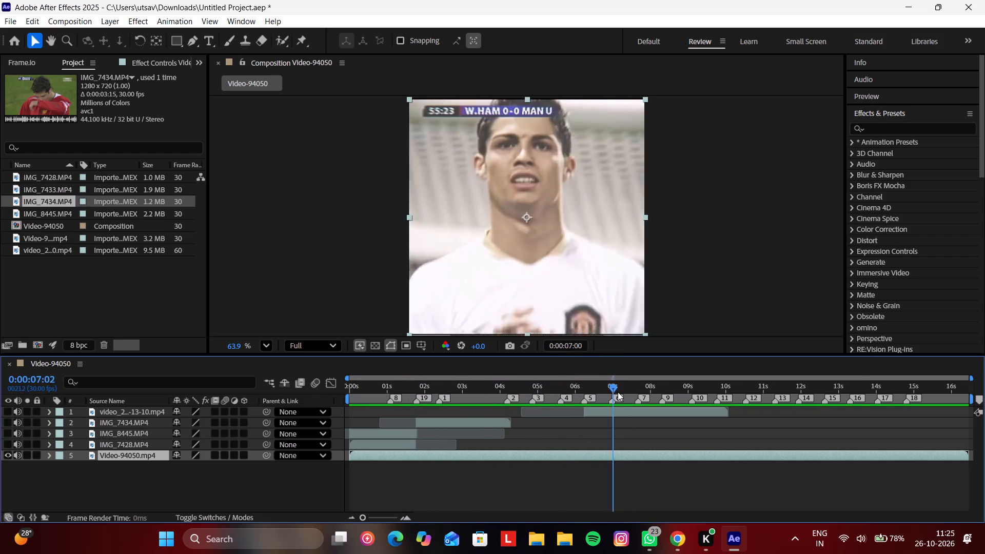
pyautogui.moveTo(618, 392); pyautogui.dragTo(650, 390)
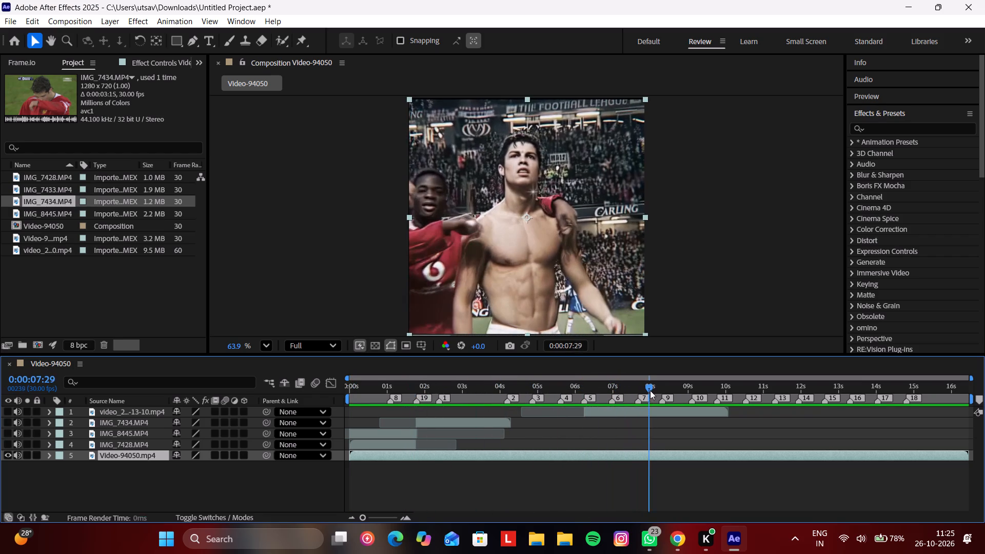
pyautogui.moveTo(650, 390); pyautogui.dragTo(640, 388)
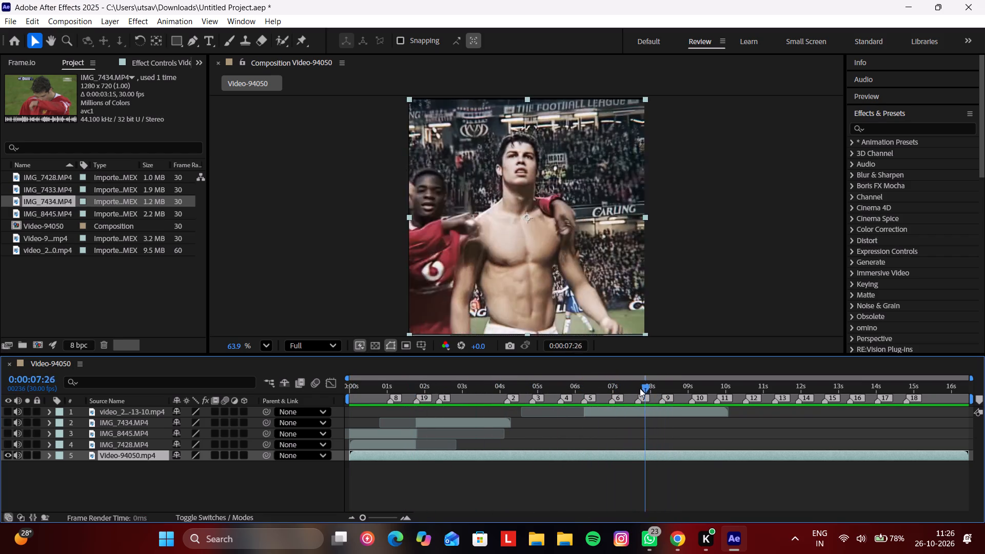
pyautogui.moveTo(640, 388); pyautogui.dragTo(338, 411)
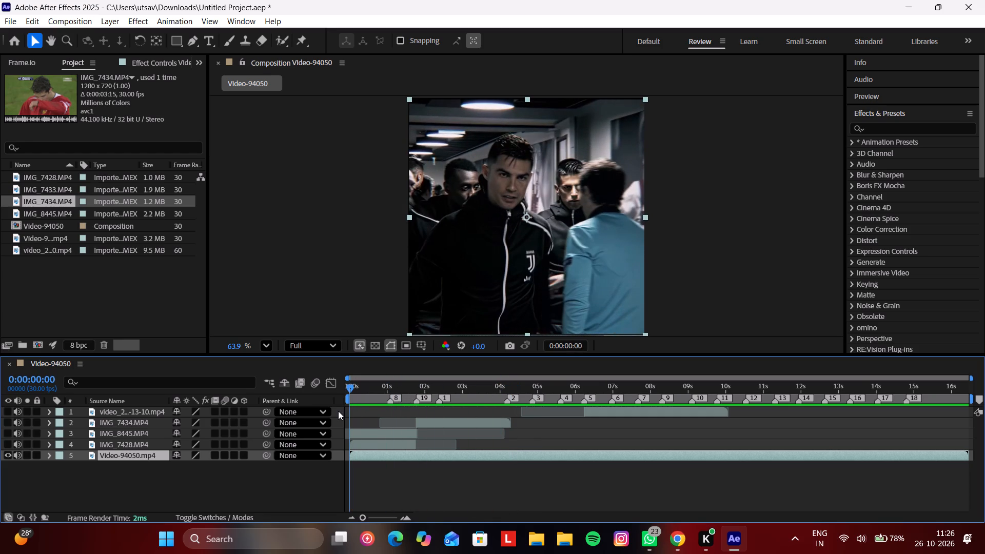
pyautogui.moveTo(338, 411); pyautogui.dragTo(338, 412)
# Show the four hidden clip layers above Video-94050.mp4 again.
pyautogui.click(8, 442)
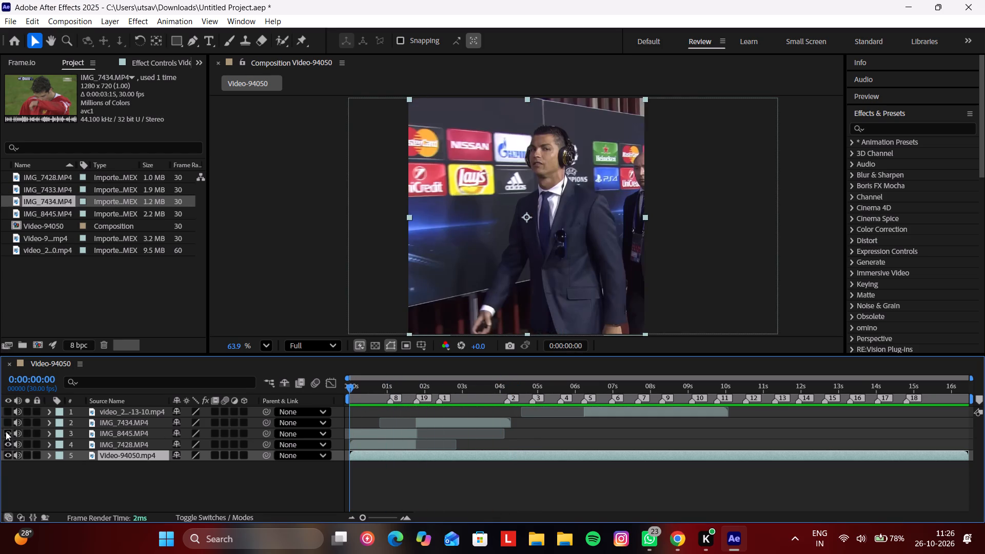
pyautogui.click(6, 431)
pyautogui.click(6, 423)
pyautogui.click(6, 414)
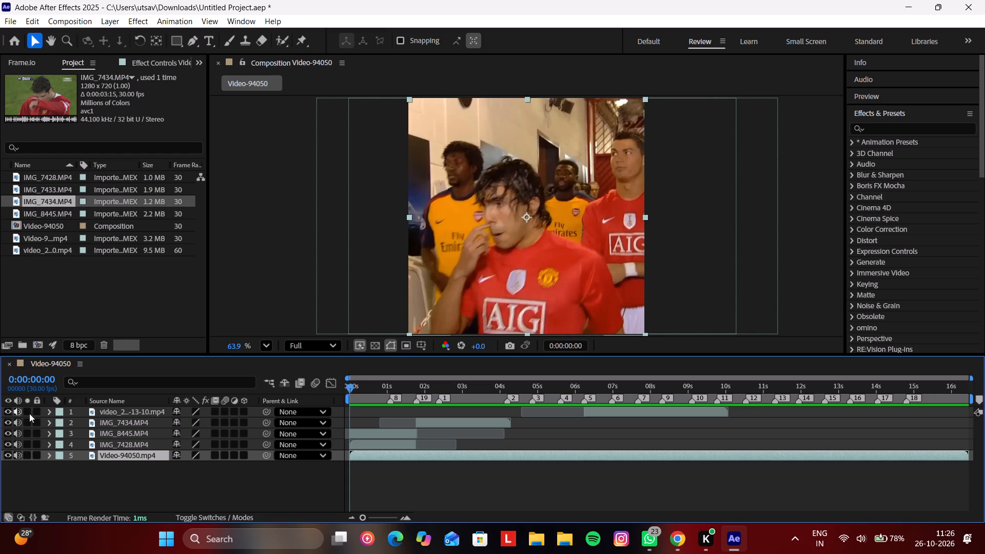
# Review the edit up to about 0:00:03:02 and shift the IMG_7434.MP4 layer later to start at about 0:00:02:12, near marker 1.
pyautogui.click(397, 384)
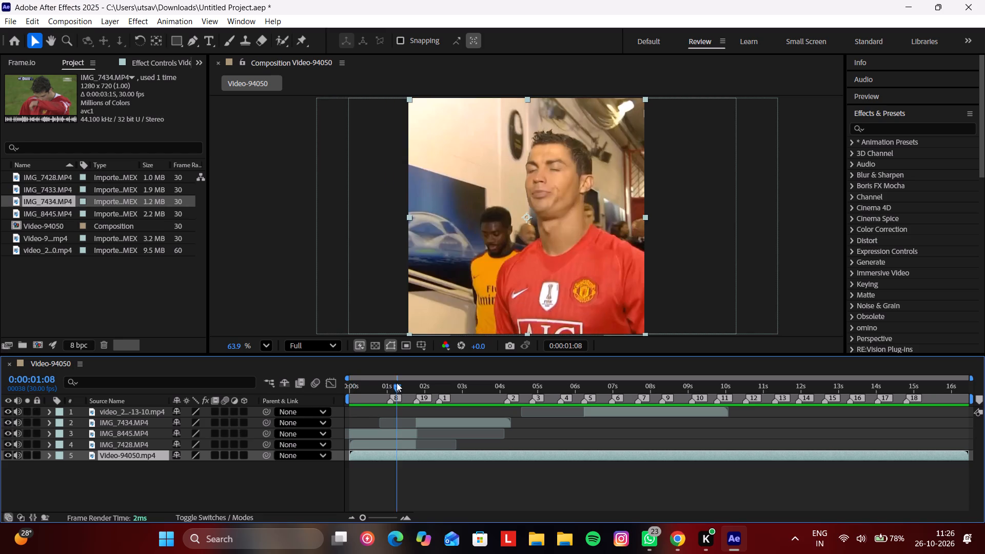
pyautogui.moveTo(397, 383); pyautogui.dragTo(387, 393)
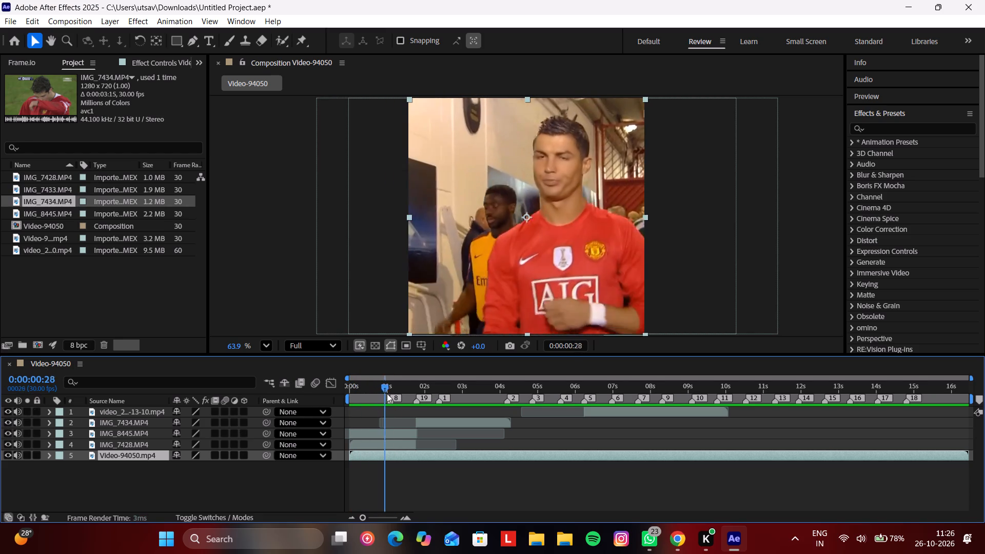
pyautogui.moveTo(387, 393); pyautogui.dragTo(428, 437)
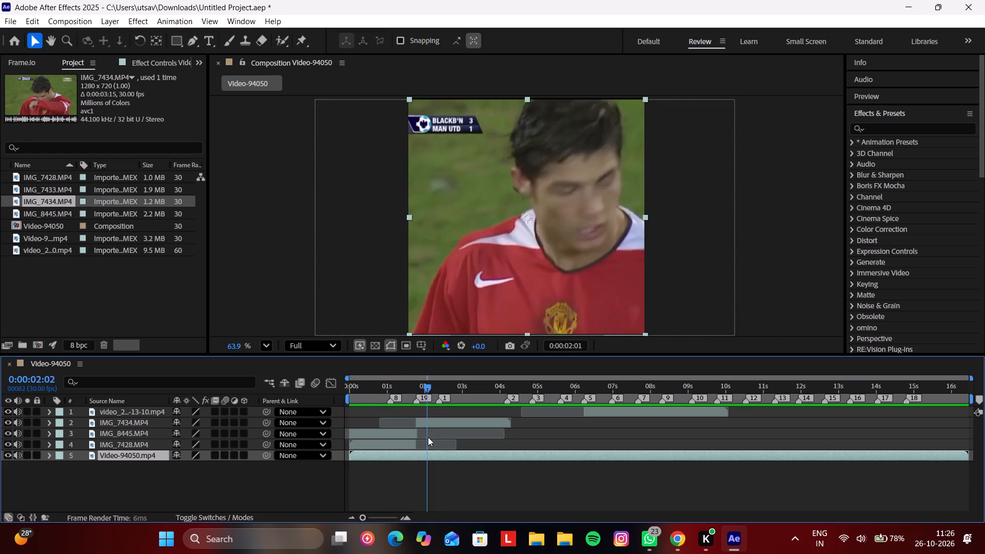
pyautogui.moveTo(428, 437); pyautogui.dragTo(439, 450)
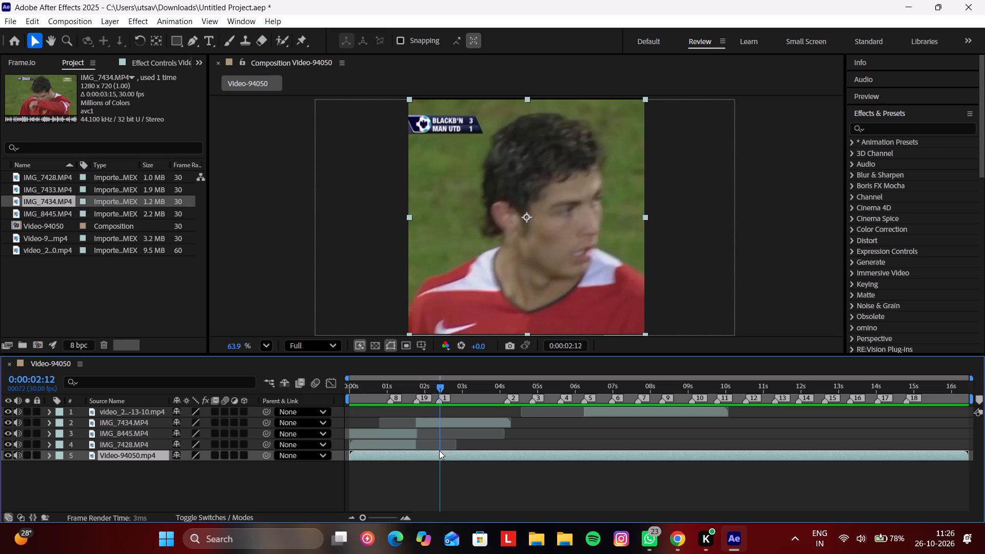
pyautogui.moveTo(439, 450); pyautogui.dragTo(464, 451)
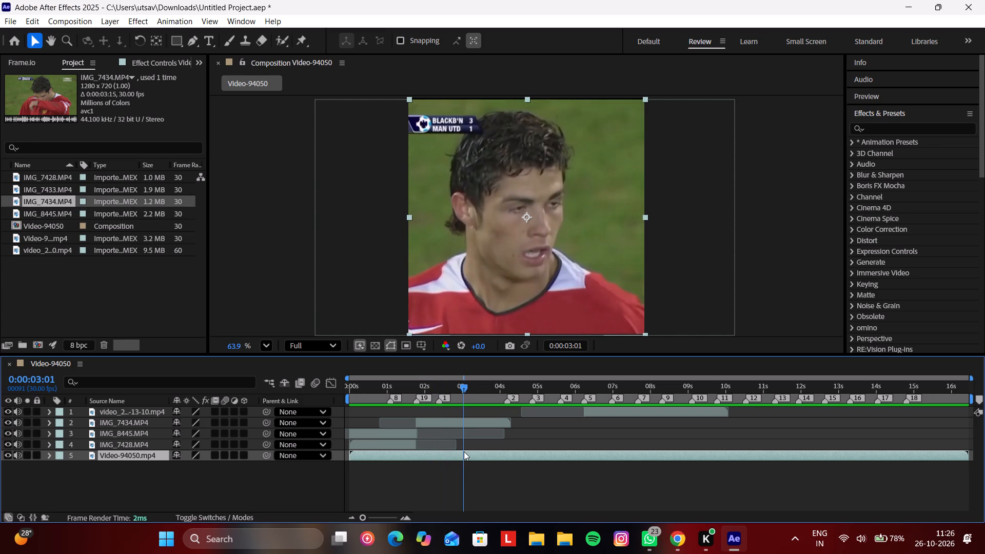
pyautogui.moveTo(464, 451); pyautogui.dragTo(464, 451)
pyautogui.click(455, 420)
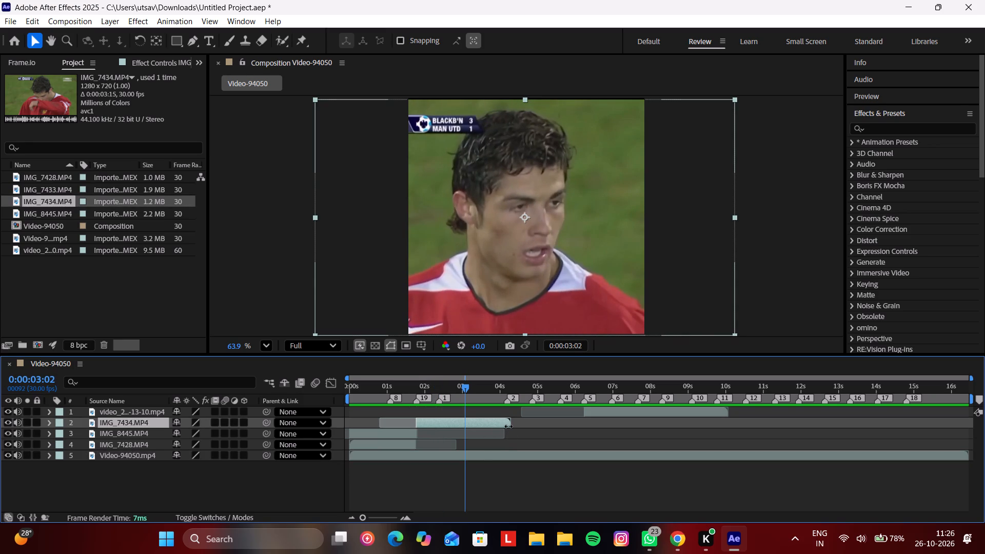
pyautogui.moveTo(509, 425); pyautogui.dragTo(519, 426)
pyautogui.moveTo(436, 421); pyautogui.dragTo(438, 421)
pyautogui.moveTo(438, 421); pyautogui.dragTo(452, 420)
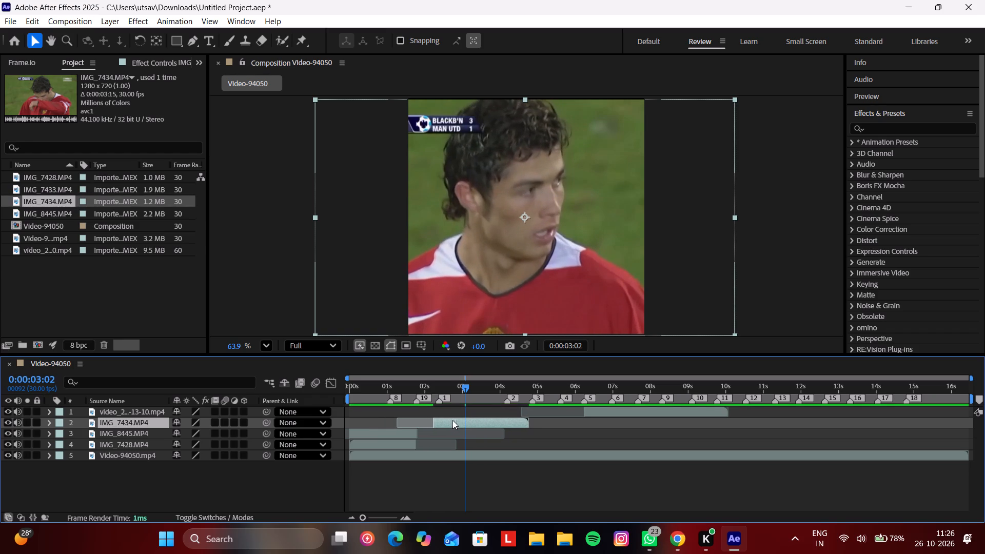
pyautogui.moveTo(452, 420); pyautogui.dragTo(458, 420)
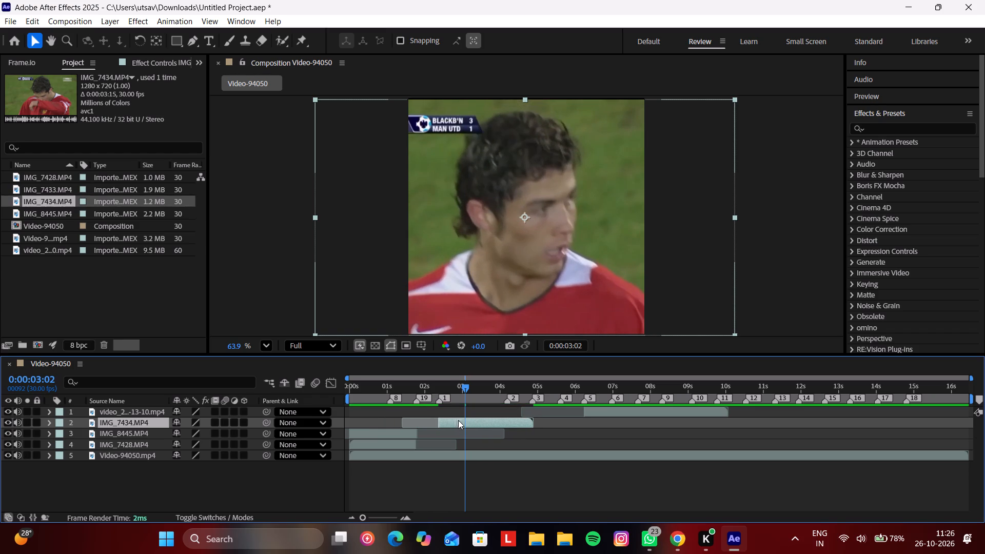
pyautogui.moveTo(458, 420); pyautogui.dragTo(459, 420)
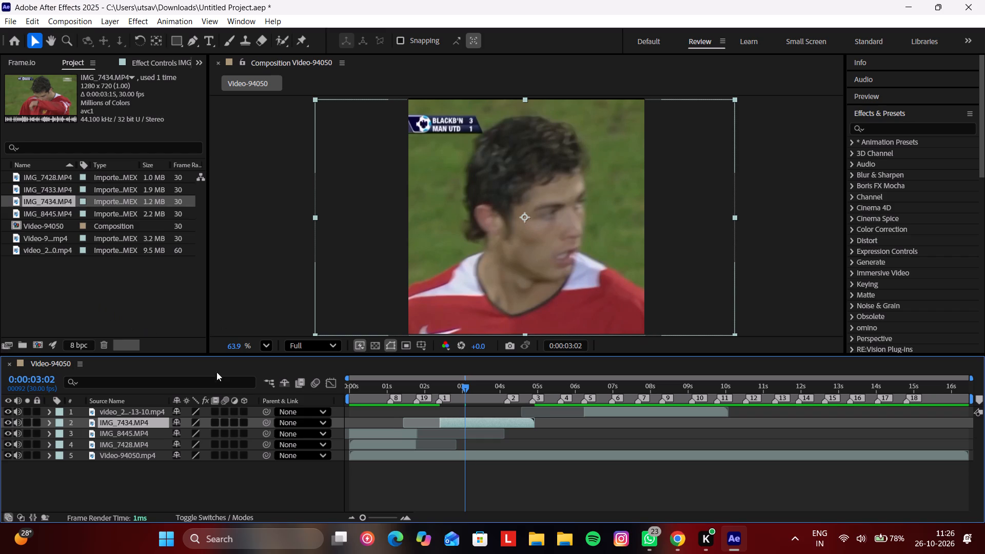
# Open Windows Start and look through the installed apps.
pyautogui.click(154, 544)
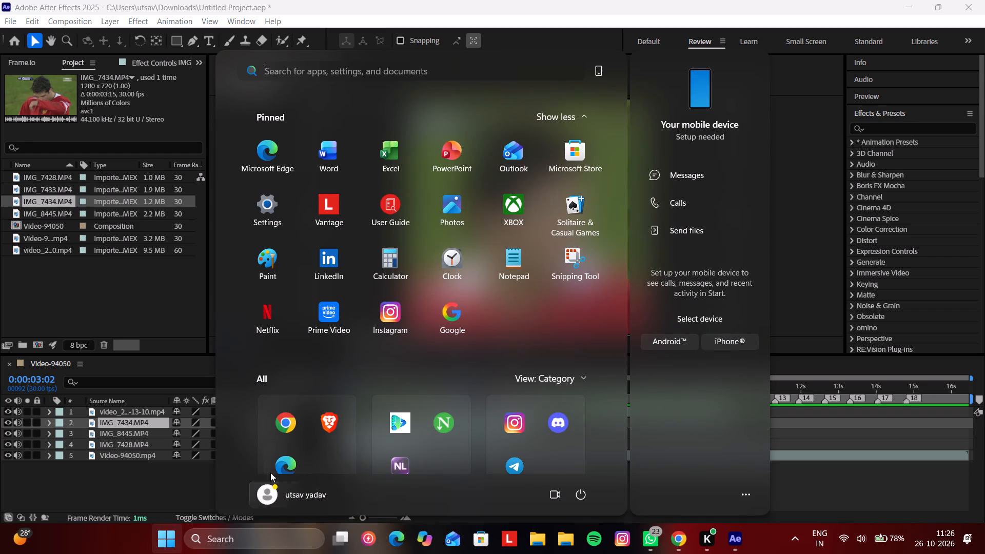
pyautogui.scroll(1, 463, 353)
pyautogui.scroll(-1, 464, 370)
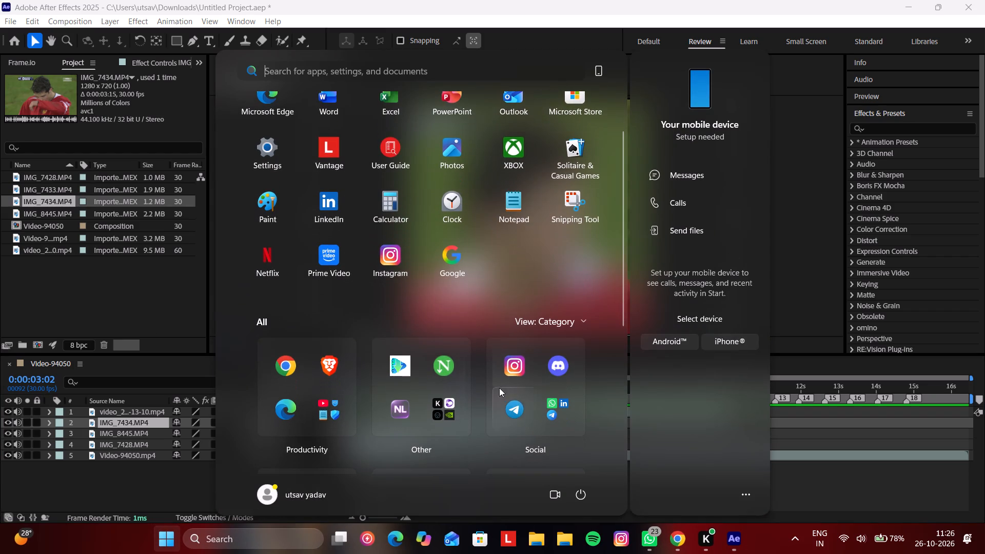
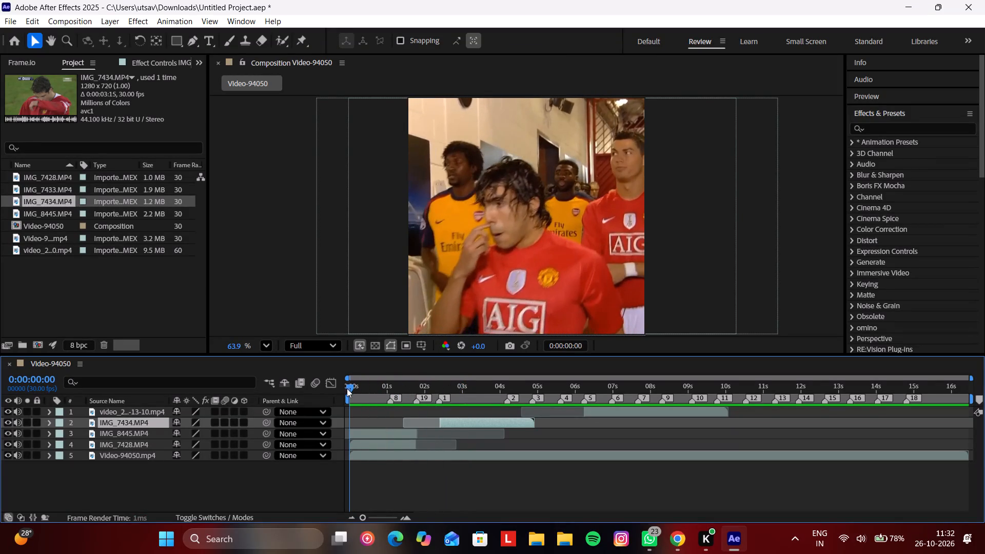
# Review the opening of the edit and extend the start of the IMG_7434.MP4 layer back to 0:00:01:24, where the first clips end.
pyautogui.press('space')
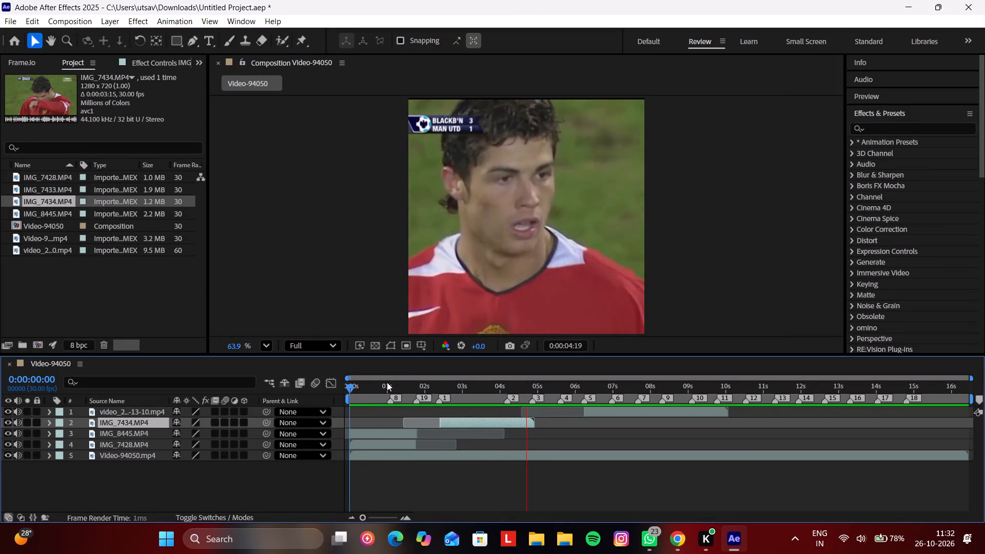
pyautogui.click(469, 384)
pyautogui.moveTo(469, 384); pyautogui.dragTo(421, 385)
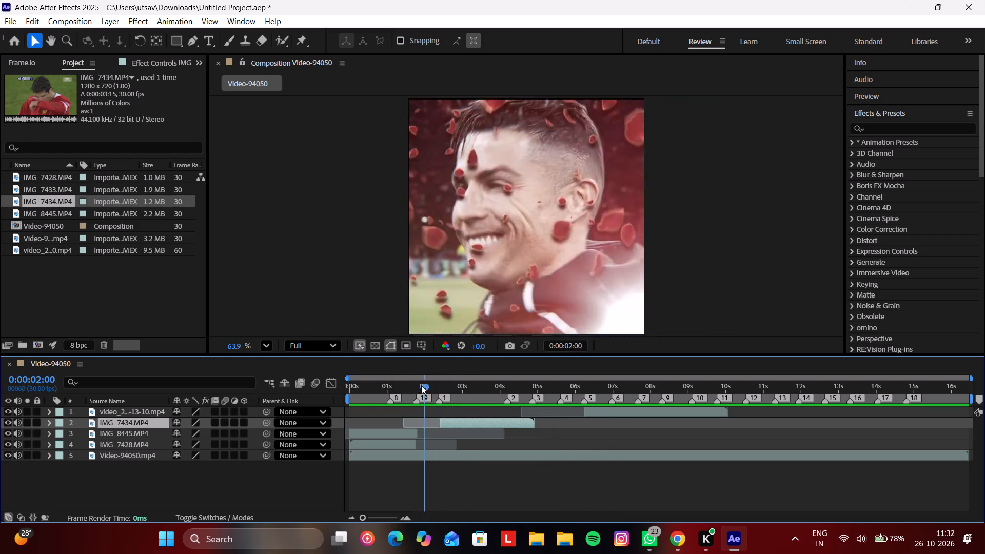
pyautogui.moveTo(421, 385); pyautogui.dragTo(417, 392)
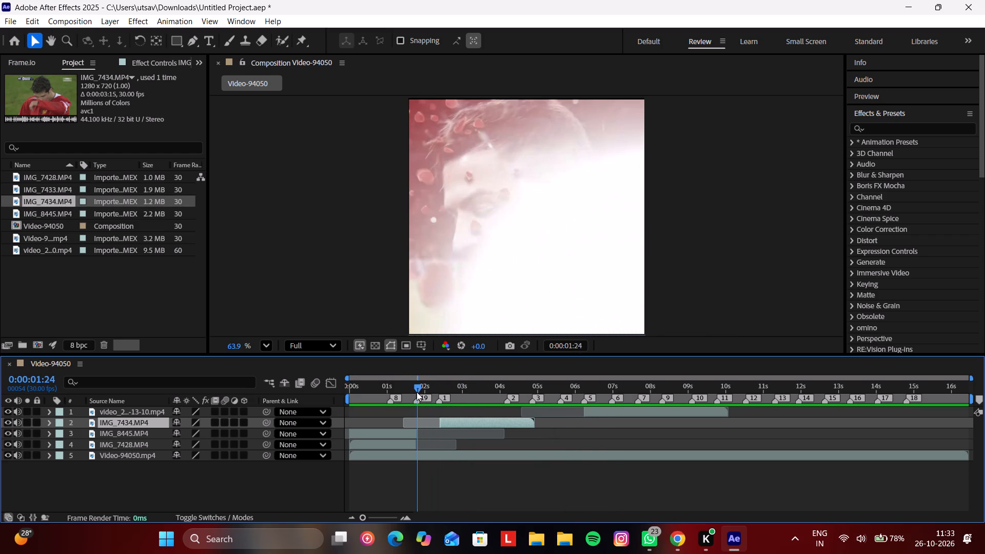
pyautogui.moveTo(417, 392); pyautogui.dragTo(418, 393)
pyautogui.moveTo(442, 424); pyautogui.dragTo(420, 433)
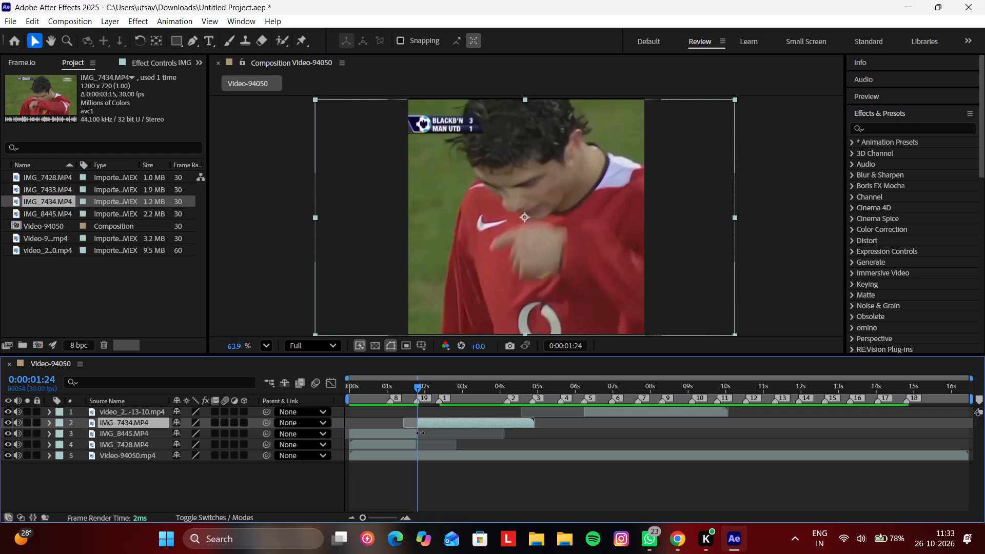
pyautogui.moveTo(420, 433); pyautogui.dragTo(422, 434)
pyautogui.click(421, 423)
# Play the edit from near its start and check the clip sequence and cuts up to about 0:00:05:05.
pyautogui.moveTo(418, 387); pyautogui.dragTo(353, 389)
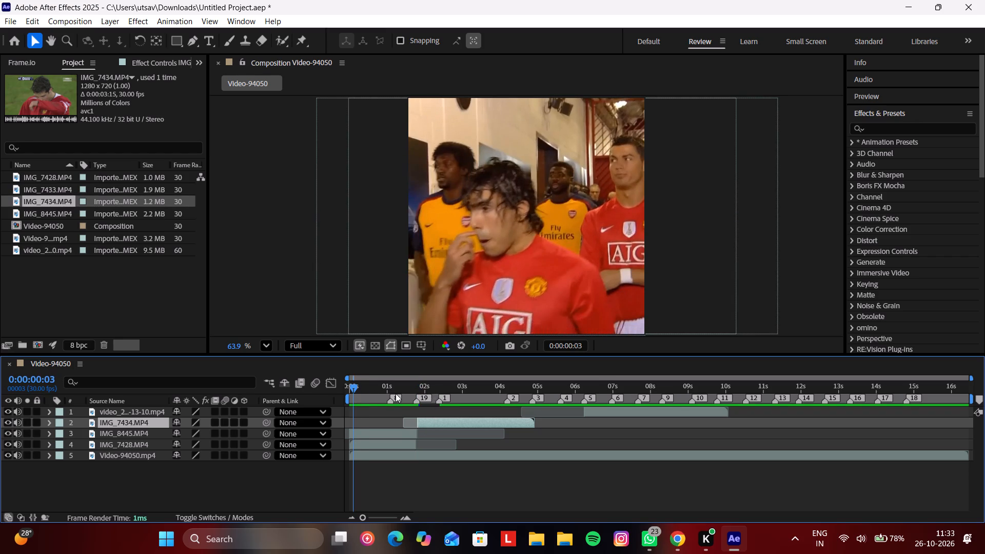
pyautogui.press('space')
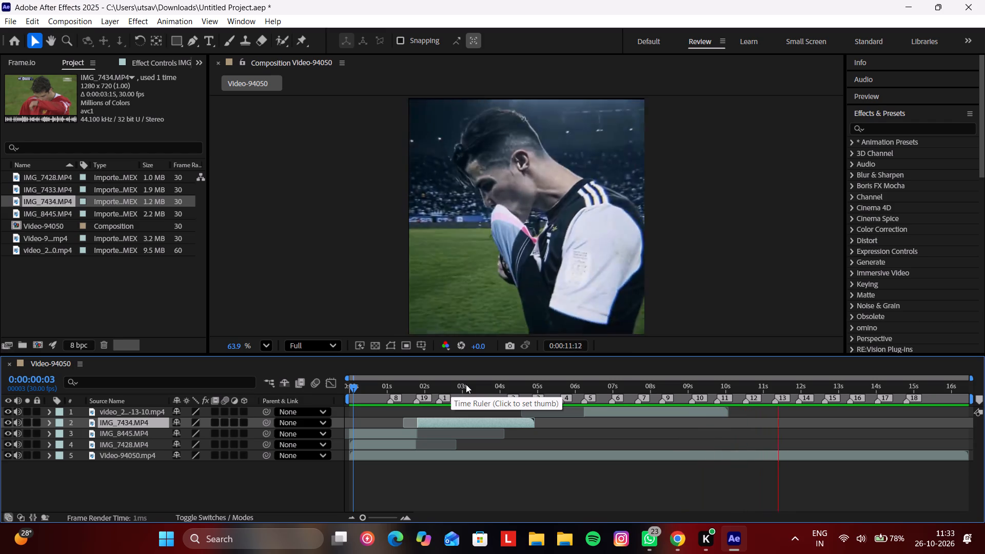
pyautogui.click(425, 391)
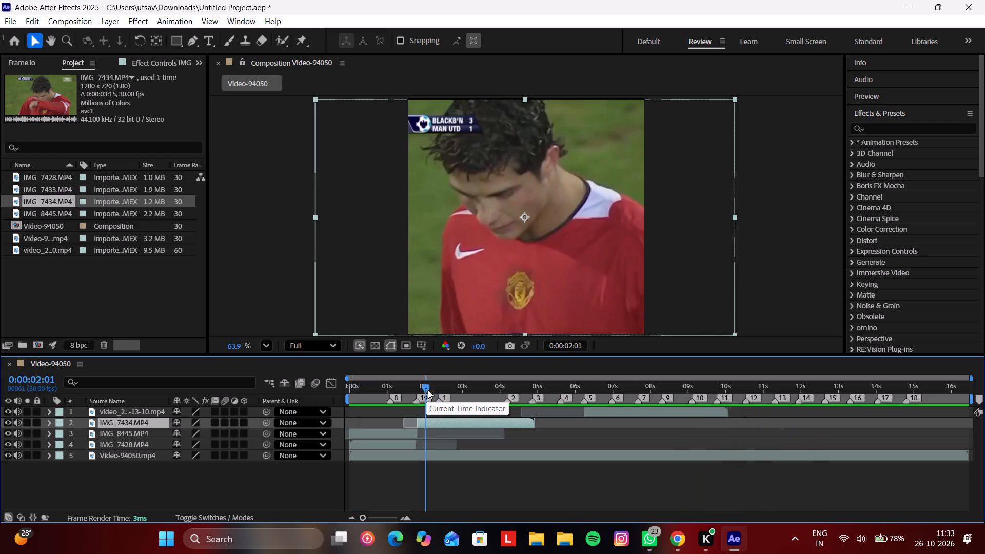
pyautogui.moveTo(426, 384); pyautogui.dragTo(544, 413)
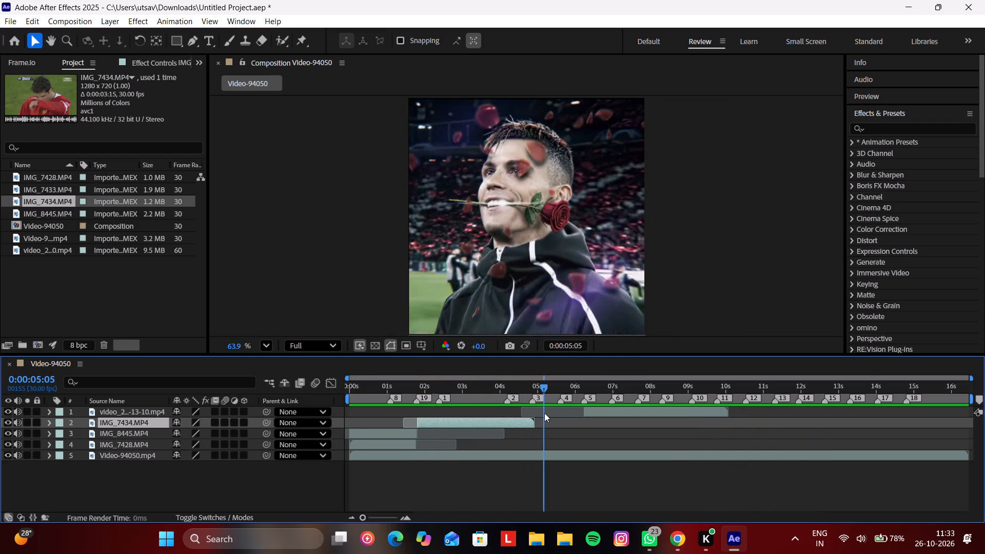
pyautogui.moveTo(544, 413); pyautogui.dragTo(423, 441)
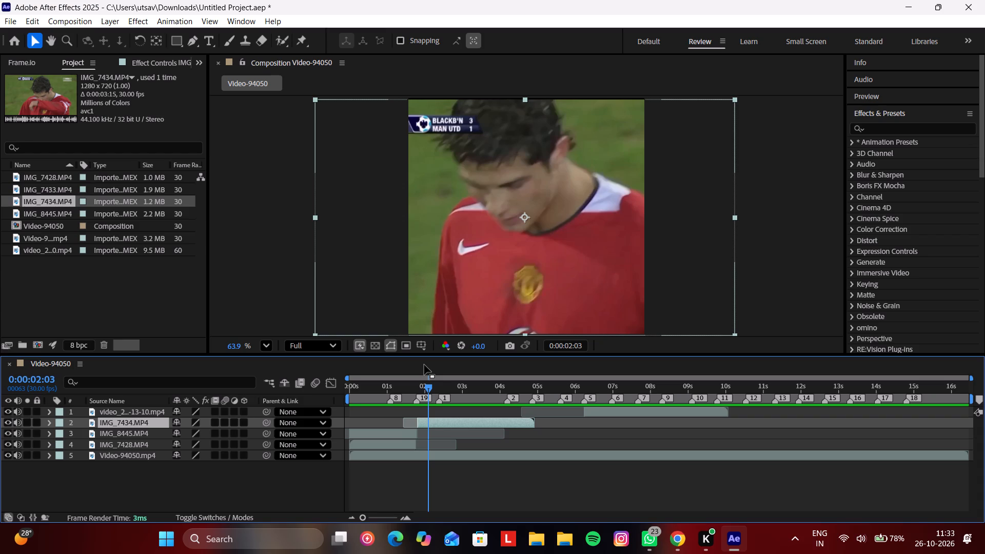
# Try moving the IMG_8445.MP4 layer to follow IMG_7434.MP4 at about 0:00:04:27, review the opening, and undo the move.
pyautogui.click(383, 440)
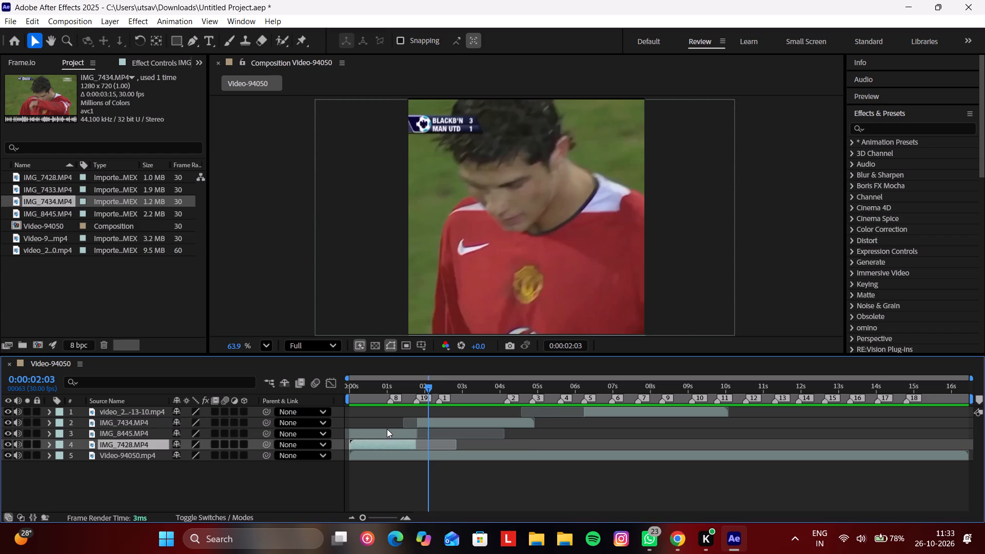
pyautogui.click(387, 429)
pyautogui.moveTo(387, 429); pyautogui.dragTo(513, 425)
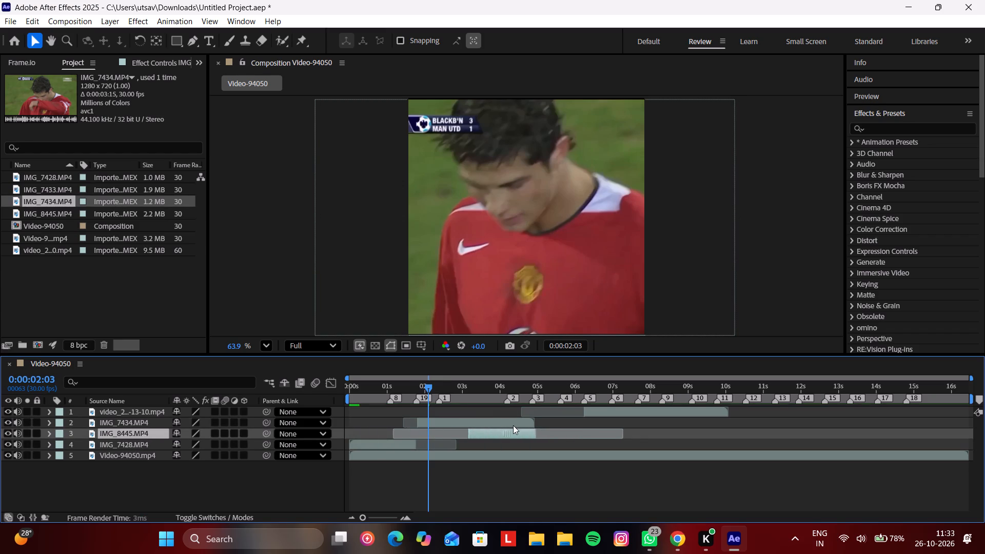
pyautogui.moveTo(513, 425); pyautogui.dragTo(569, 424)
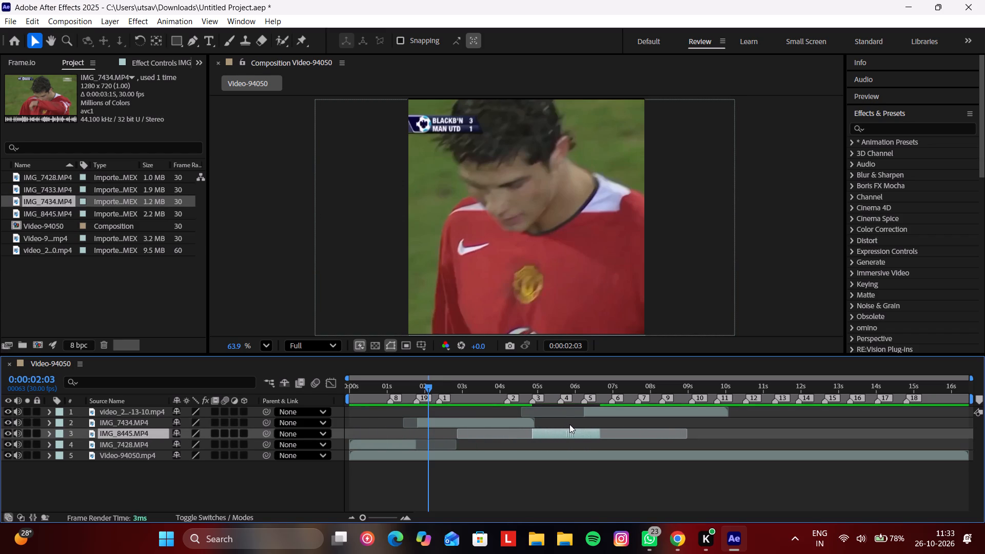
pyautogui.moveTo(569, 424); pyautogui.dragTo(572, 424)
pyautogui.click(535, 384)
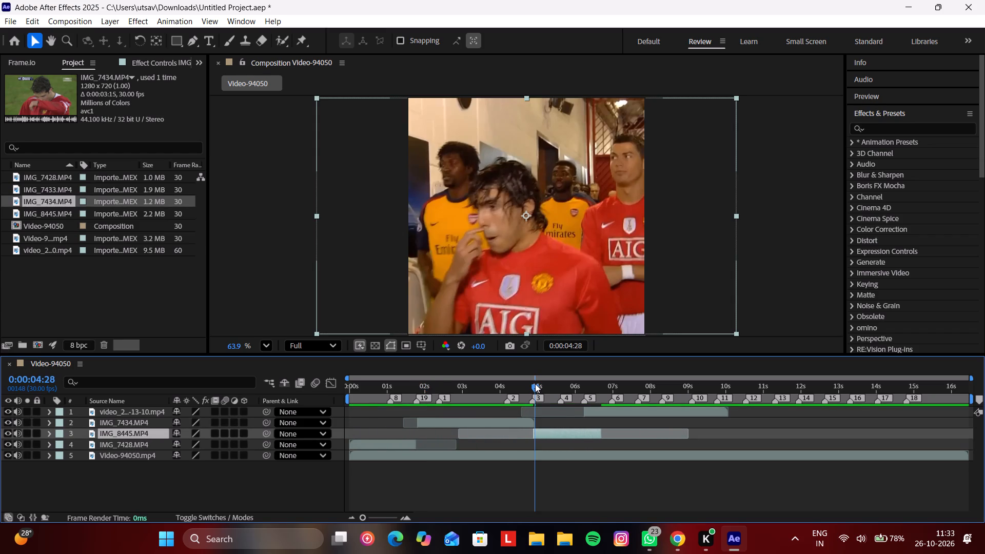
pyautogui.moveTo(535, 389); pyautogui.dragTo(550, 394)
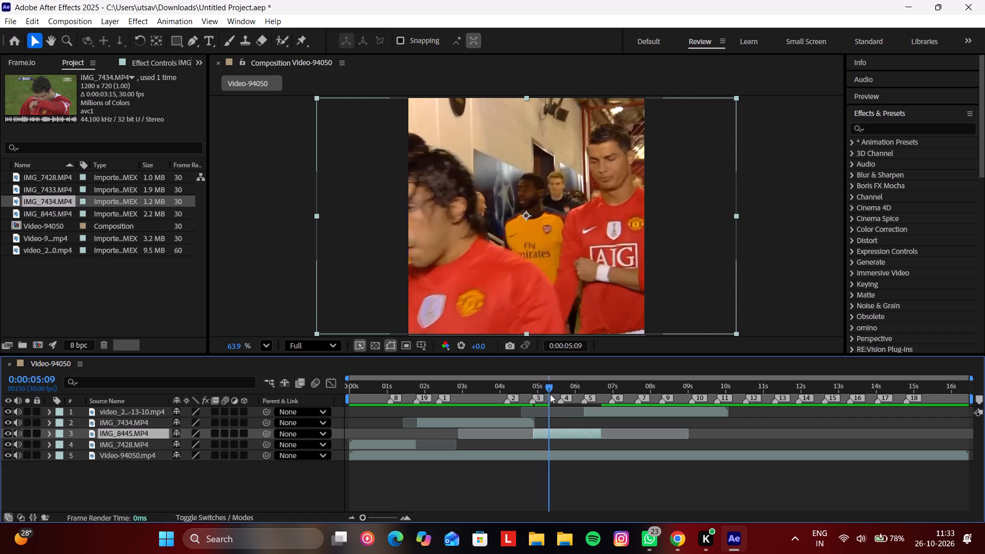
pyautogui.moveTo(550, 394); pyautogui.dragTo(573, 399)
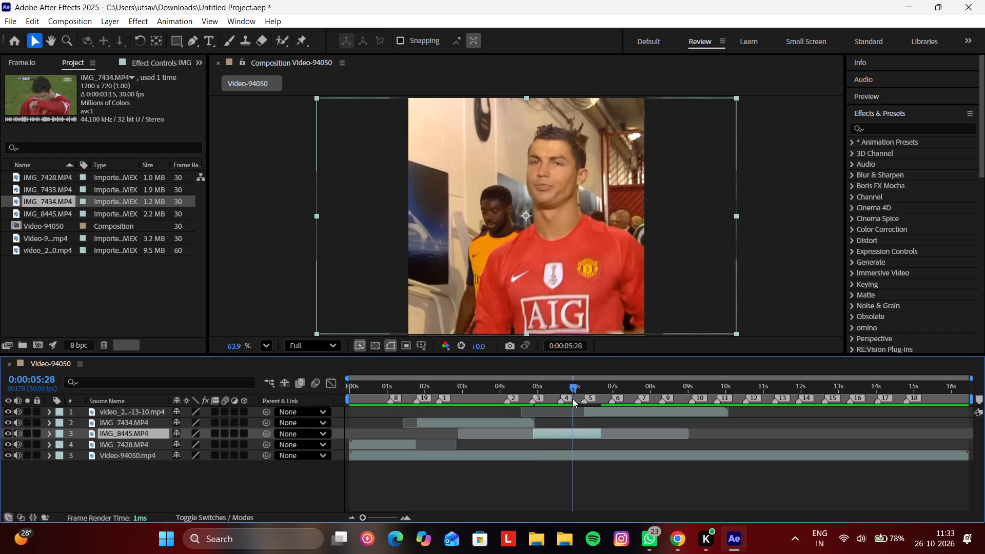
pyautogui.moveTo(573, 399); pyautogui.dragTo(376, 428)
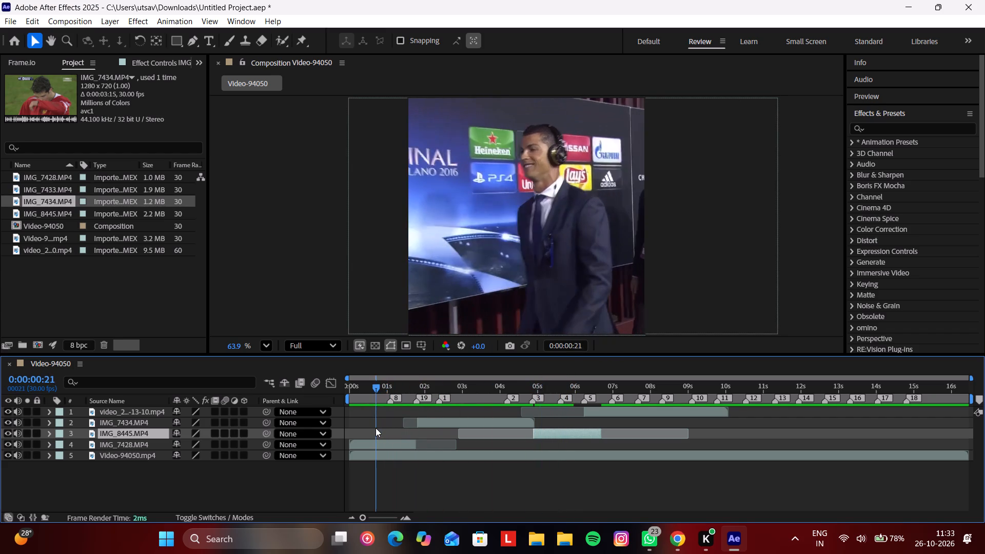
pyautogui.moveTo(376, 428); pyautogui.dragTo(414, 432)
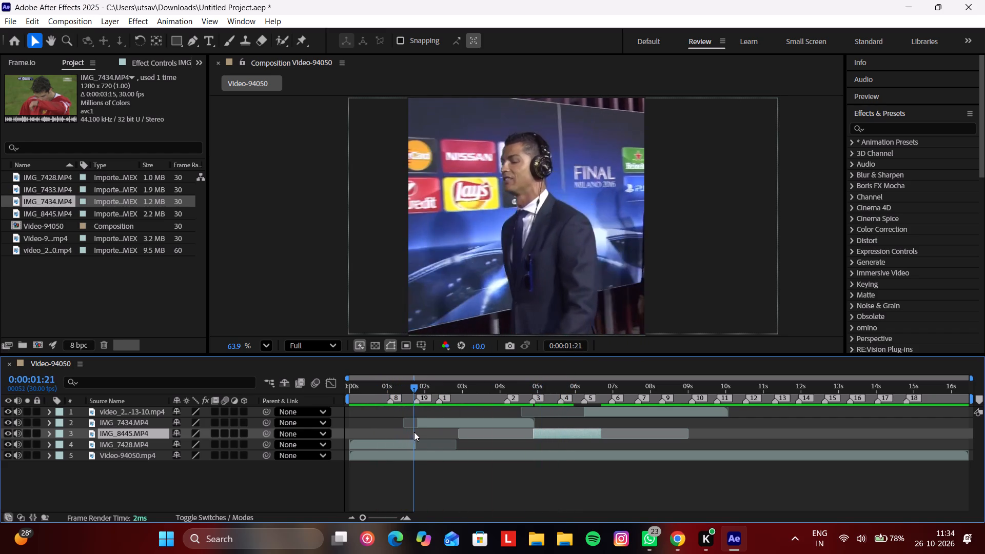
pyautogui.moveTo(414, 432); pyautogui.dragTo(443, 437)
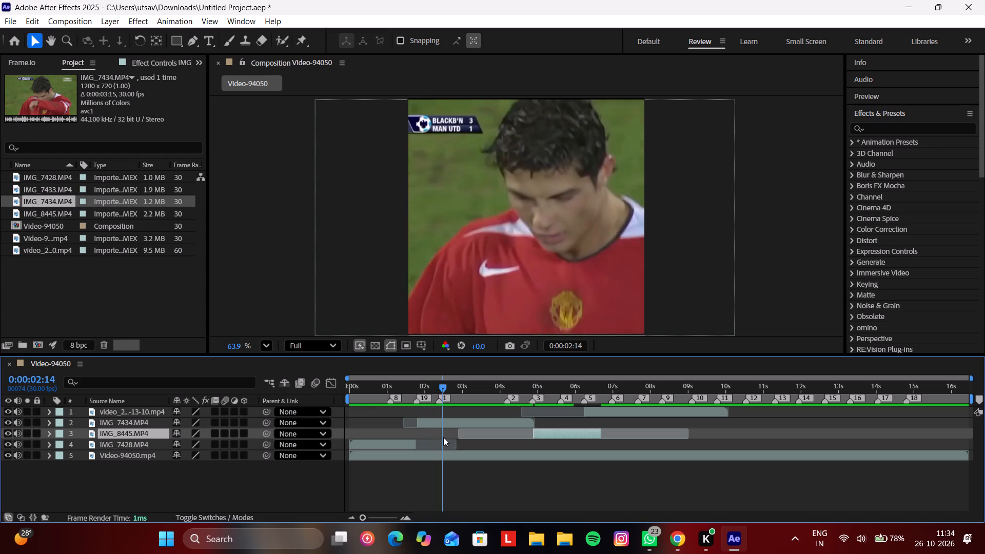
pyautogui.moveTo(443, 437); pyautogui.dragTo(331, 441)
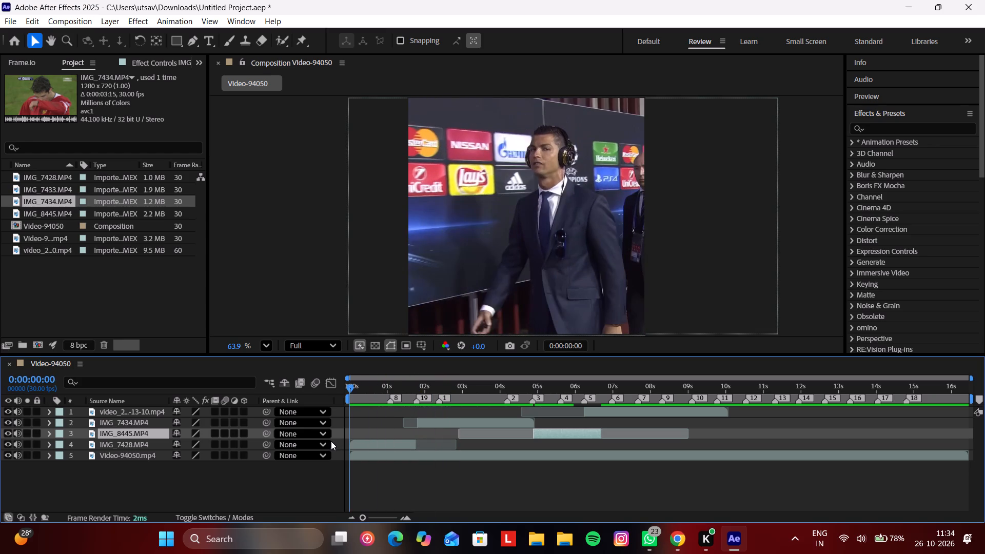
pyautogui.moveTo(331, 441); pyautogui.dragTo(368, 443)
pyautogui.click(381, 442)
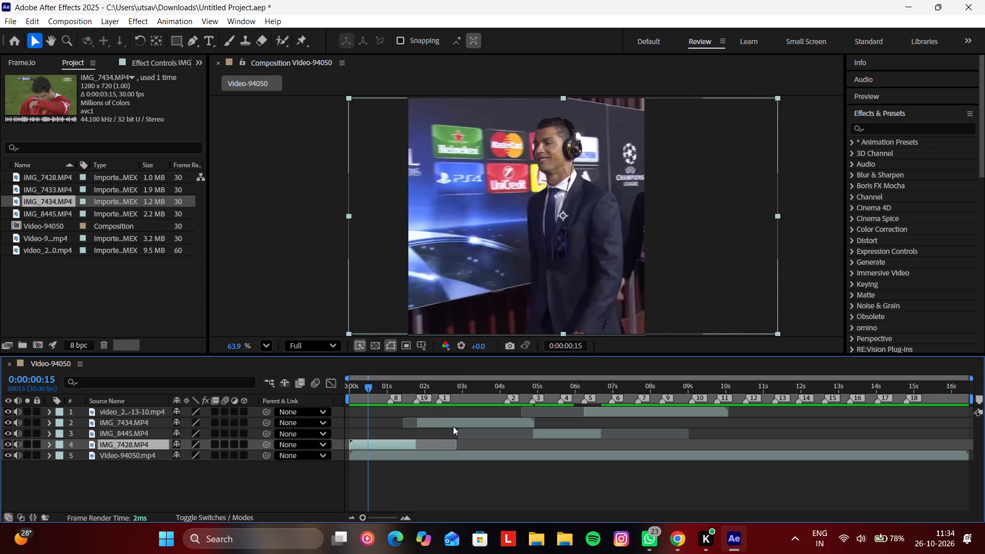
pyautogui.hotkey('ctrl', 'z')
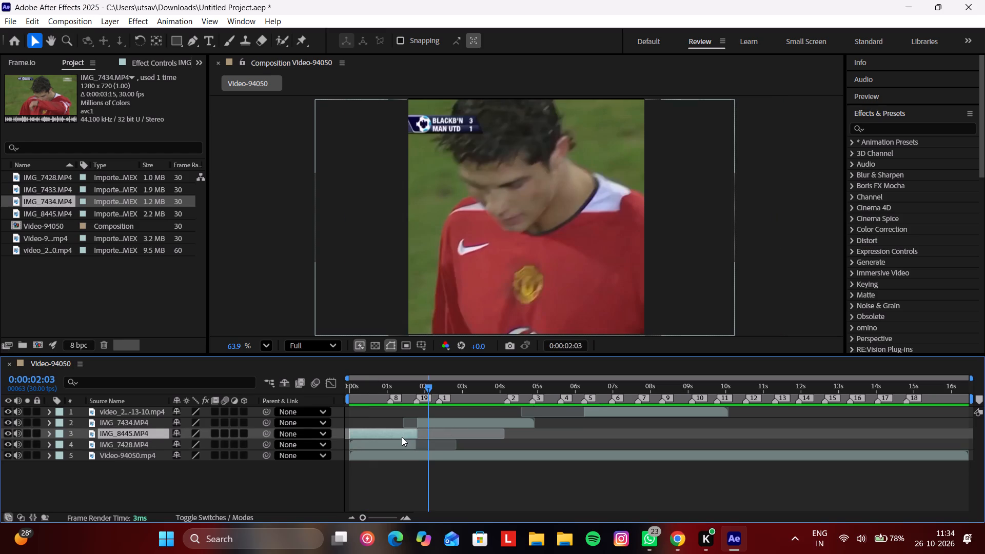
# Move the IMG_7428.MP4 layer out of the opening section to start at about 0:00:08:28.
pyautogui.click(402, 443)
pyautogui.moveTo(390, 443); pyautogui.dragTo(537, 444)
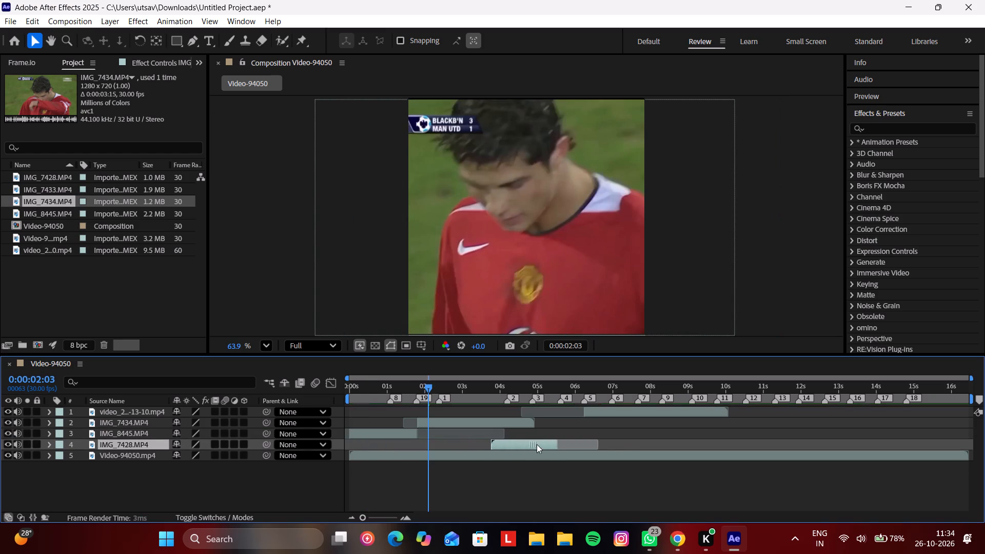
pyautogui.moveTo(537, 444); pyautogui.dragTo(574, 441)
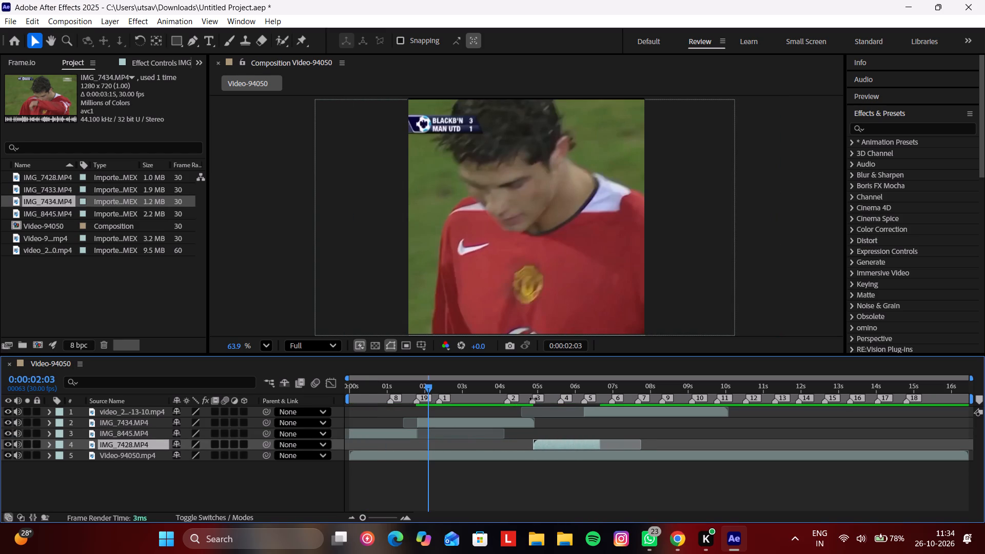
pyautogui.click(532, 387)
pyautogui.moveTo(532, 386); pyautogui.dragTo(538, 389)
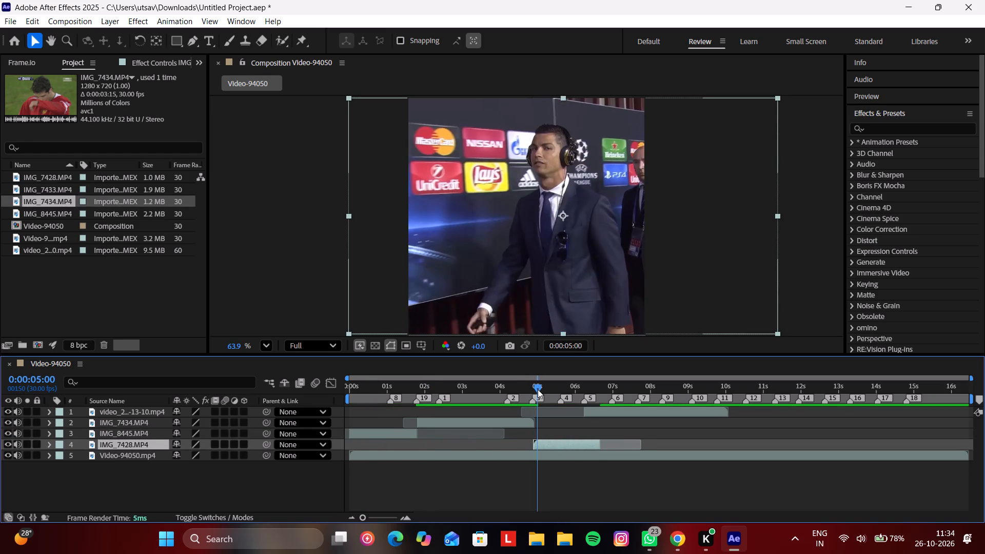
pyautogui.moveTo(538, 389); pyautogui.dragTo(540, 390)
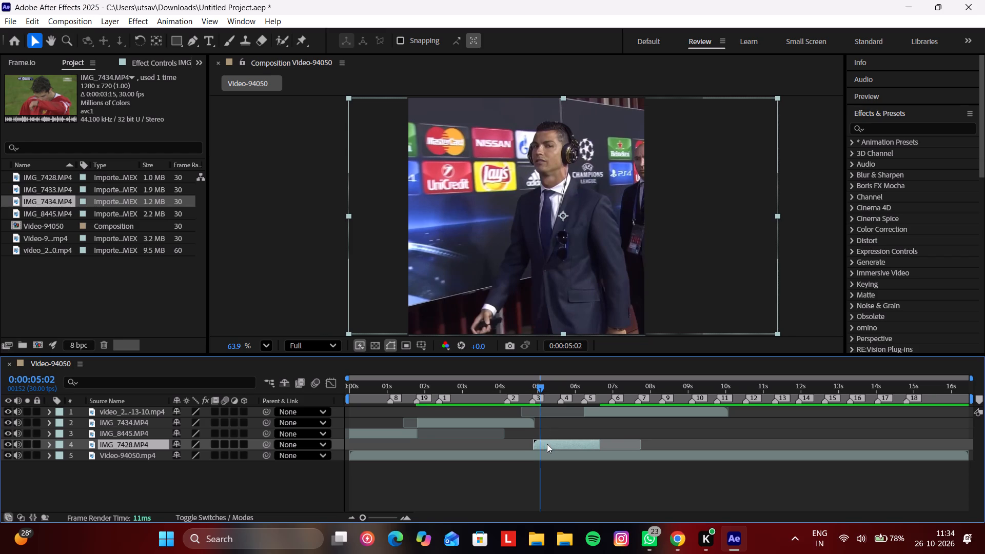
pyautogui.moveTo(547, 444); pyautogui.dragTo(698, 427)
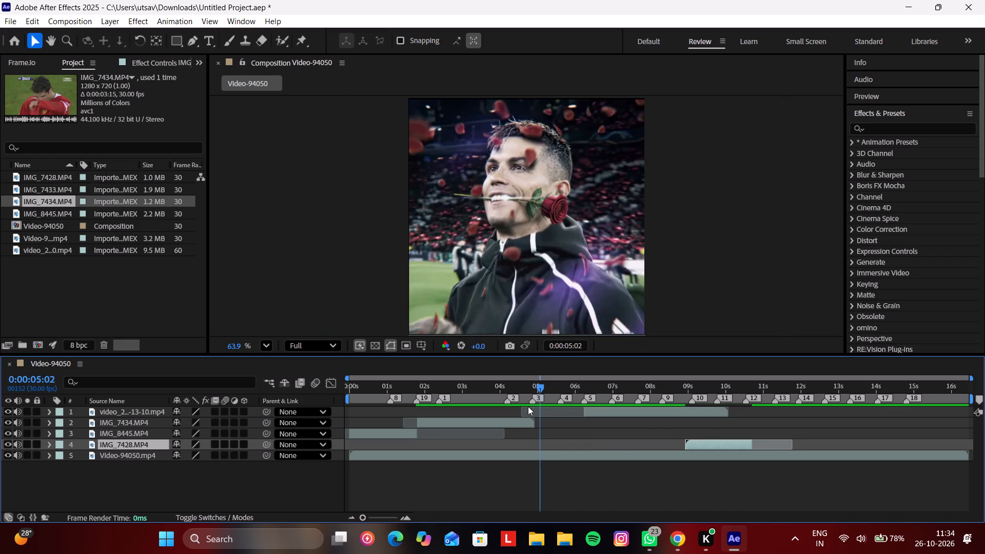
pyautogui.scroll(-1, 529, 406)
pyautogui.scroll(4, 529, 406)
pyautogui.scroll(-1, 529, 406)
pyautogui.scroll(1, 529, 406)
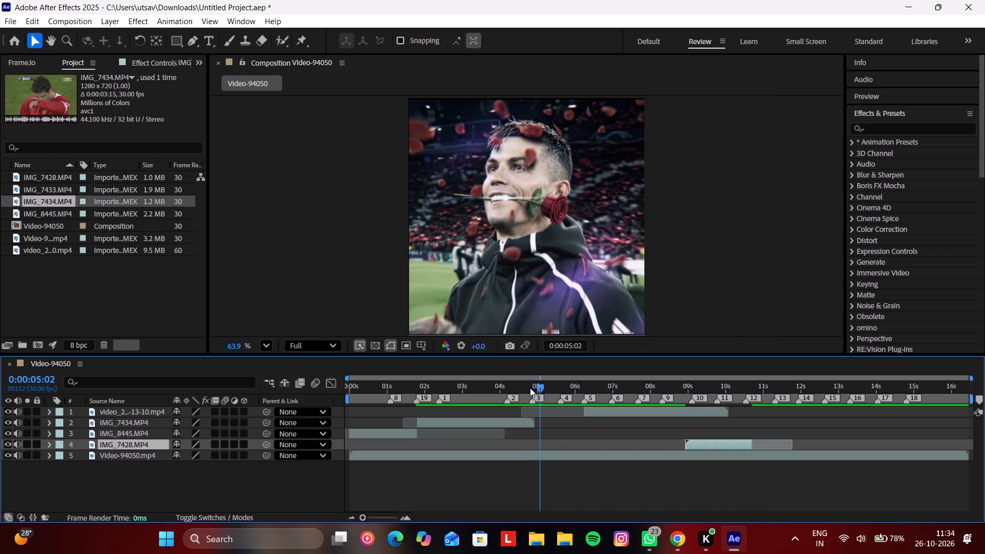
# Pre-compose the IMG_8445.MP4 layer, moving all attributes into the new composition and adjusting its duration to the layer's time span.
pyautogui.click(530, 388)
pyautogui.moveTo(530, 387); pyautogui.dragTo(338, 407)
pyautogui.moveTo(340, 409); pyautogui.dragTo(359, 421)
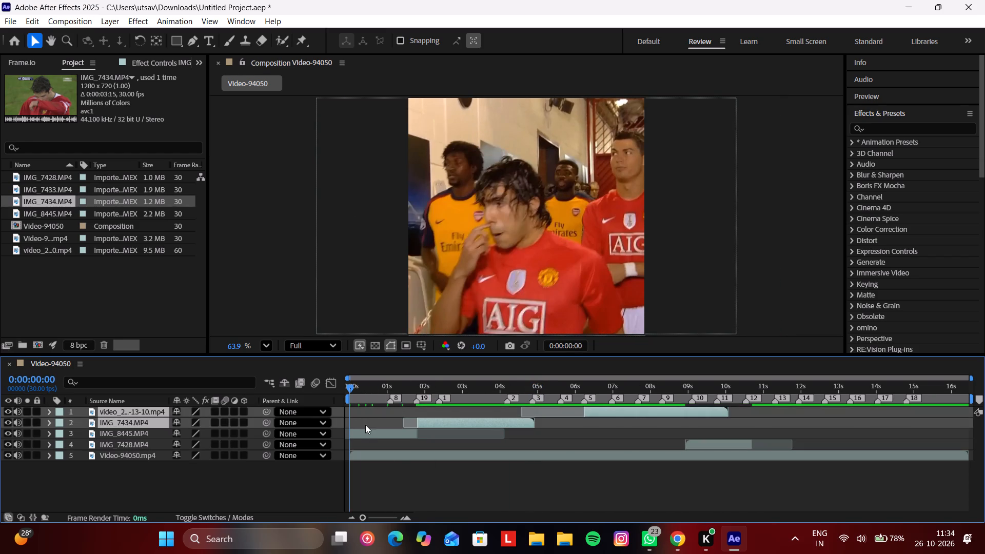
pyautogui.click(375, 433)
pyautogui.rightClick(377, 432)
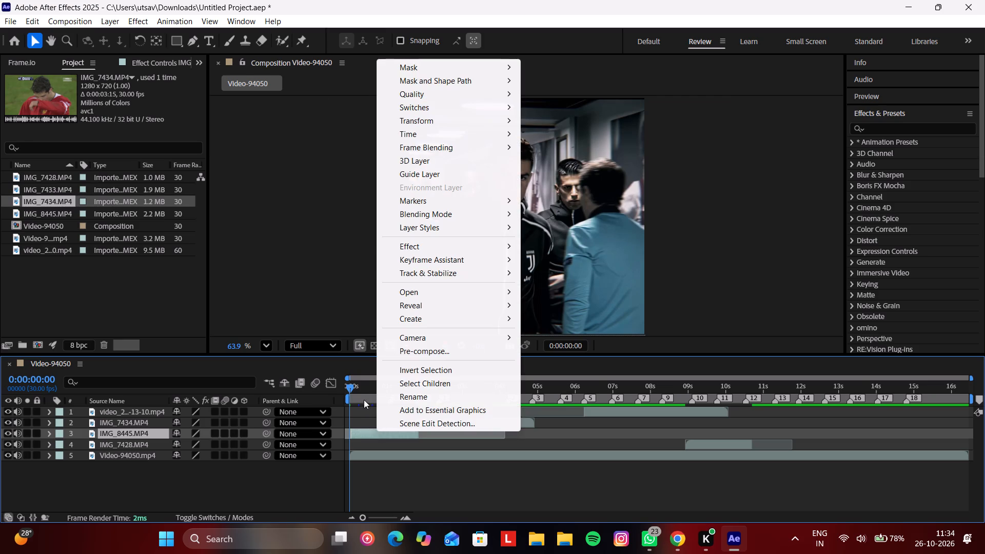
pyautogui.click(365, 388)
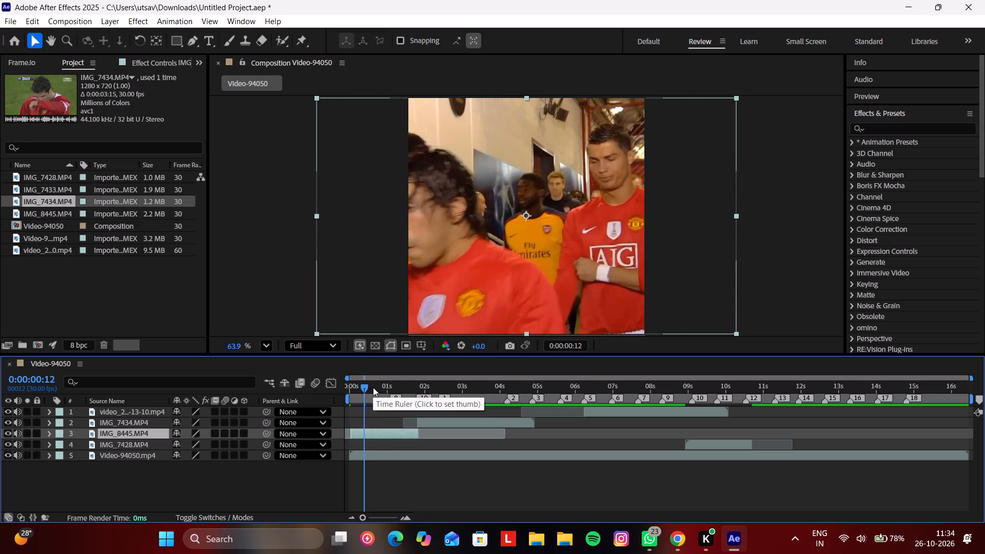
pyautogui.hotkey('ctrl', 'z')
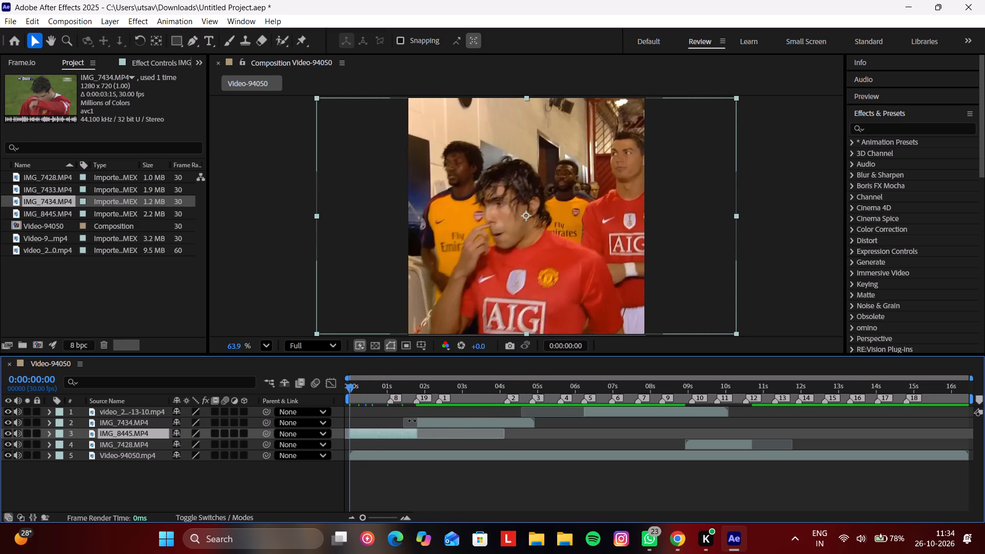
pyautogui.rightClick(380, 431)
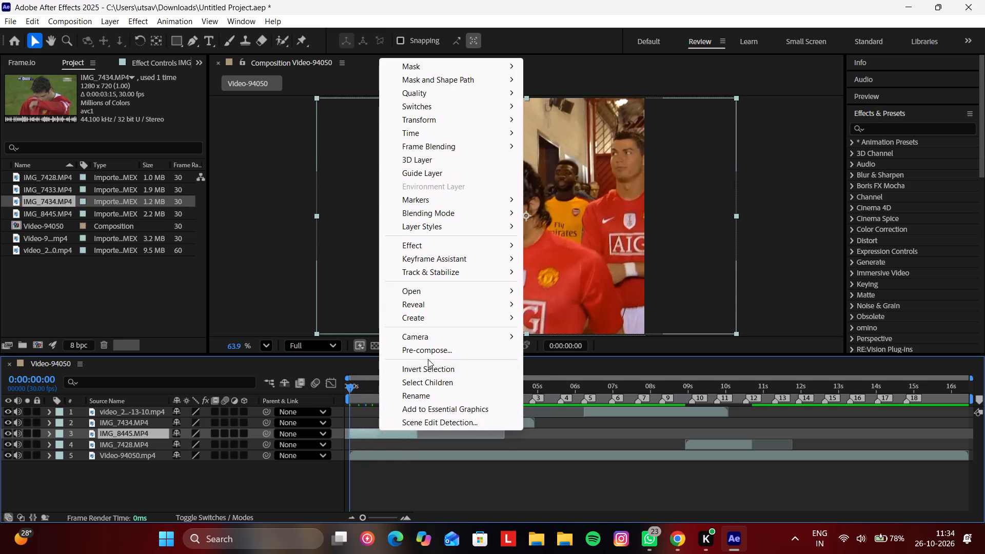
pyautogui.click(428, 352)
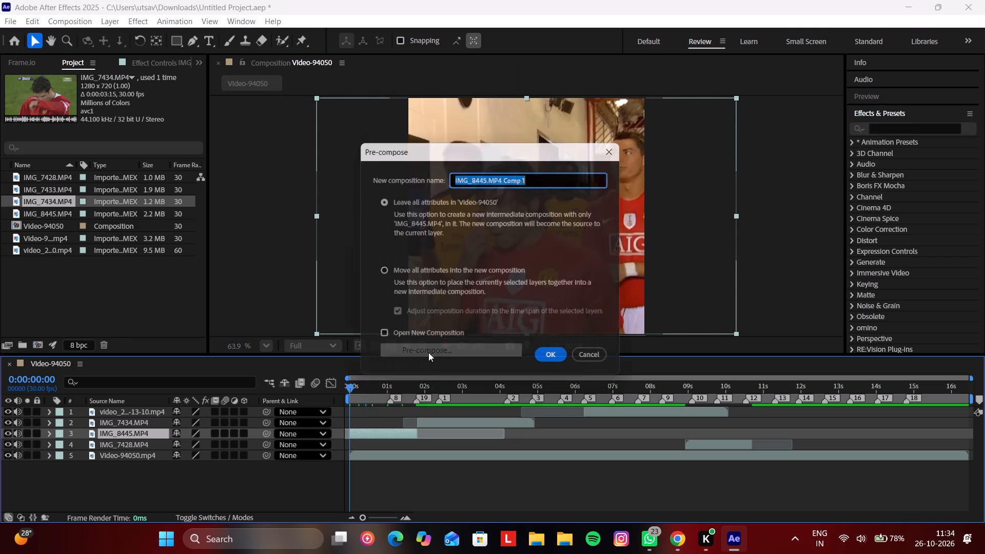
pyautogui.click(381, 274)
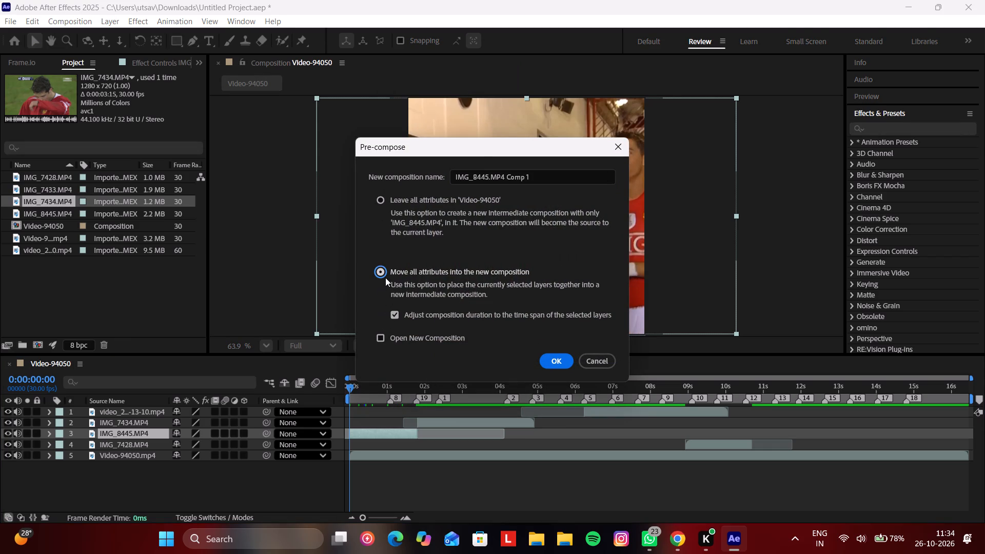
pyautogui.click(549, 360)
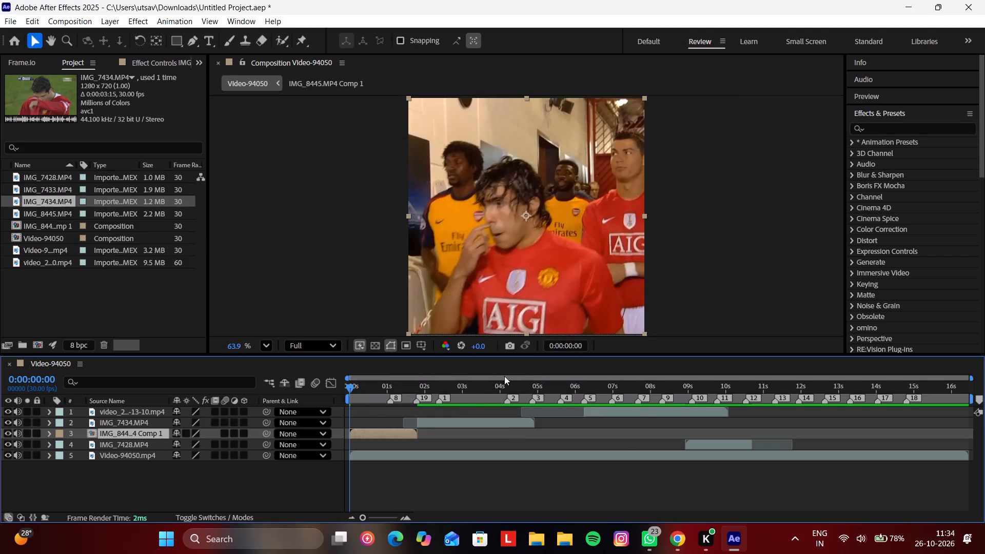
# Pre-compose the IMG_7434.MP4 layer, moving all attributes into the new composition and adjusting its duration to the layer's time span.
pyautogui.click(431, 386)
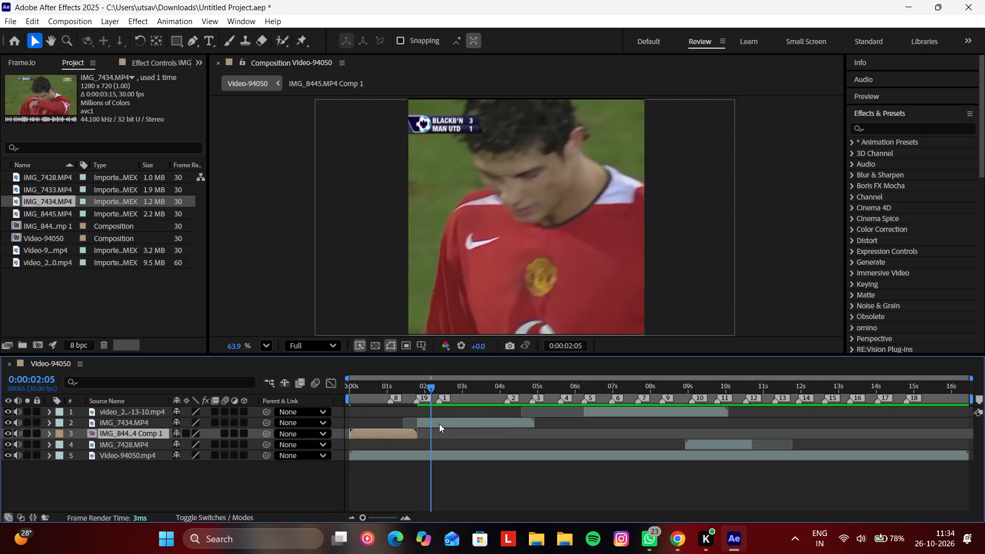
pyautogui.click(439, 422)
pyautogui.rightClick(440, 423)
pyautogui.click(416, 386)
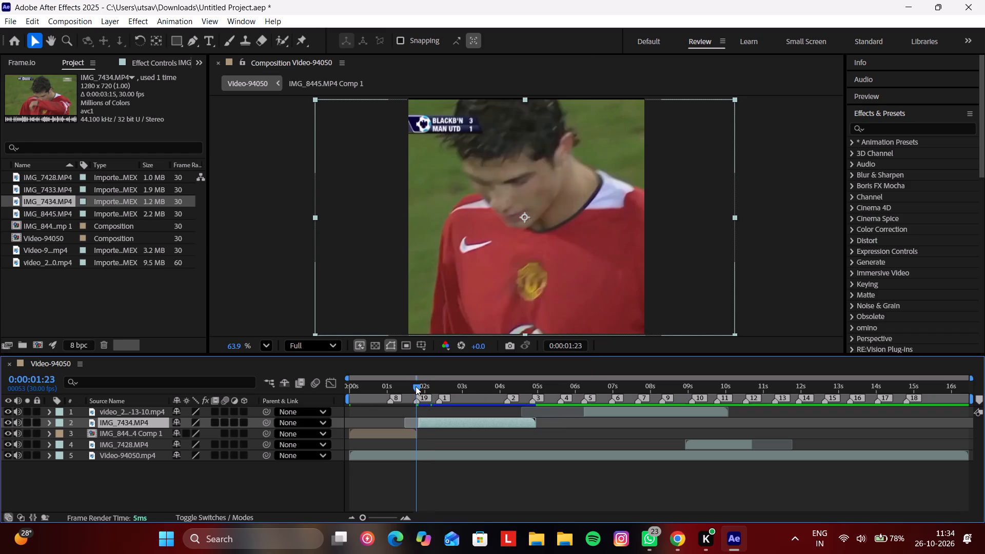
pyautogui.hotkey('ctrl', 'z')
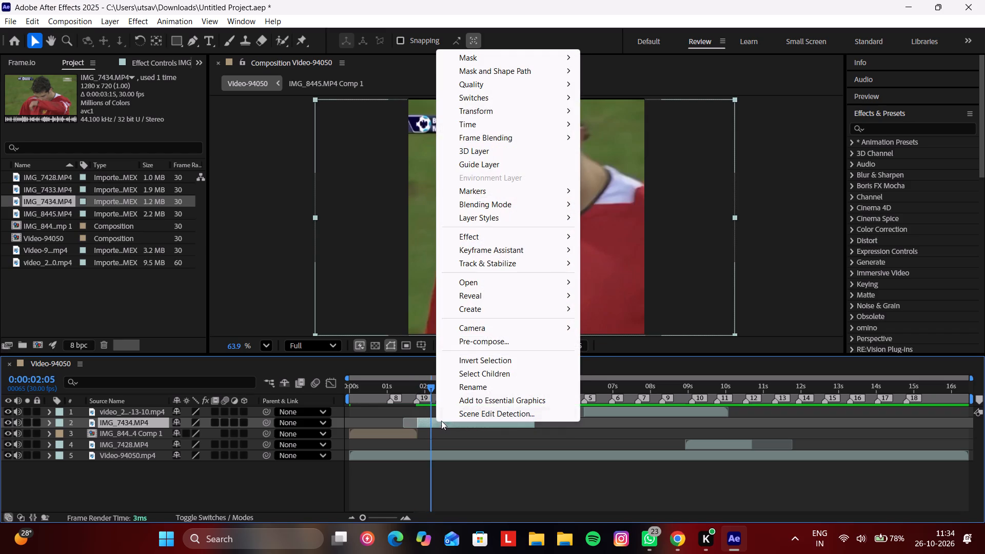
pyautogui.click(473, 342)
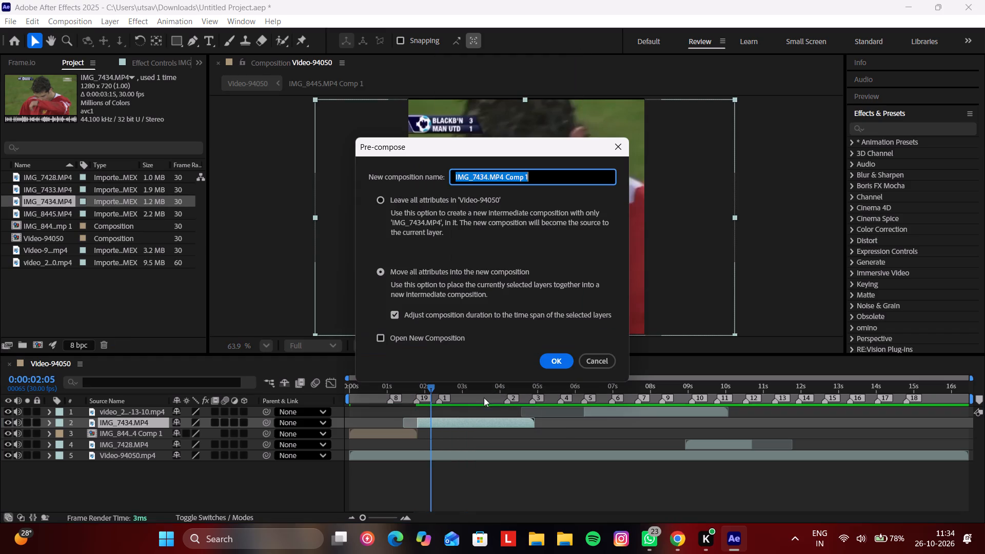
pyautogui.click(556, 363)
# Find Twixtor Pro by searching the effects for "twix" and apply it to the IMG_8445.MP4 Comp 1 layer.
pyautogui.click(402, 384)
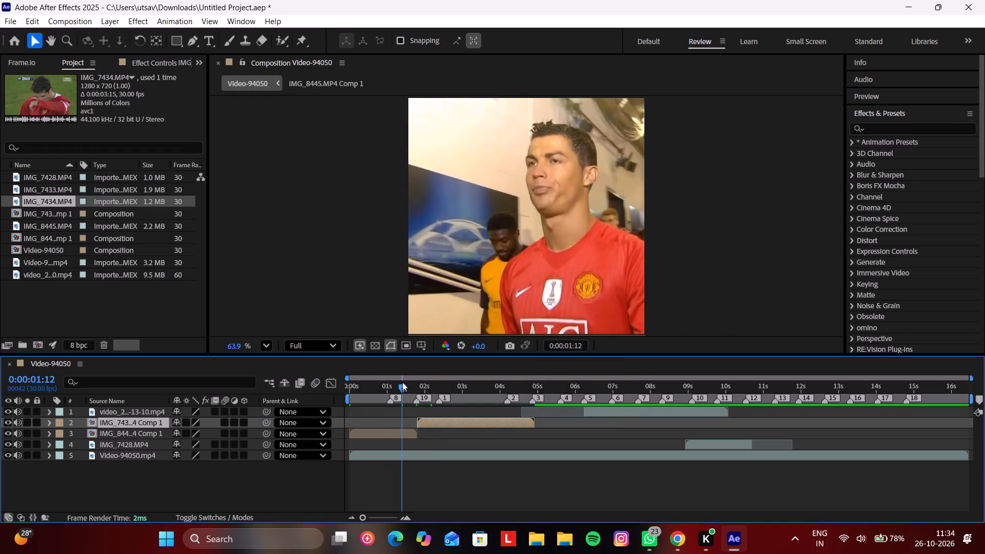
pyautogui.moveTo(399, 381); pyautogui.dragTo(354, 383)
pyautogui.moveTo(401, 384); pyautogui.dragTo(345, 389)
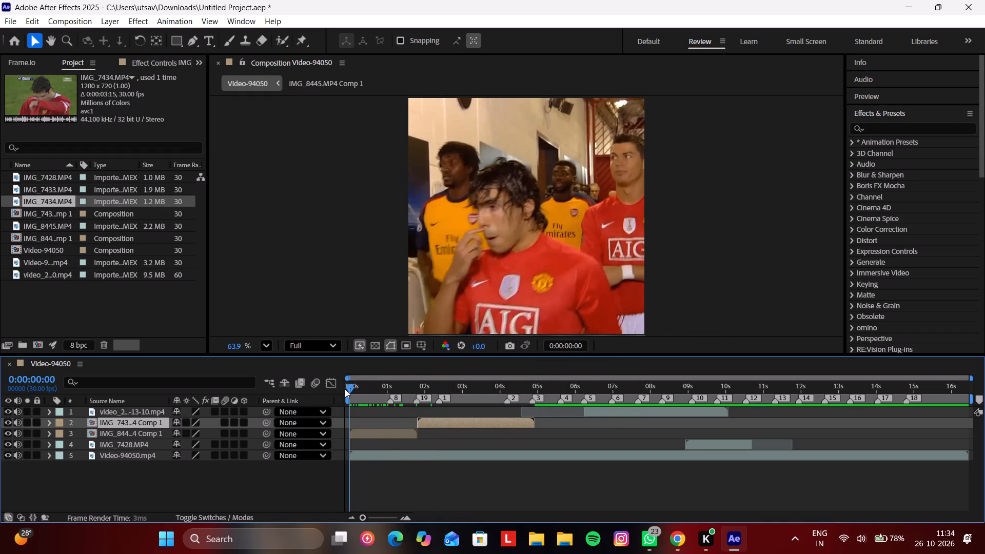
pyautogui.moveTo(345, 389); pyautogui.dragTo(345, 397)
pyautogui.click(373, 431)
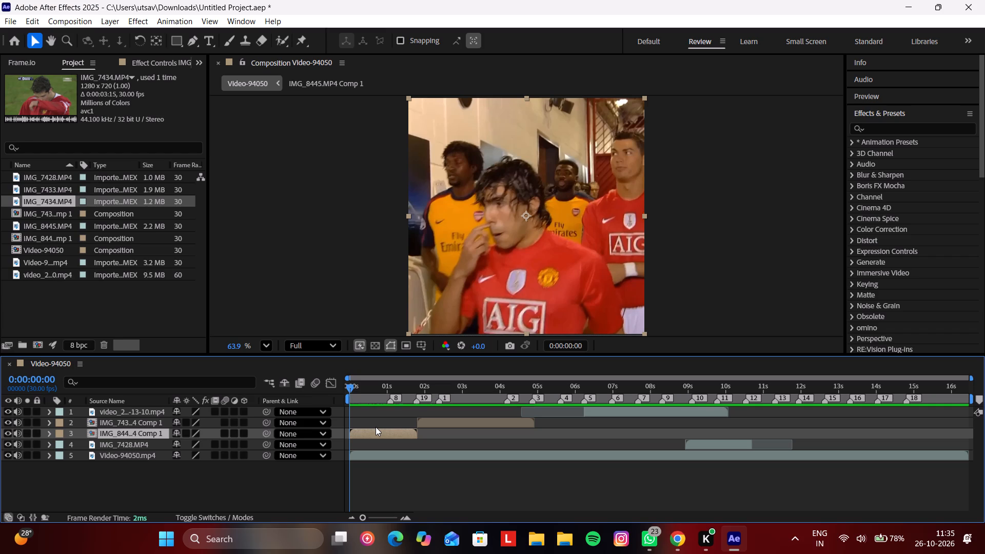
pyautogui.click(886, 127)
pyautogui.write('twix')
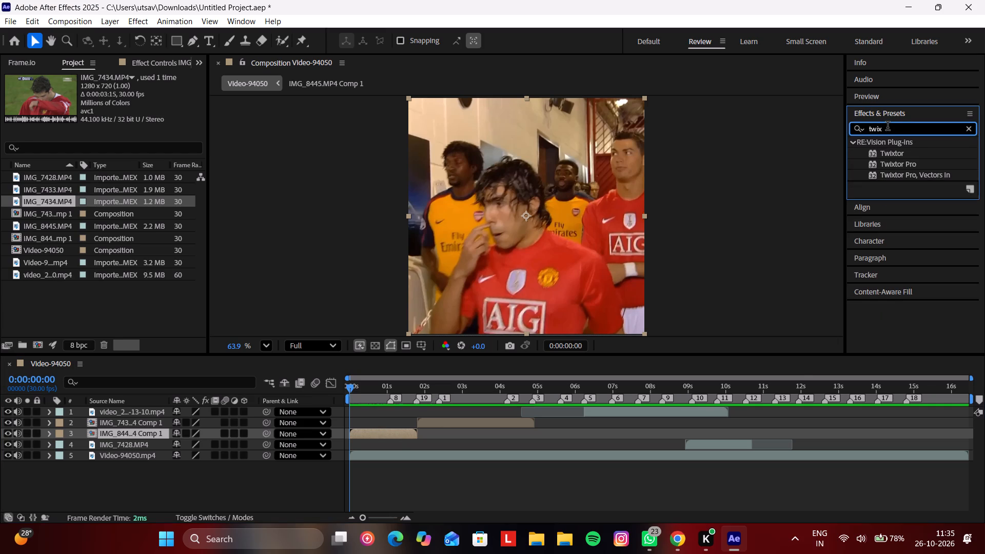
pyautogui.click(889, 164)
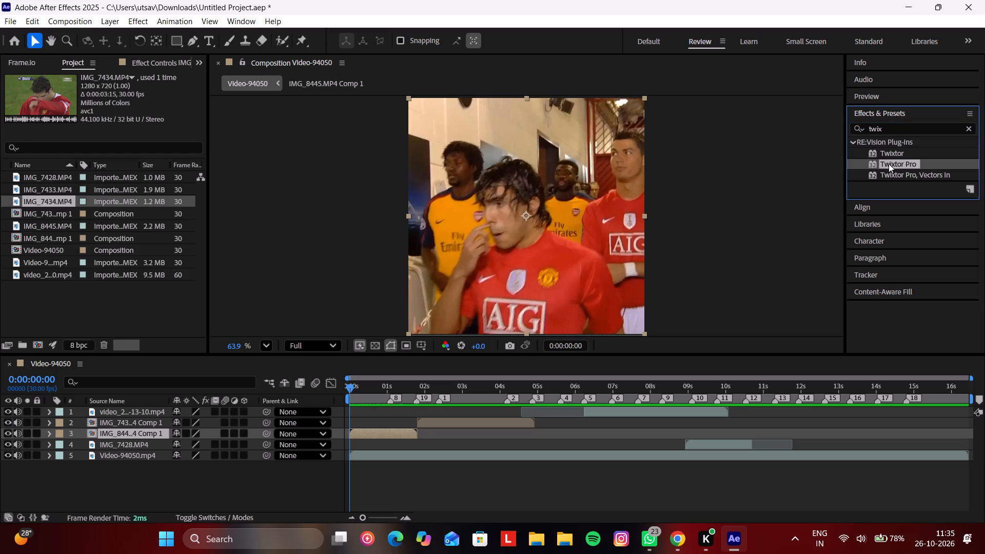
pyautogui.moveTo(889, 162); pyautogui.dragTo(387, 424)
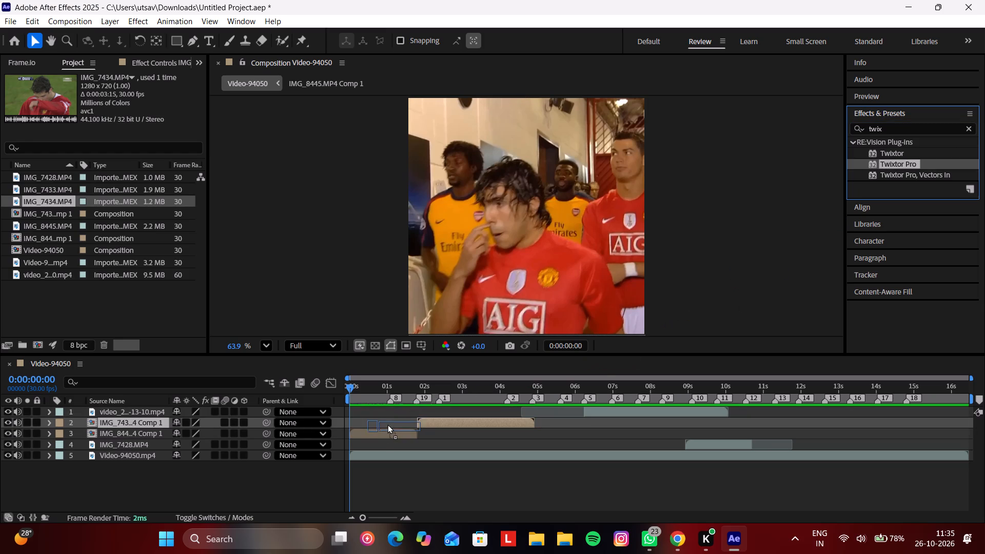
pyautogui.moveTo(387, 424); pyautogui.dragTo(379, 432)
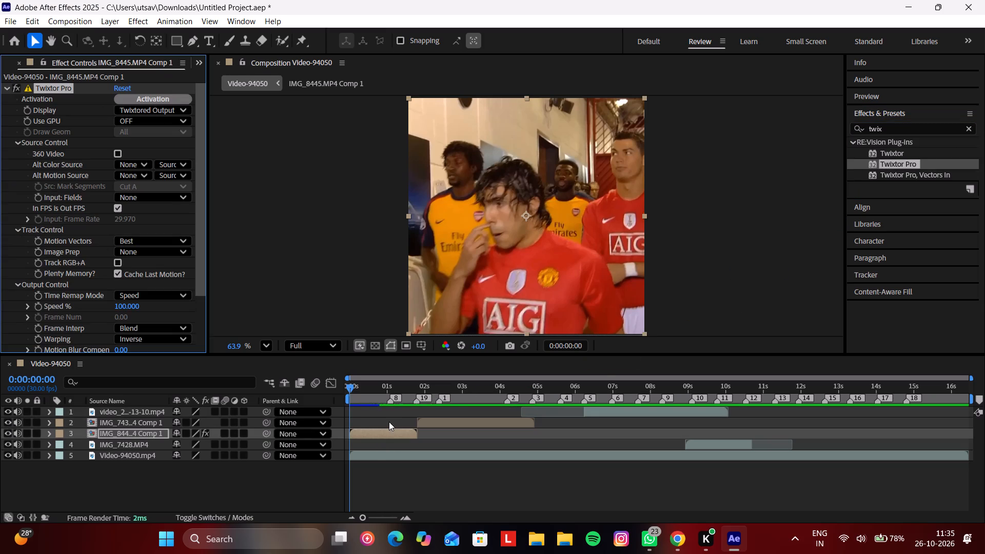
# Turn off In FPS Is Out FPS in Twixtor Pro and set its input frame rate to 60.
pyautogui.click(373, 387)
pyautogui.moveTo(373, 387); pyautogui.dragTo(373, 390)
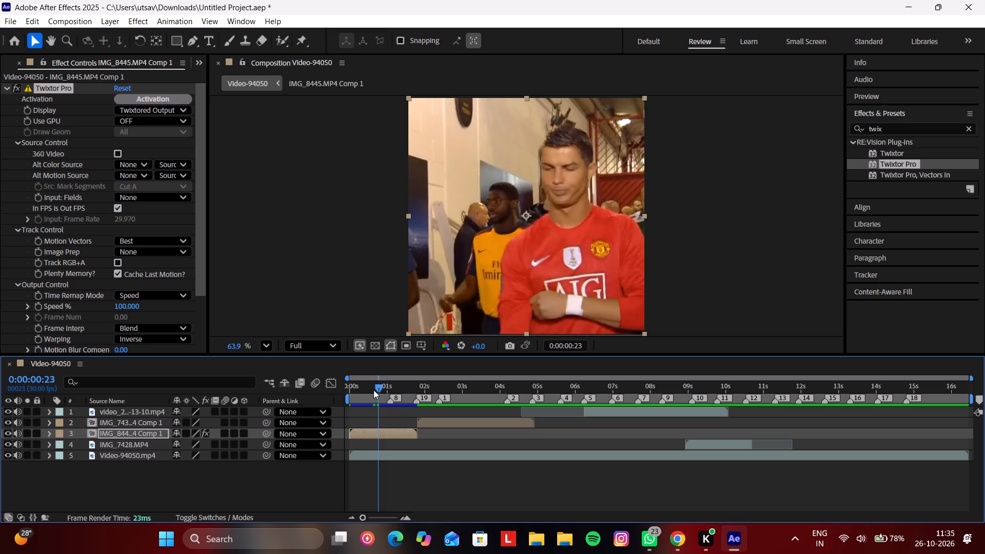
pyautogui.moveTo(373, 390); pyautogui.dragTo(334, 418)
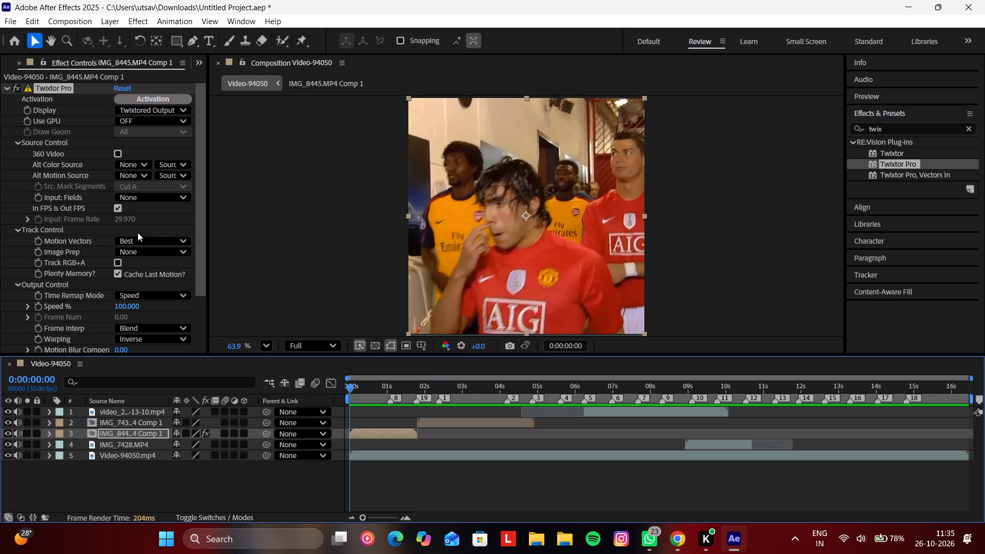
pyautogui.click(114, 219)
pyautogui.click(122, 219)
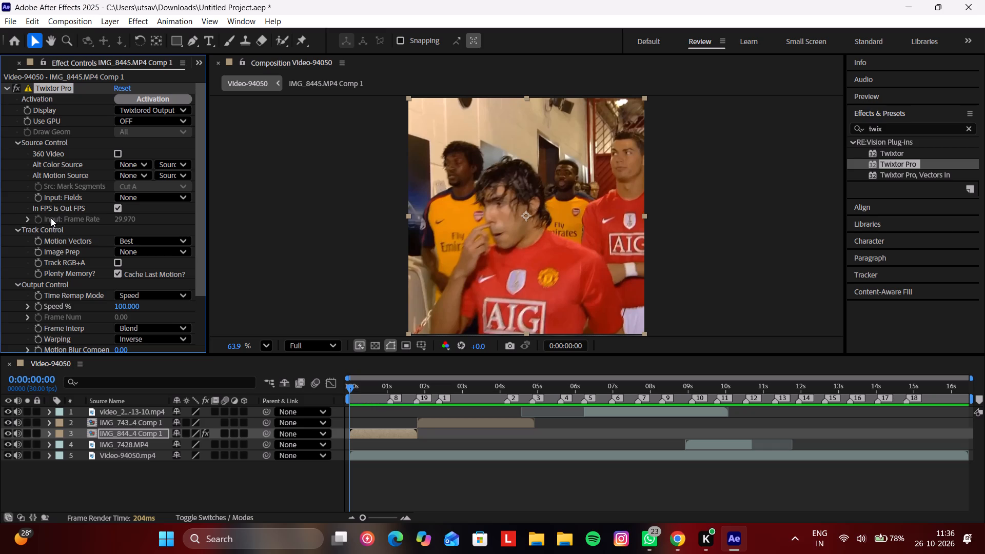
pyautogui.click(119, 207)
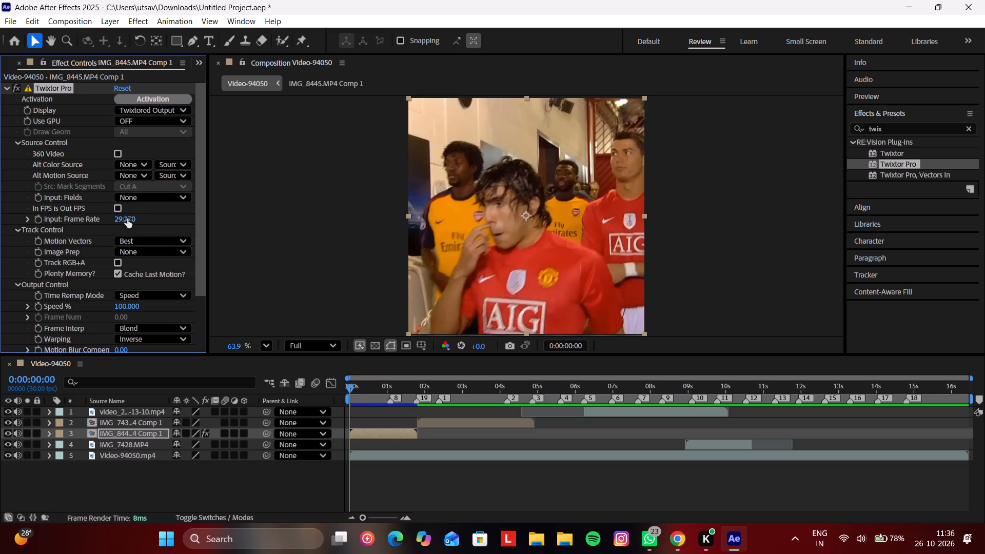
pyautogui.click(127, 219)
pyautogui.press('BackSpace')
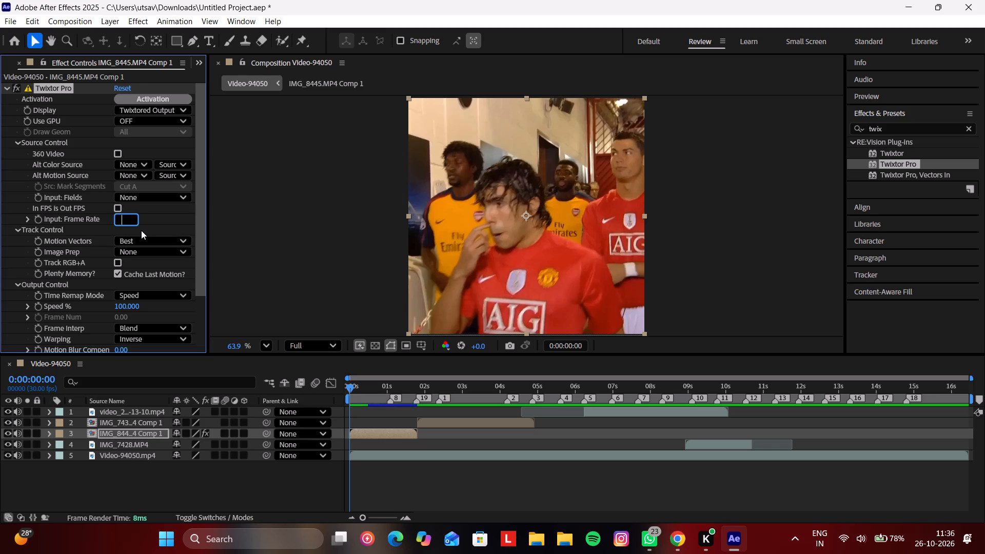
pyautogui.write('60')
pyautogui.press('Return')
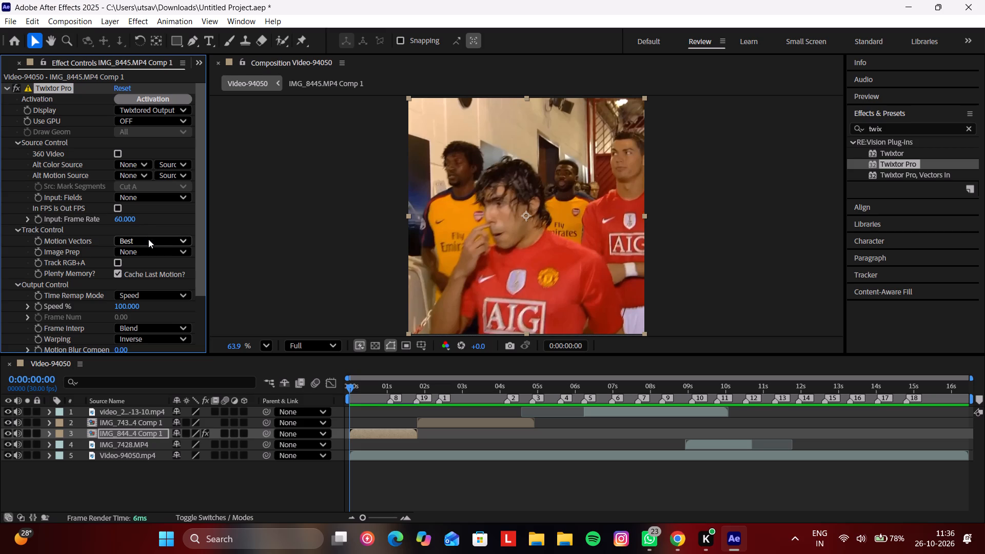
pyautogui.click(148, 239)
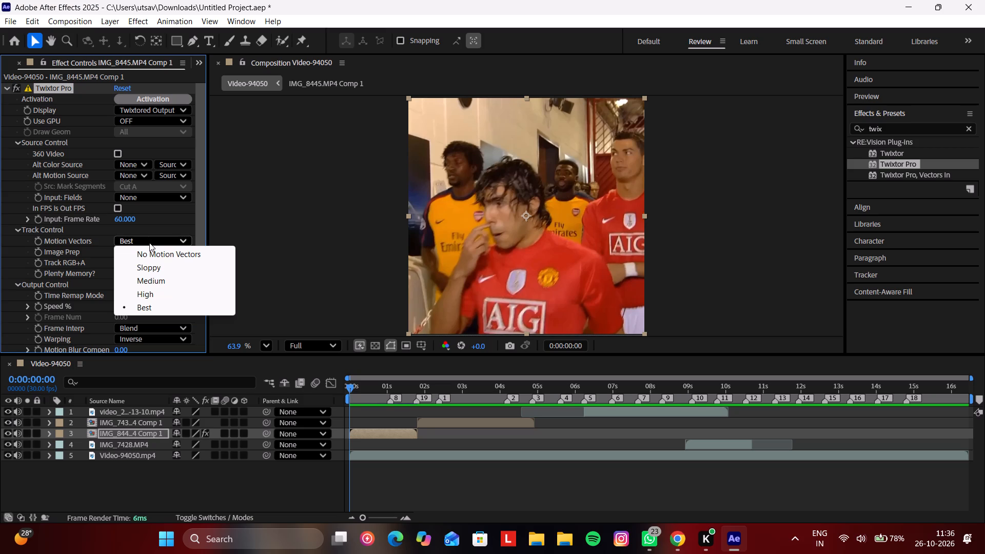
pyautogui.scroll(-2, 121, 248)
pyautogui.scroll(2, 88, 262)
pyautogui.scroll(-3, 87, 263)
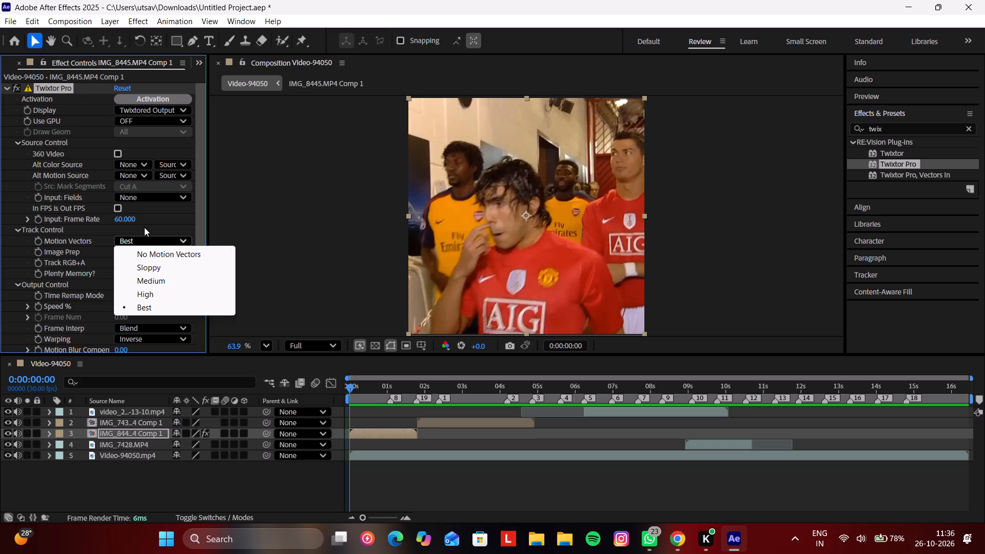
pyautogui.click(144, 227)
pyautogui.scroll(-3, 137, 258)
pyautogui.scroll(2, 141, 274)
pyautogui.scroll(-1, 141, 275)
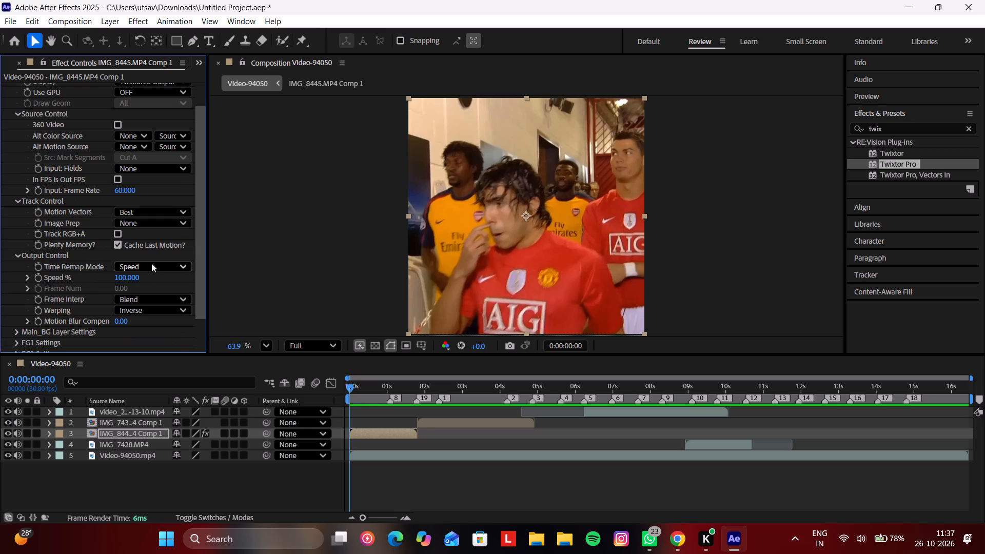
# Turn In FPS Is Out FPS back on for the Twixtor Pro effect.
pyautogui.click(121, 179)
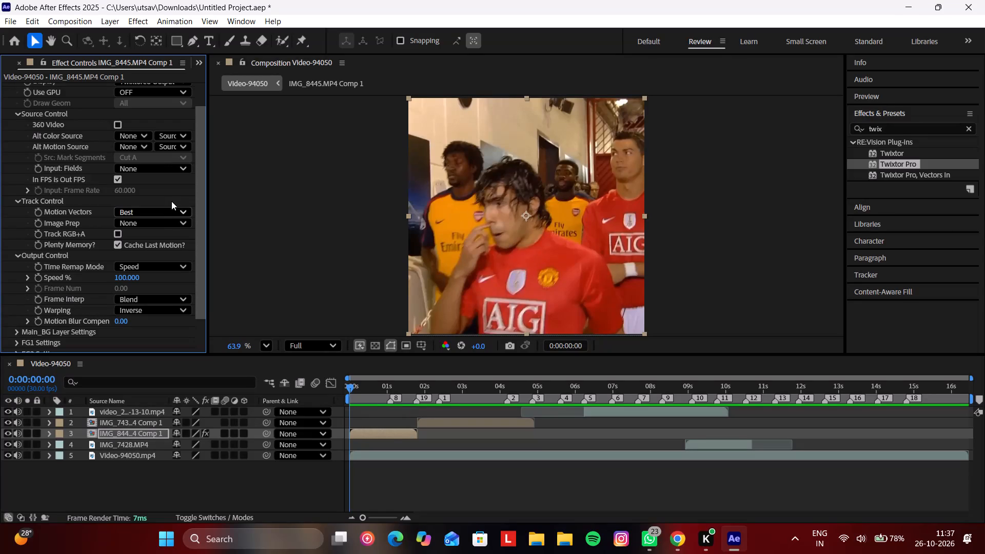
# Set Twixtor Pro's Image Prep to Contrast/Edge Enhance and its Frame Interp to Motion Weighted.
pyautogui.click(161, 221)
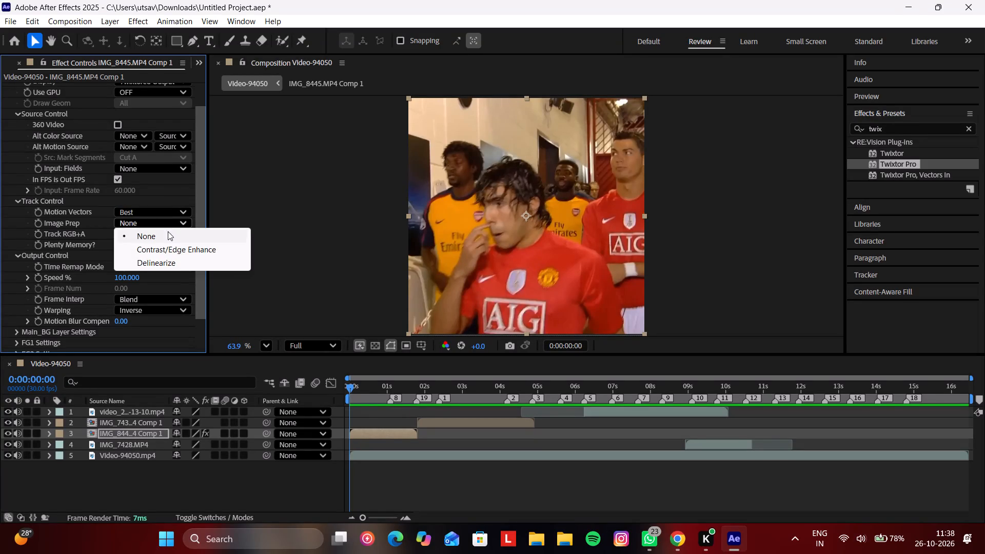
pyautogui.click(173, 247)
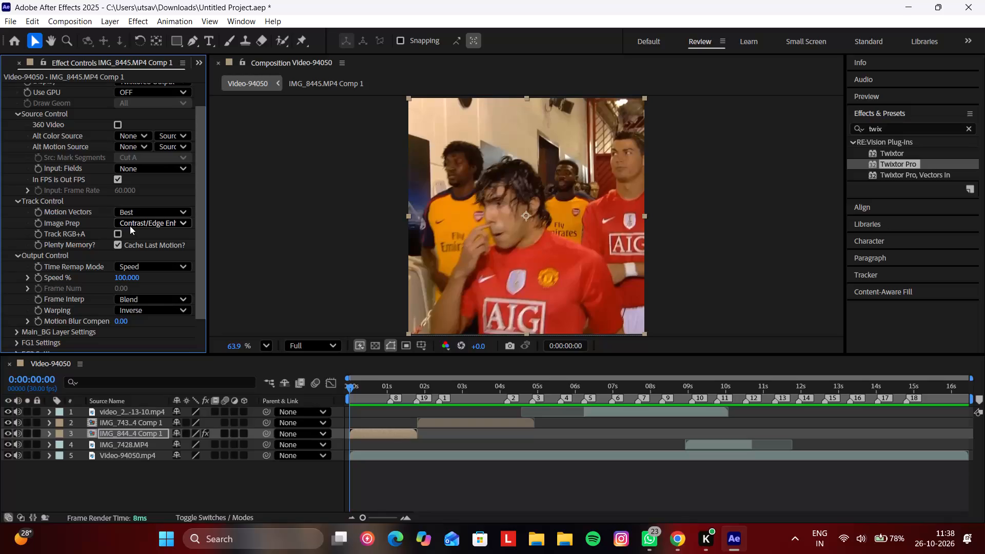
pyautogui.click(151, 296)
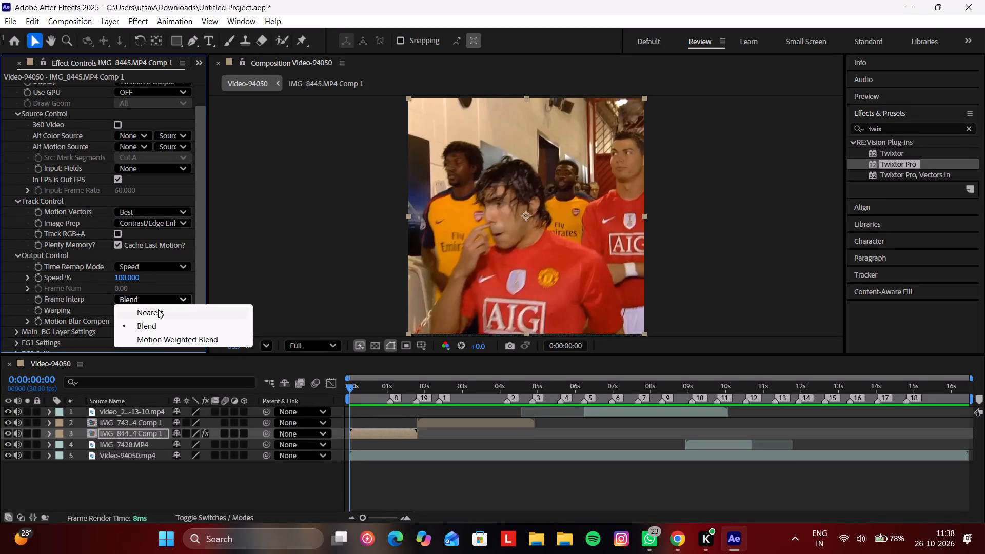
pyautogui.click(163, 337)
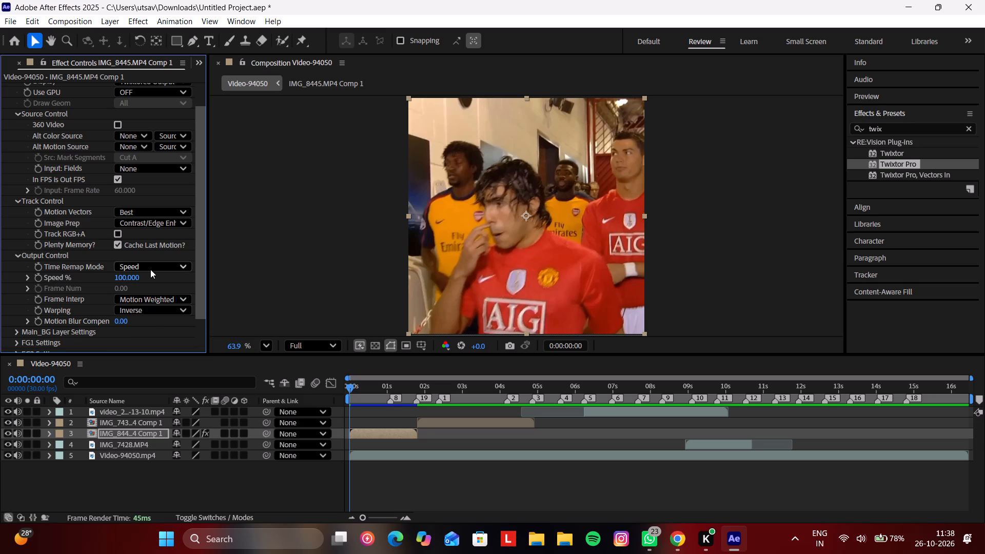
# Set Twixtor Pro's Speed % to 150 and keyframe it at the start of the IMG_8445.MP4 Comp 1 layer.
pyautogui.click(130, 277)
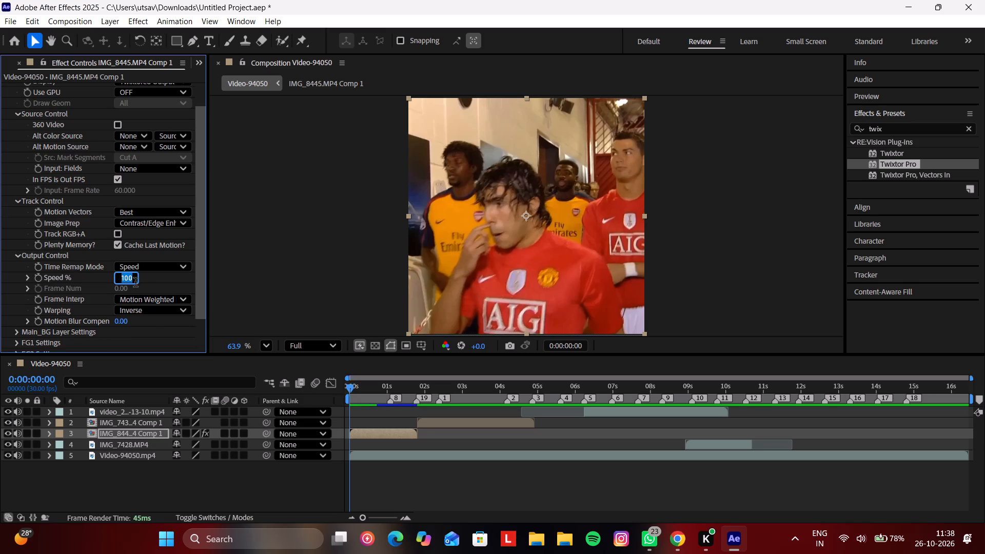
pyautogui.press('BackSpace')
pyautogui.press('1')
pyautogui.write('50')
pyautogui.press('Return')
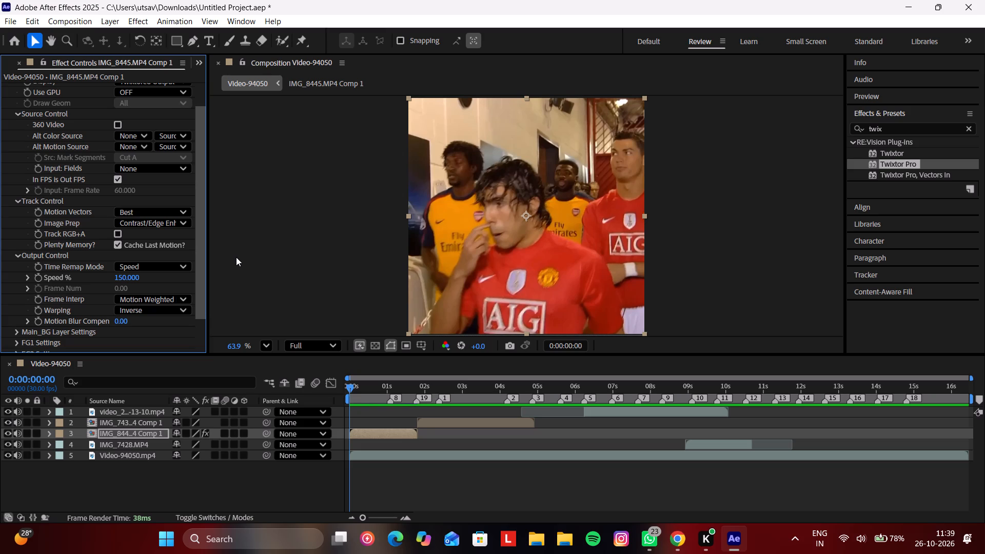
pyautogui.click(38, 277)
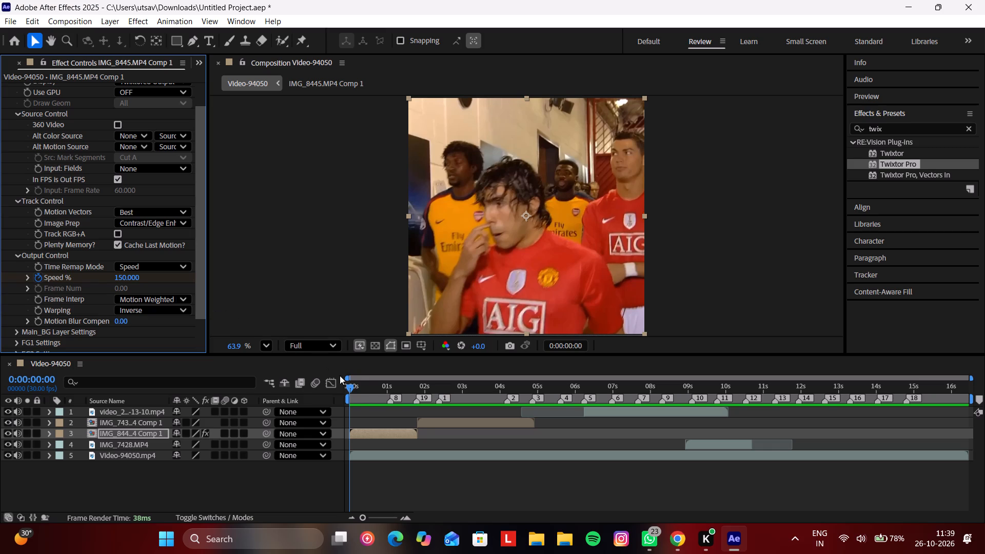
# Add a Twixtor Pro Speed % keyframe of 55 at 0:00:00:23 on the IMG_8445.MP4 Comp 1 layer.
pyautogui.click(370, 387)
pyautogui.moveTo(370, 388); pyautogui.dragTo(376, 392)
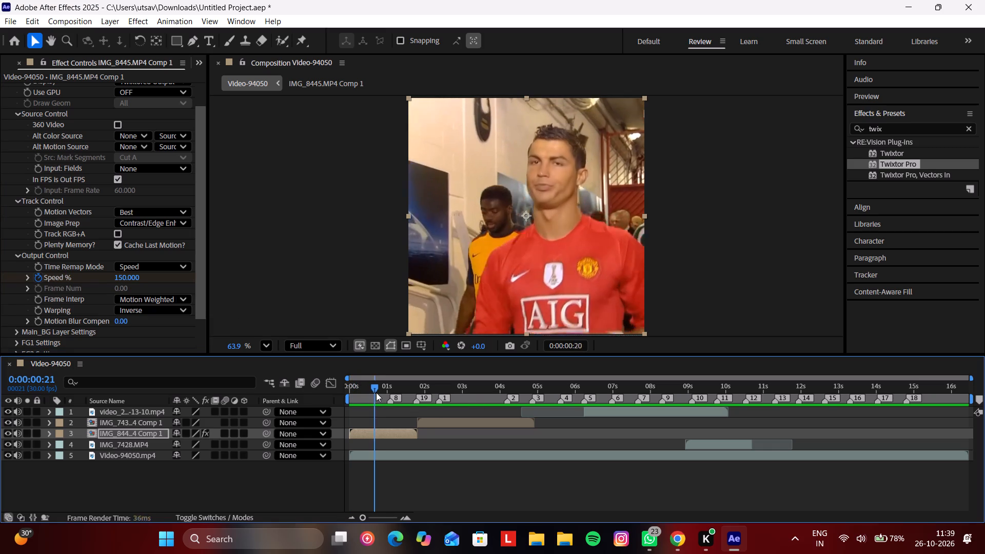
pyautogui.moveTo(376, 392); pyautogui.dragTo(378, 393)
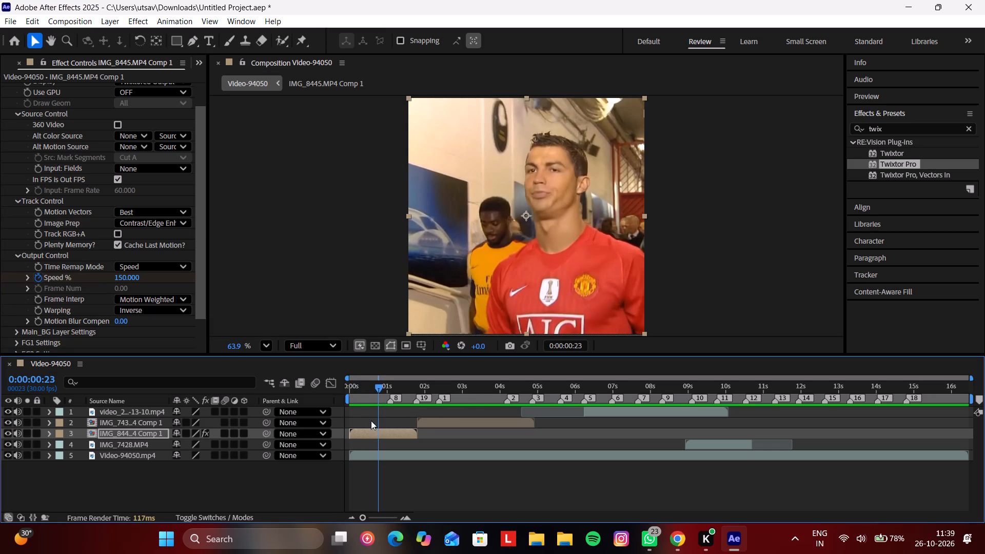
pyautogui.click(128, 276)
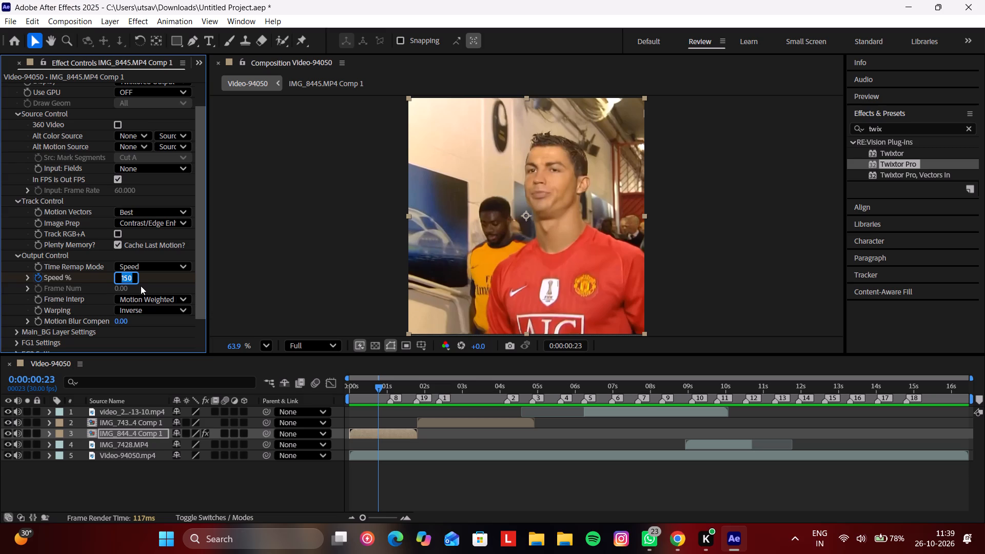
pyautogui.press('BackSpace')
pyautogui.write('55')
pyautogui.press('Return')
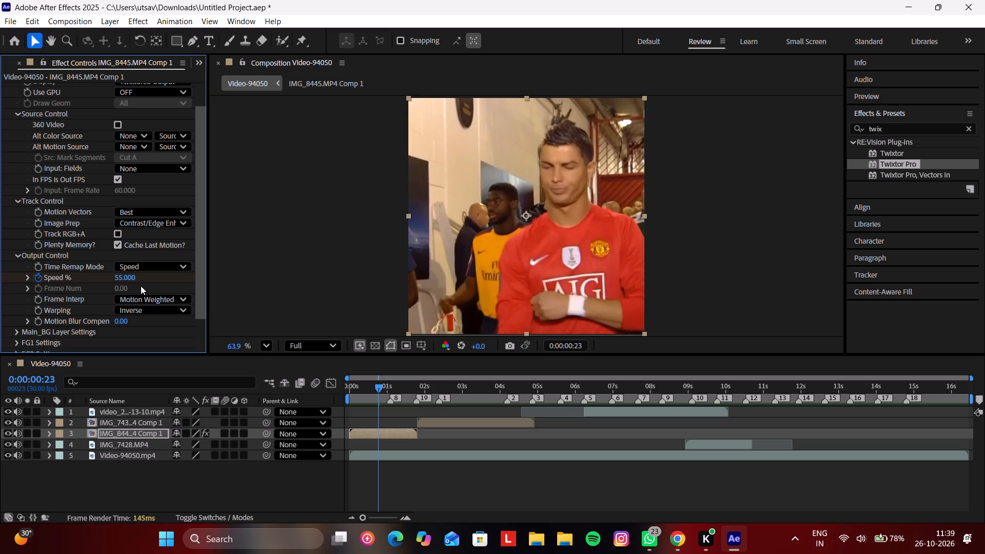
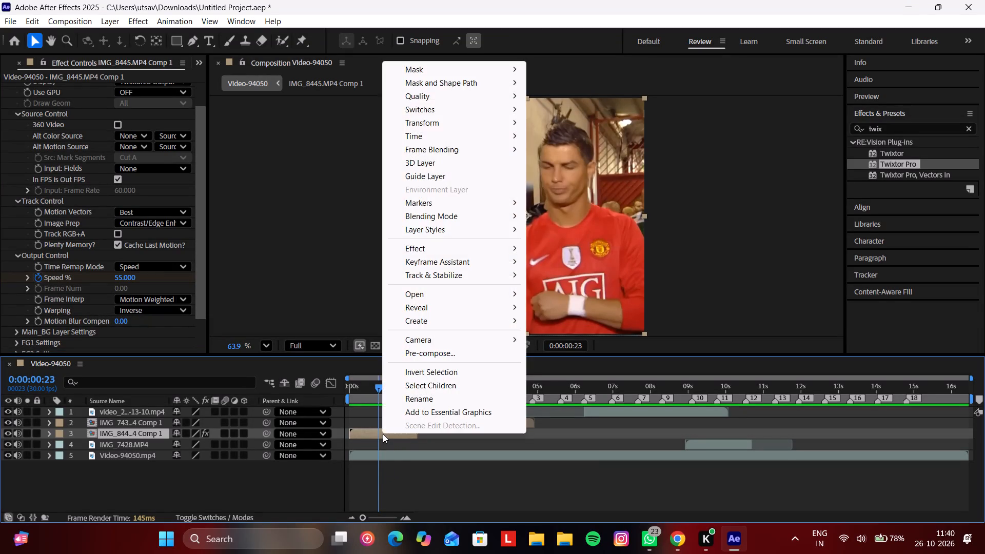
# Examine the Twixtor Pro properties and their keyframes on the IMG_8445.MP4 Comp 1 layer in the timeline.
pyautogui.click(383, 434)
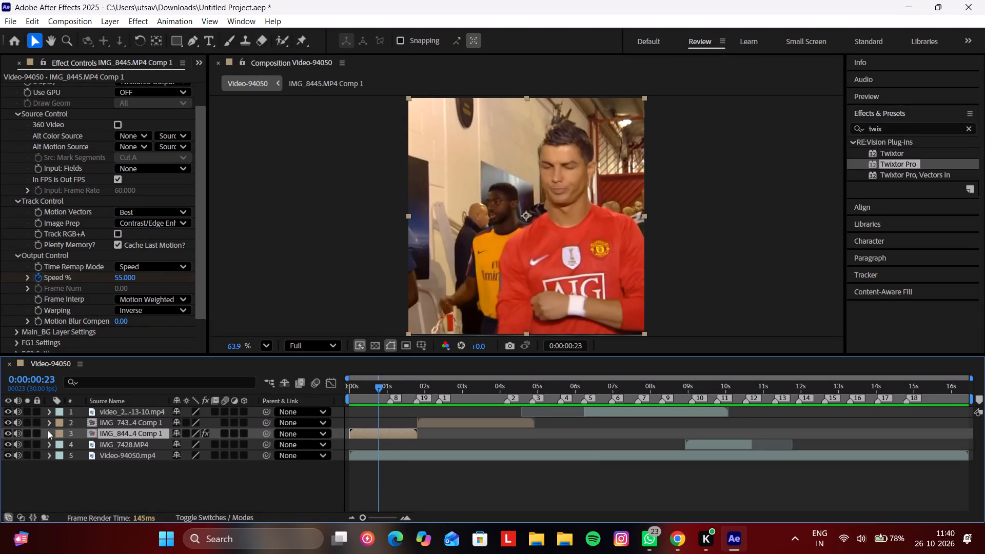
pyautogui.click(50, 433)
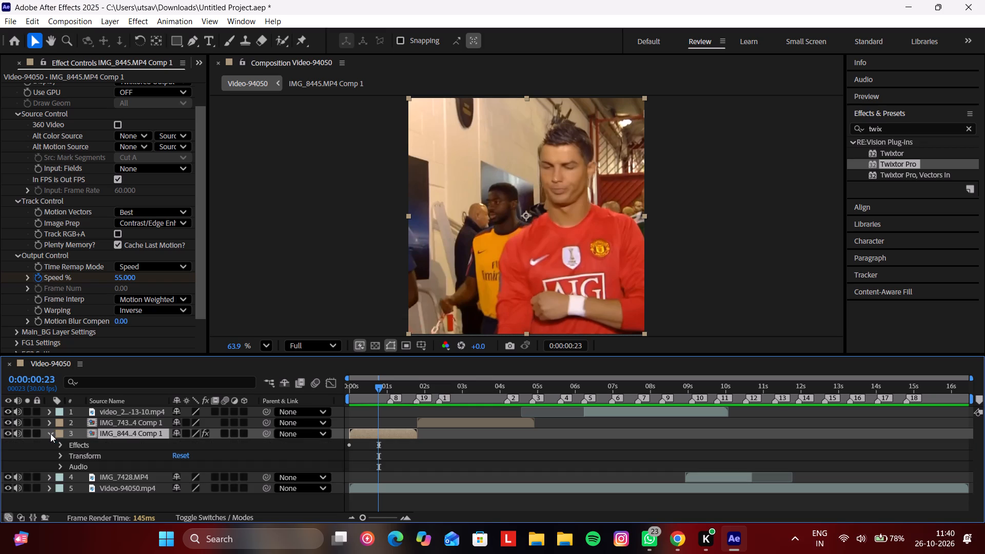
pyautogui.click(58, 445)
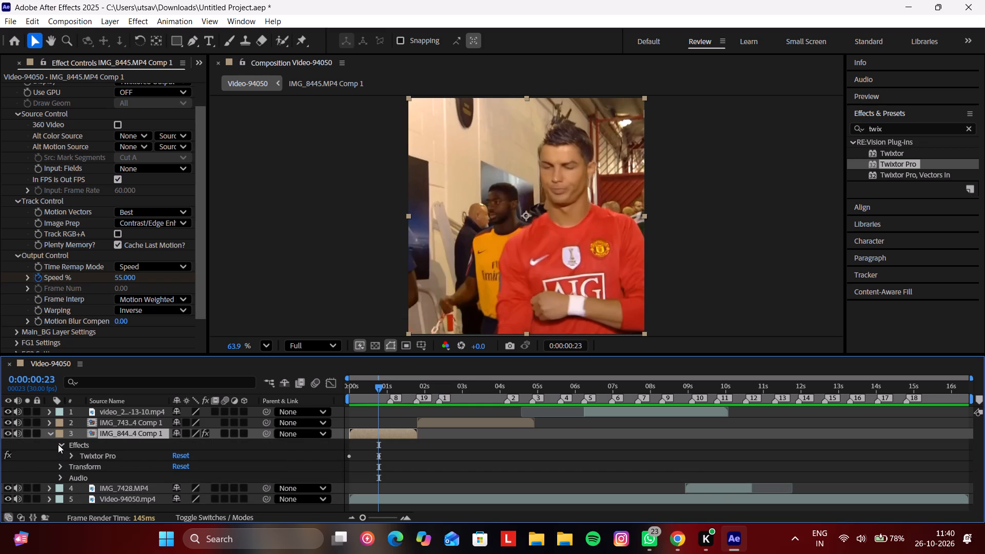
pyautogui.click(71, 454)
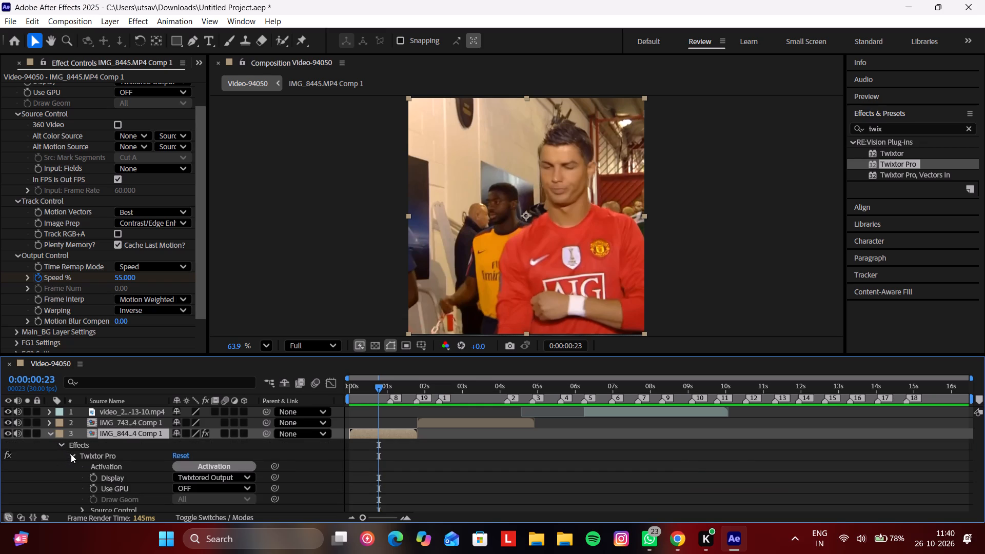
pyautogui.scroll(-1, 383, 458)
pyautogui.scroll(1, 384, 458)
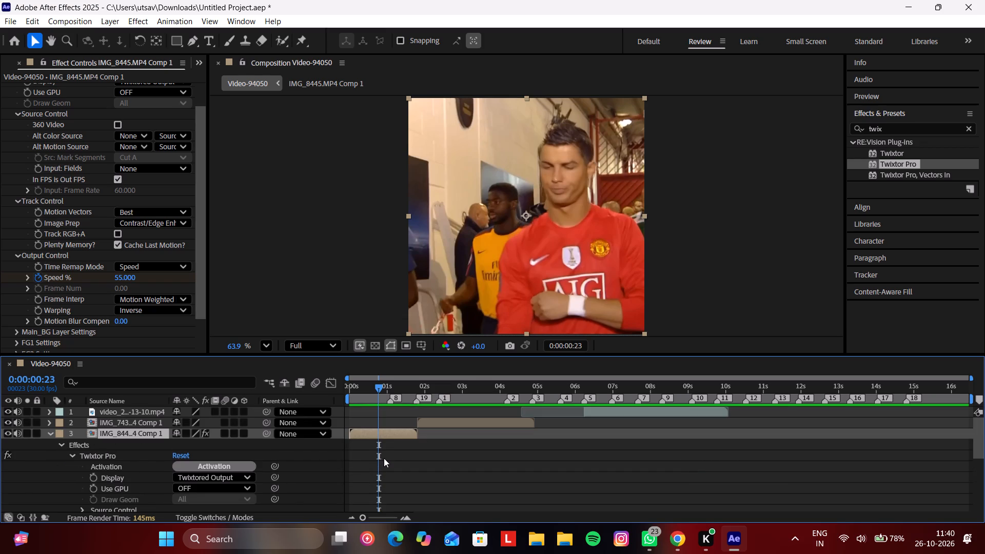
pyautogui.scroll(-1, 373, 456)
pyautogui.scroll(4, 373, 456)
pyautogui.scroll(-1, 373, 457)
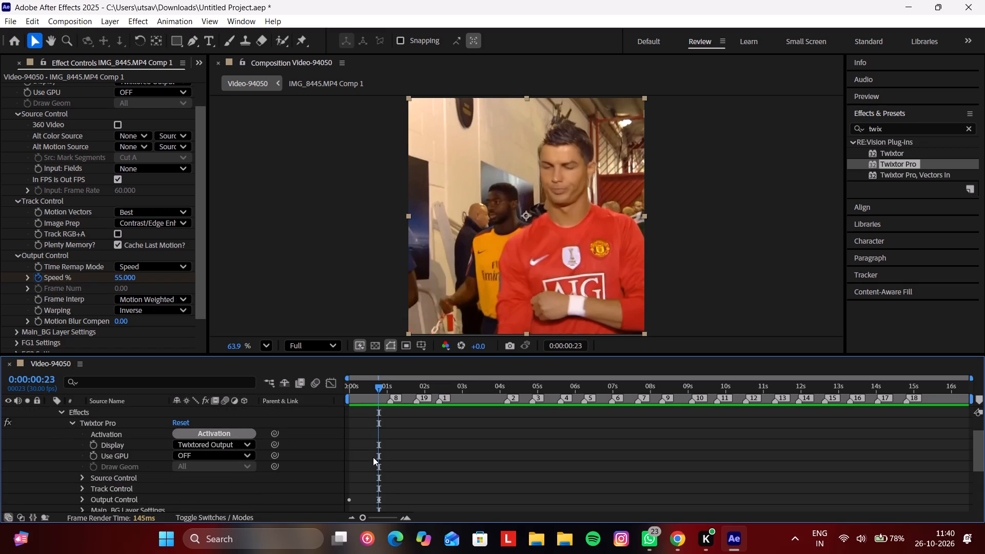
pyautogui.scroll(-1, 373, 459)
pyautogui.scroll(1, 373, 459)
pyautogui.scroll(-3, 108, 432)
pyautogui.scroll(-1, 57, 431)
pyautogui.scroll(1, 57, 431)
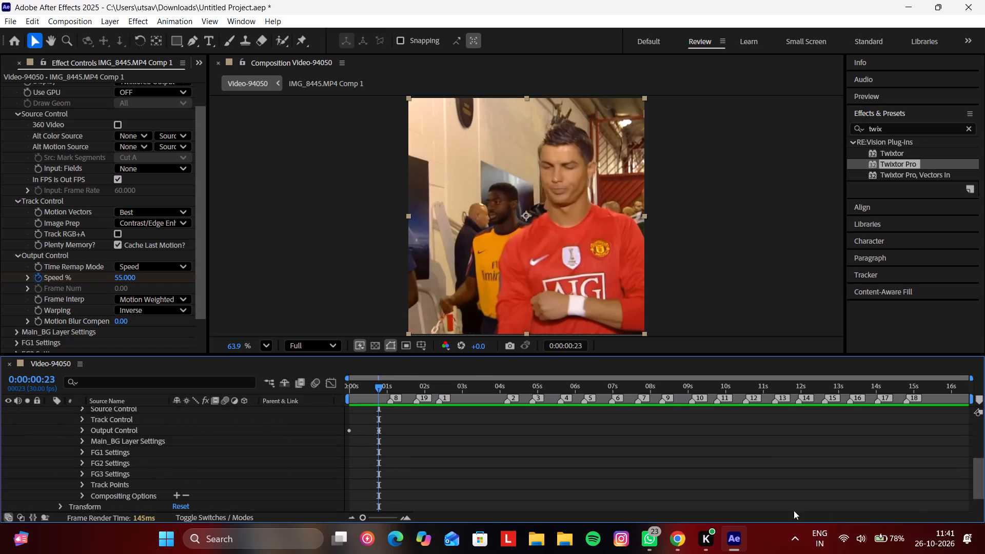
pyautogui.moveTo(975, 485); pyautogui.dragTo(972, 465)
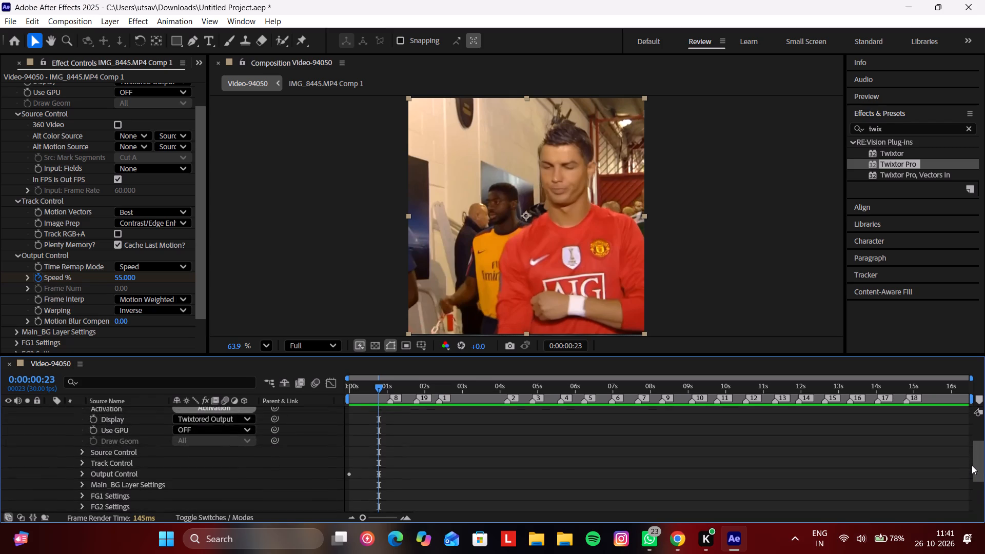
pyautogui.moveTo(972, 465); pyautogui.dragTo(975, 438)
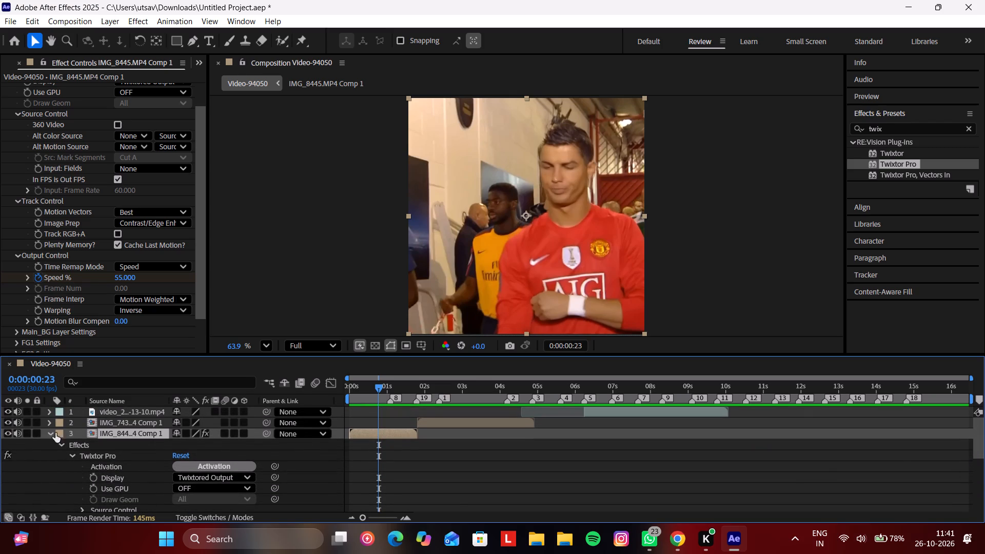
pyautogui.click(54, 430)
pyautogui.click(46, 430)
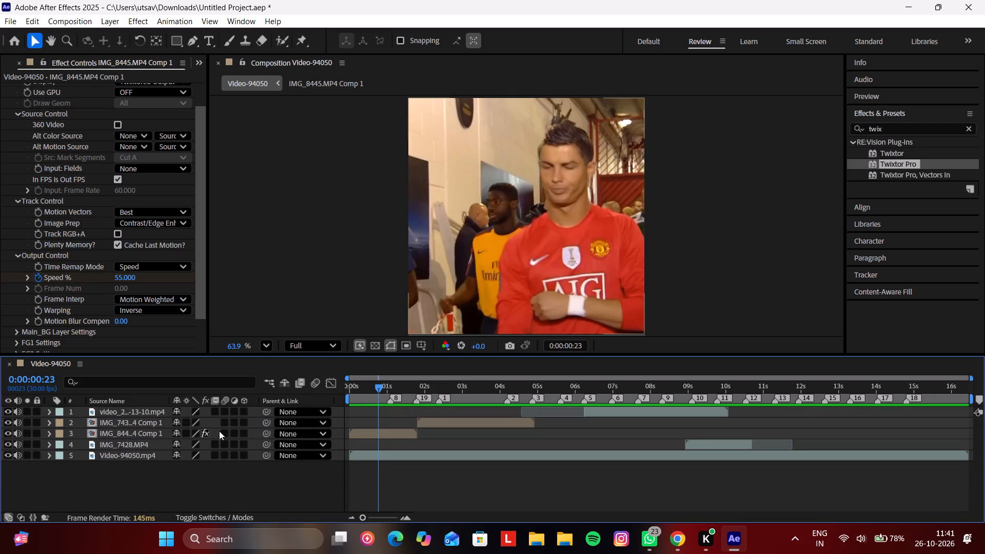
# Try jumping to the next keyframe of the IMG_8445.MP4 Comp 1 layer, and undo the last Twixtor Pro Speed % change.
pyautogui.click(365, 431)
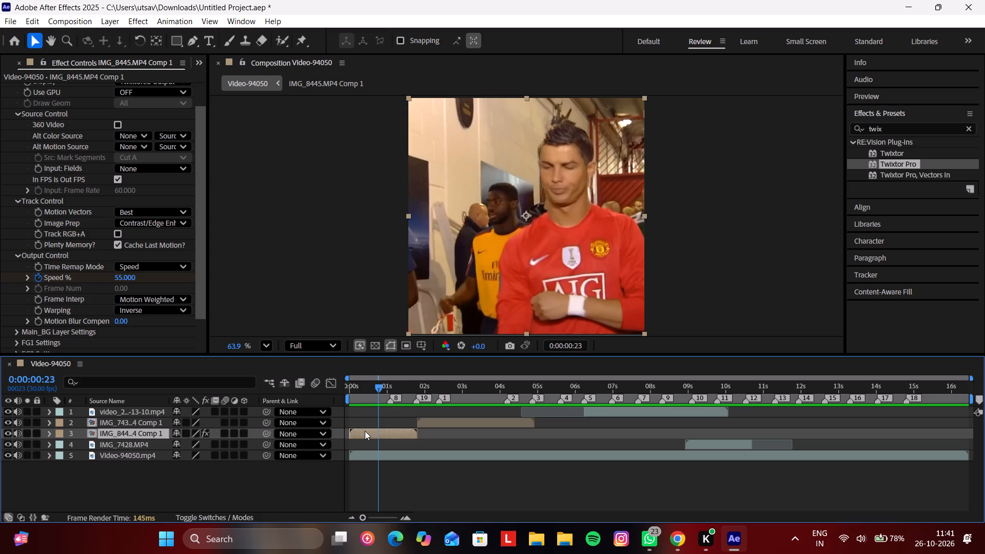
pyautogui.press('k')
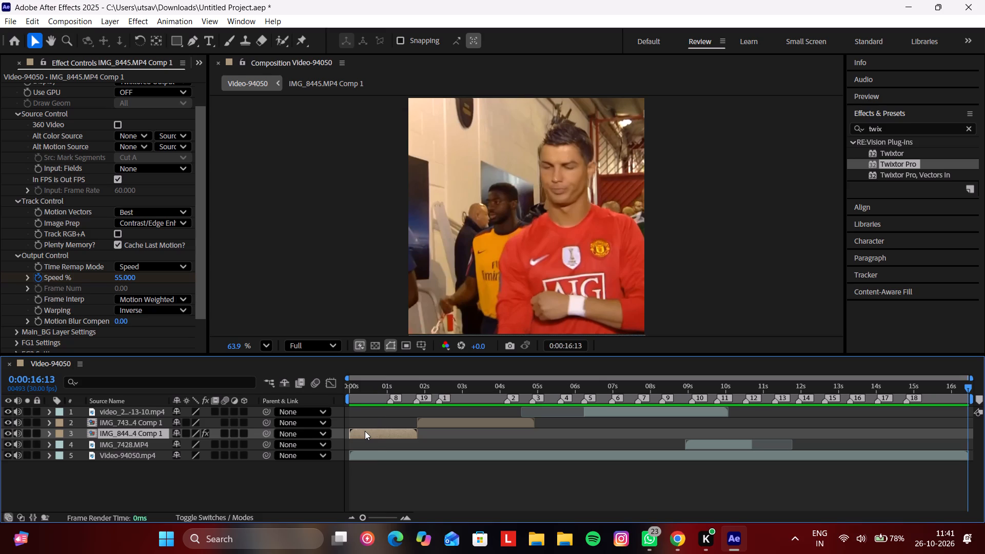
pyautogui.hotkey('ctrl', 'z')
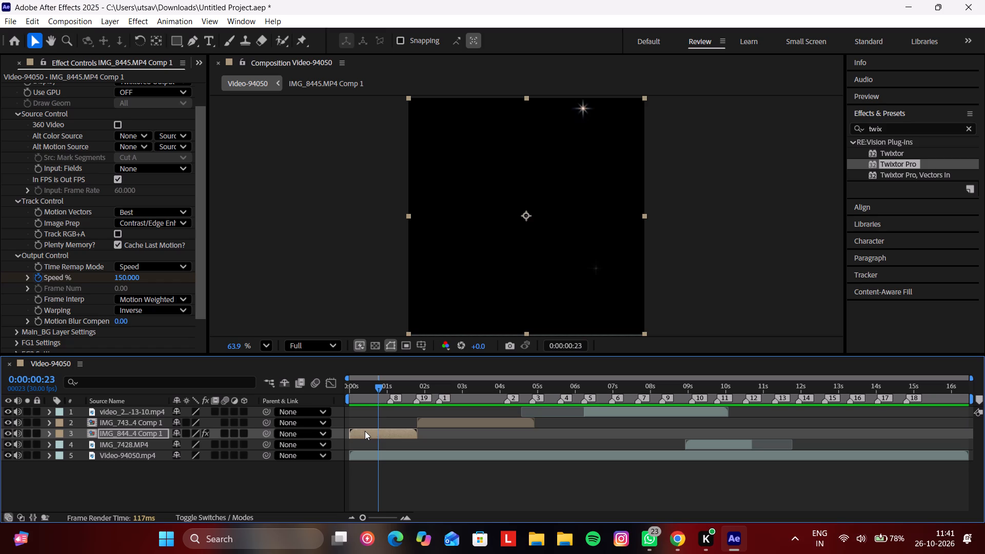
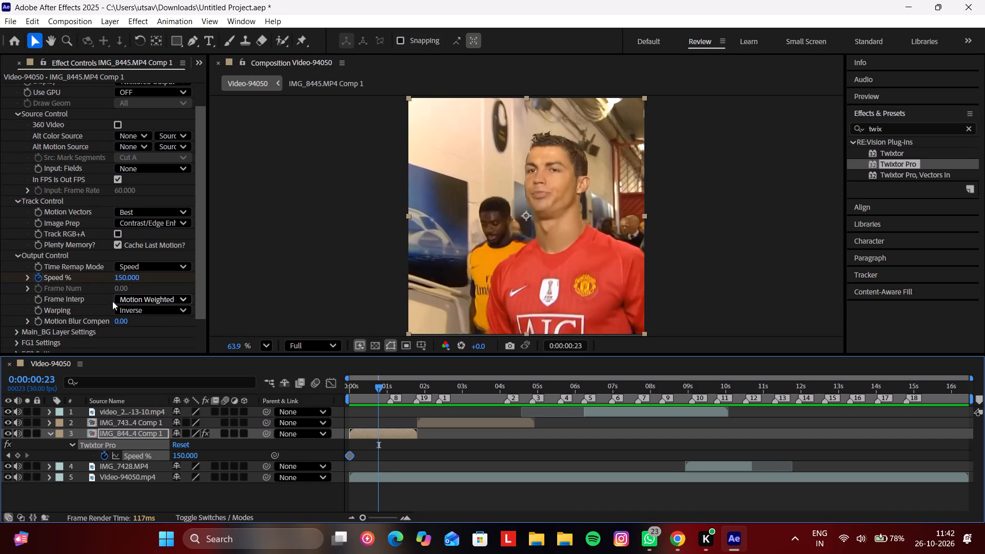
# Keyframe the Twixtor Pro Speed % of the IMG_8445.MP4 Comp 1 layer at 55 at 0:00:00:23.
pyautogui.click(124, 278)
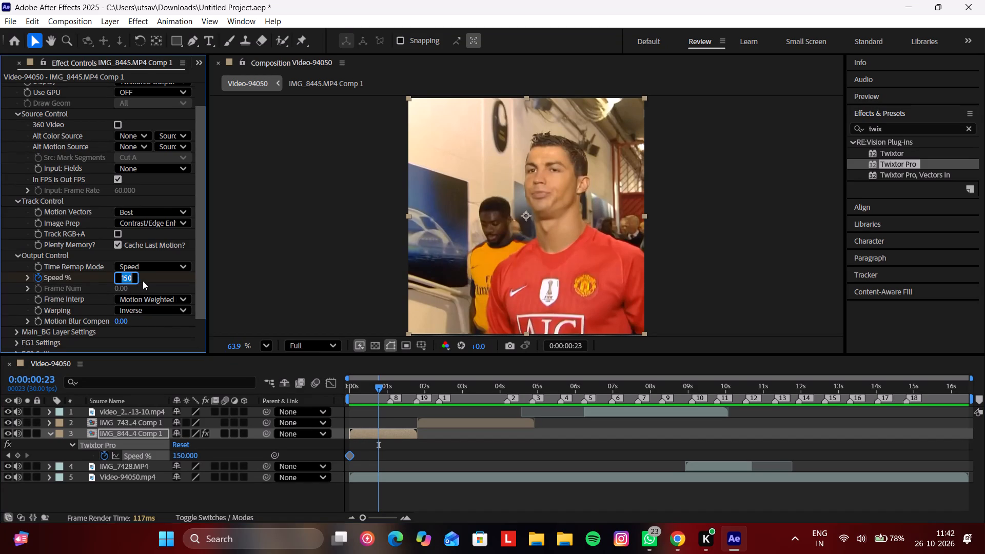
pyautogui.press('BackSpace')
pyautogui.write('55')
pyautogui.press('Return')
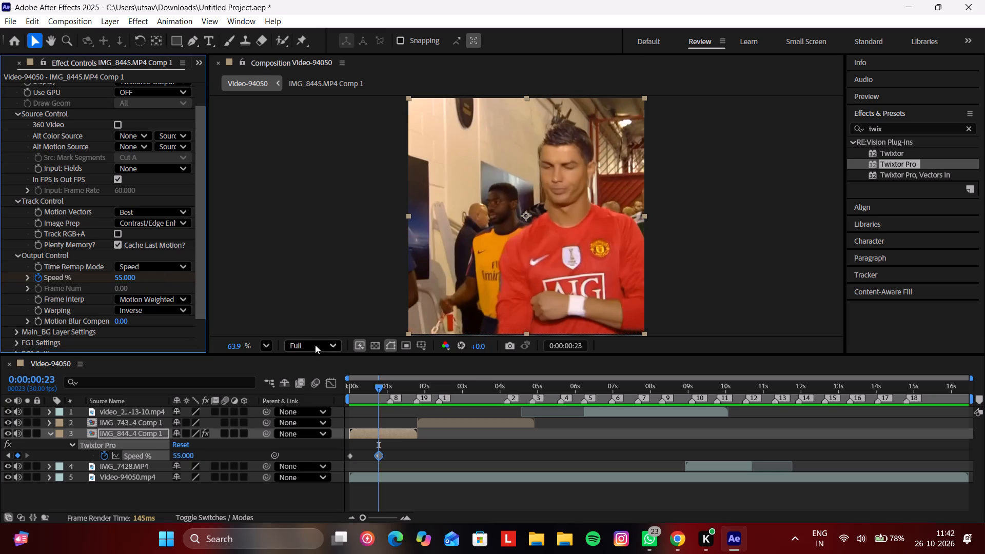
# Move the current time to 0:00:01:23, at the end of the IMG_8445.MP4 Comp 1 layer.
pyautogui.moveTo(377, 384); pyautogui.dragTo(405, 402)
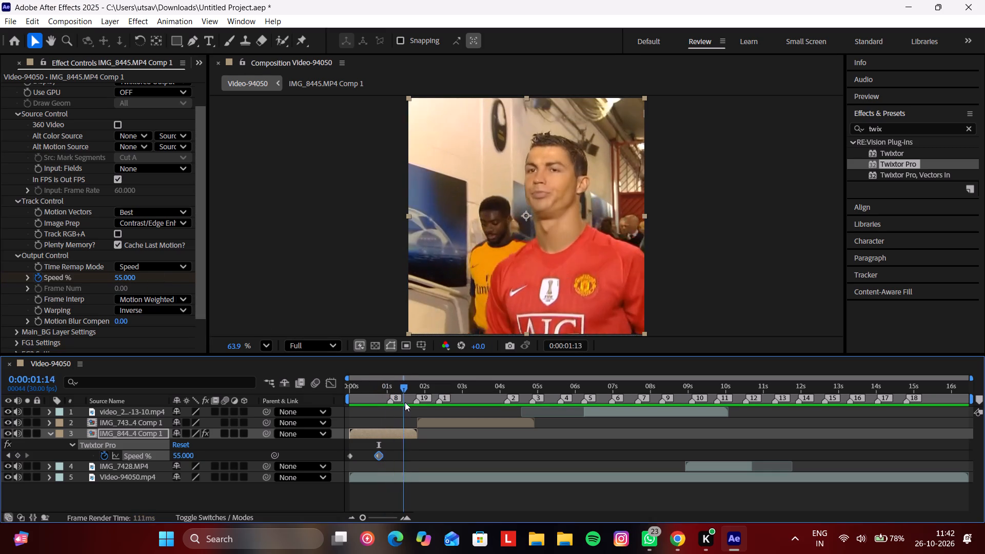
pyautogui.moveTo(405, 402); pyautogui.dragTo(415, 415)
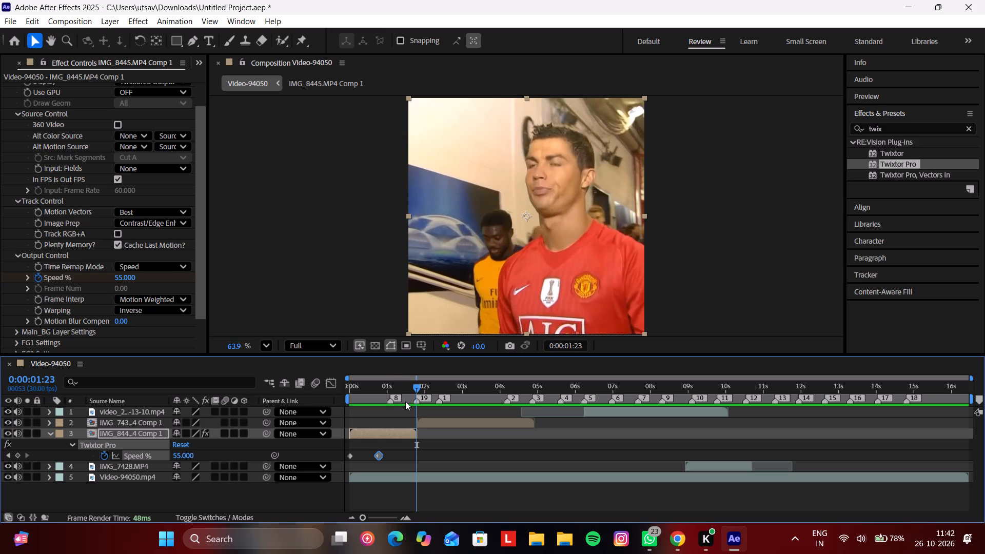
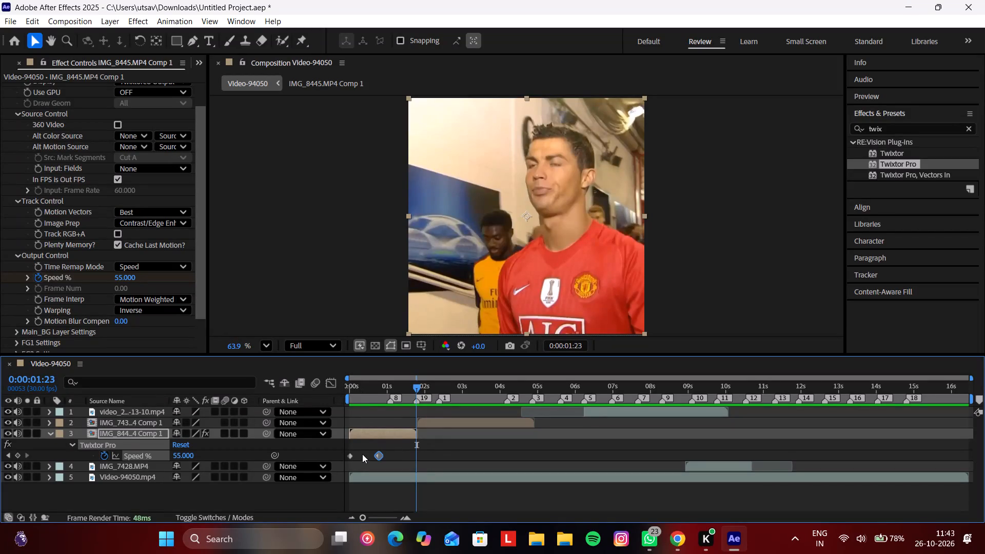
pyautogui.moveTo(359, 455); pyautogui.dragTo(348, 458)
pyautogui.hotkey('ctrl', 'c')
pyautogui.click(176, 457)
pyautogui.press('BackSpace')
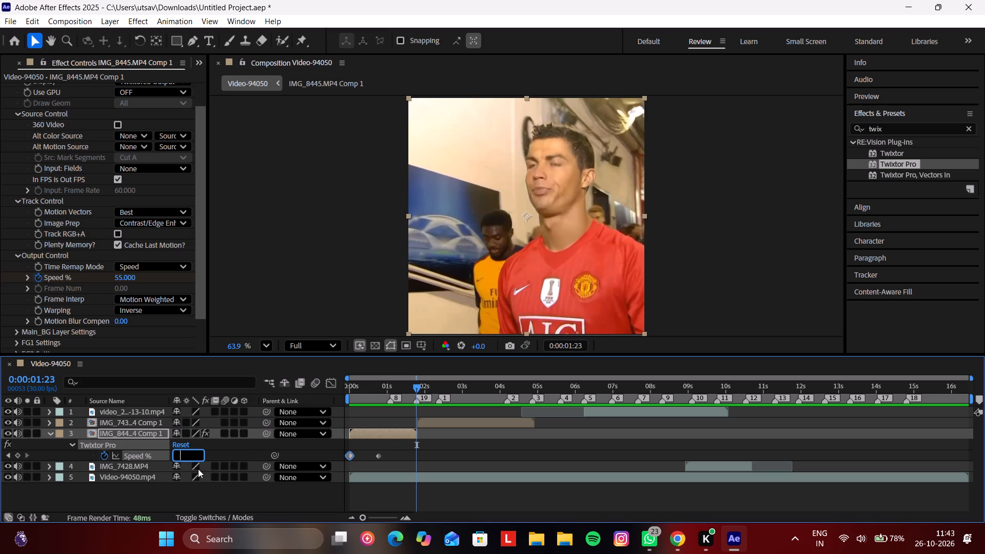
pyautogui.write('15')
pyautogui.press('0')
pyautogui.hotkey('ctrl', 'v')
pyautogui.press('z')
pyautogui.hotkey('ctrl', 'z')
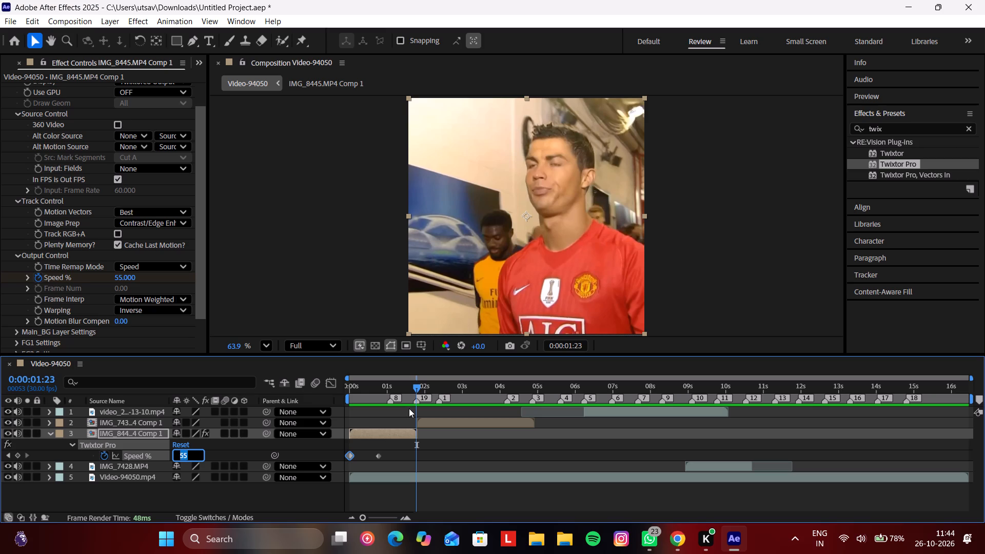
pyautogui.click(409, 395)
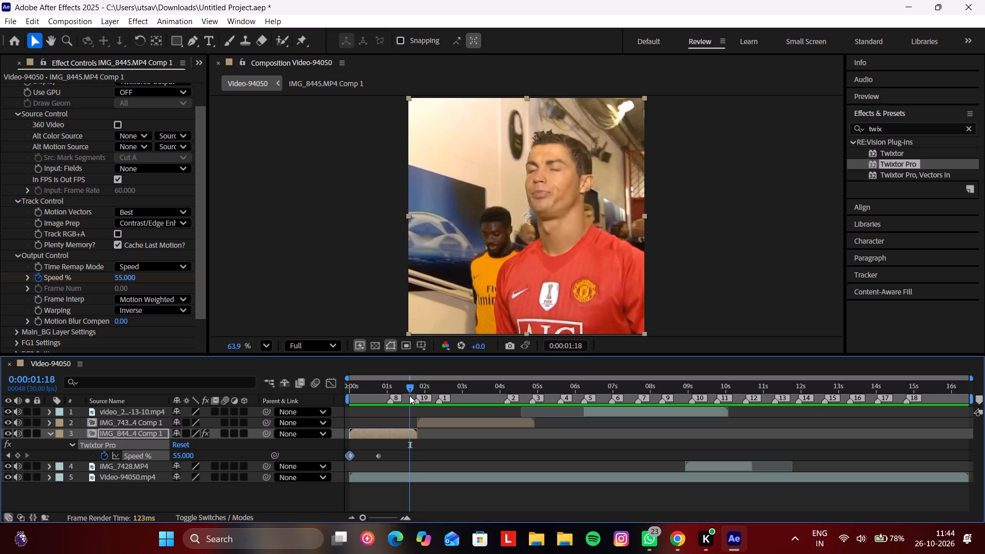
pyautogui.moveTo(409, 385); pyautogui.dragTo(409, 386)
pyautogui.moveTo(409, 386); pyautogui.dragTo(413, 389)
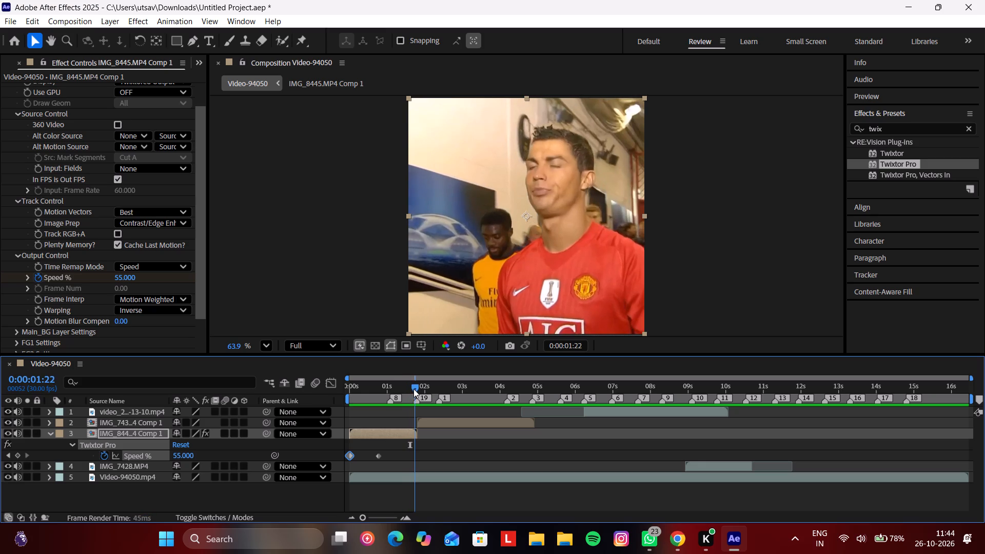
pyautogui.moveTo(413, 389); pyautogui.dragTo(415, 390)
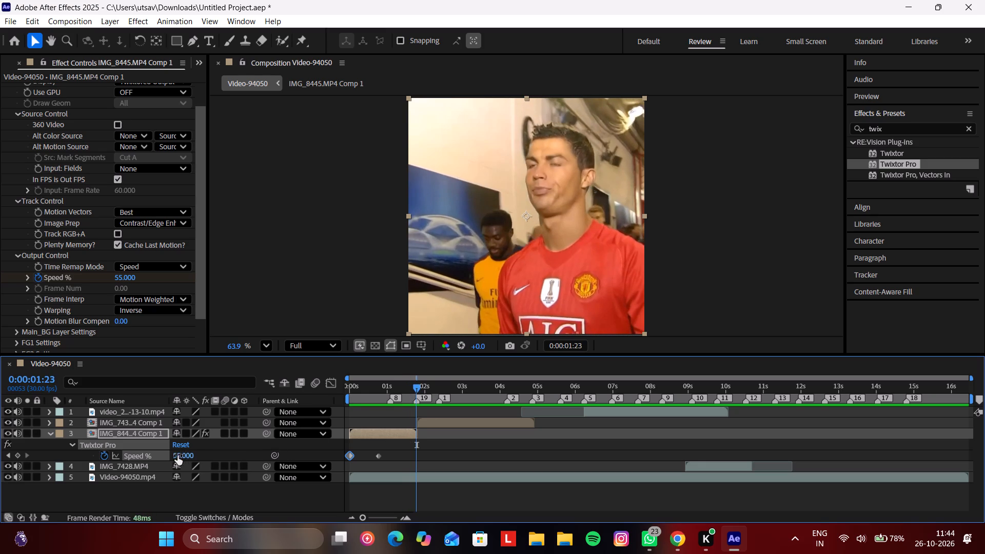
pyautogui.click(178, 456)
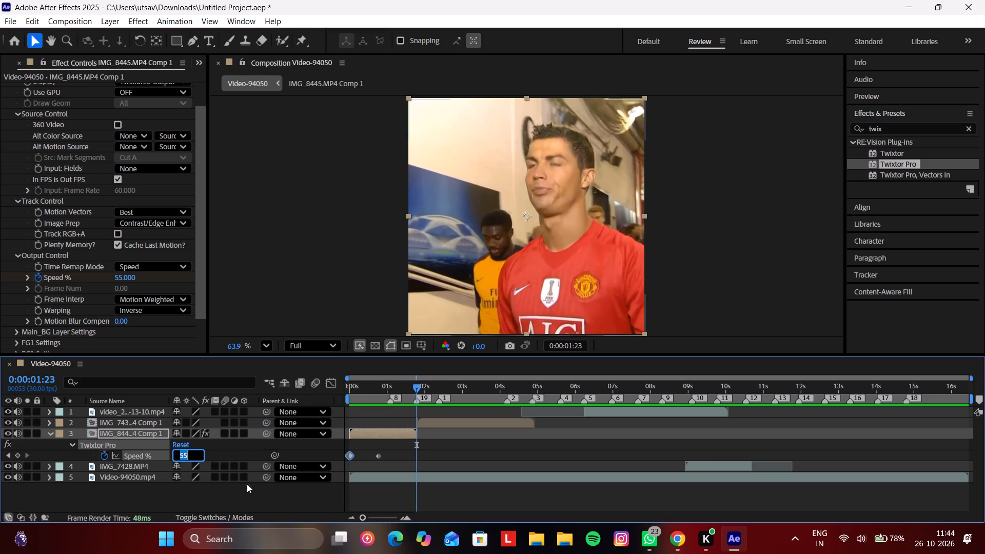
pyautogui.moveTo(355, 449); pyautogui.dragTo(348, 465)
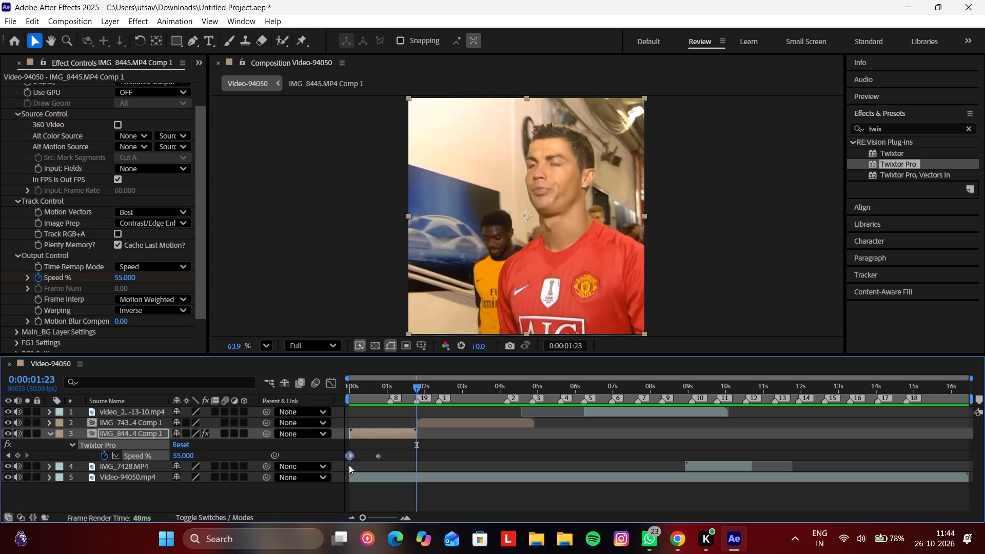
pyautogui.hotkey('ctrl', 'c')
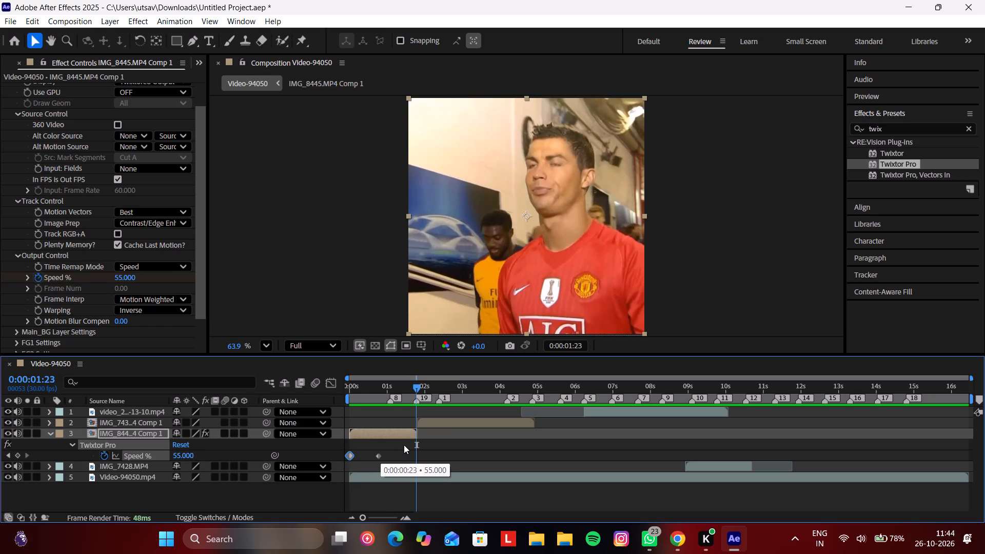
# Keyframe the Twixtor Pro Speed % of the IMG_8445.MP4 Comp 1 layer at 150 at 0:00:01:23.
pyautogui.click(177, 457)
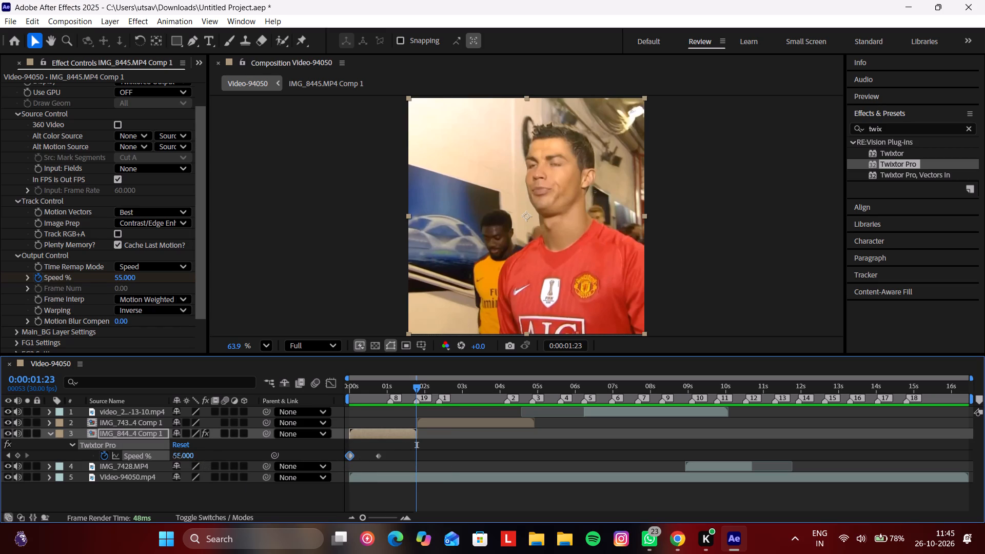
pyautogui.press('BackSpace')
pyautogui.write('15')
pyautogui.press('0')
pyautogui.press('Return')
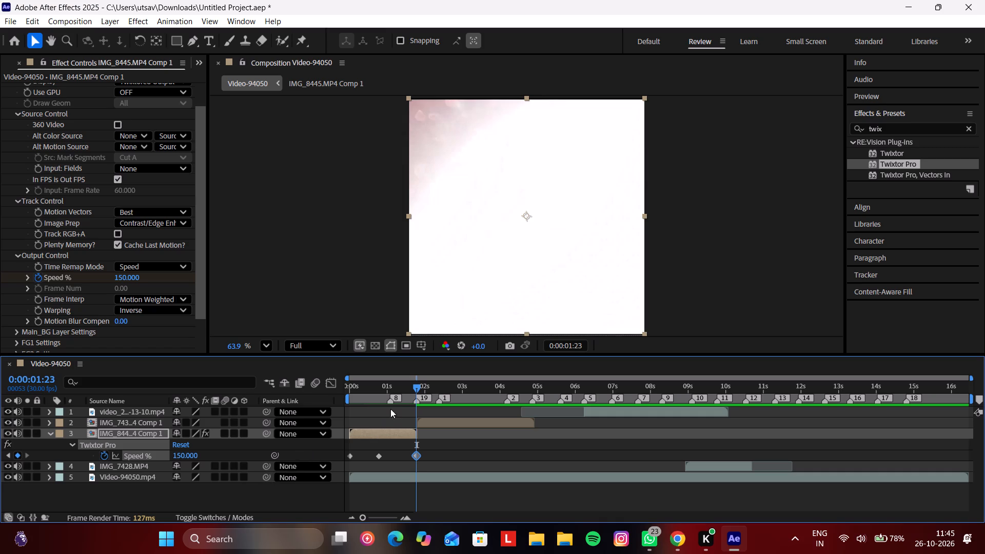
# Scrub and play back the retimed IMG_8445.MP4 Comp 1 clip from 0:00:00:00 to check its speed changes and the cut to the following clip.
pyautogui.click(398, 387)
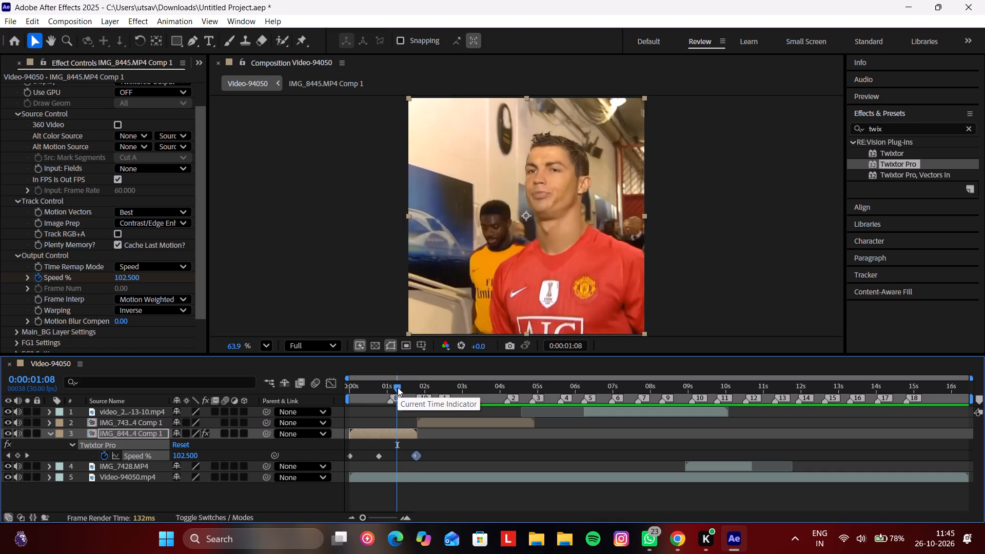
pyautogui.moveTo(397, 387); pyautogui.dragTo(350, 406)
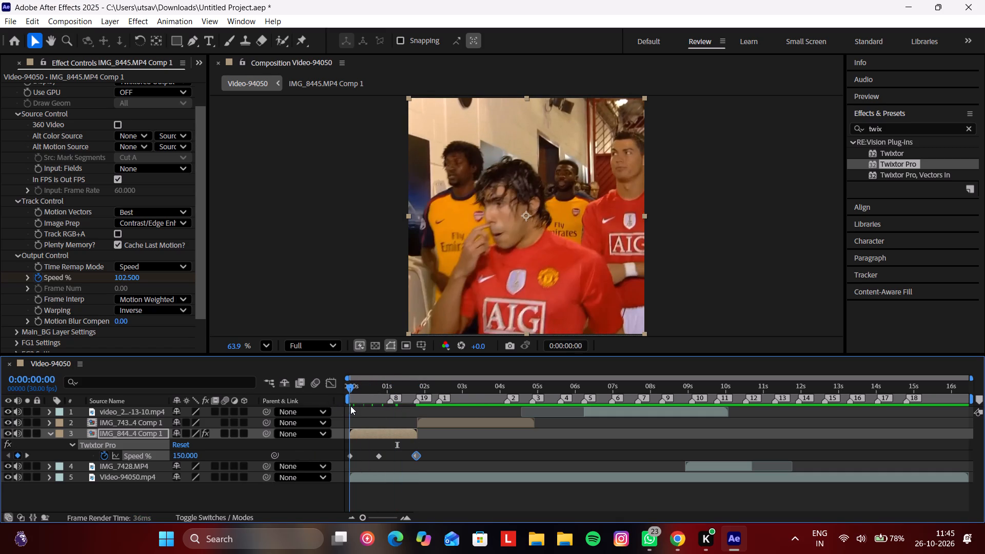
pyautogui.moveTo(350, 406); pyautogui.dragTo(385, 413)
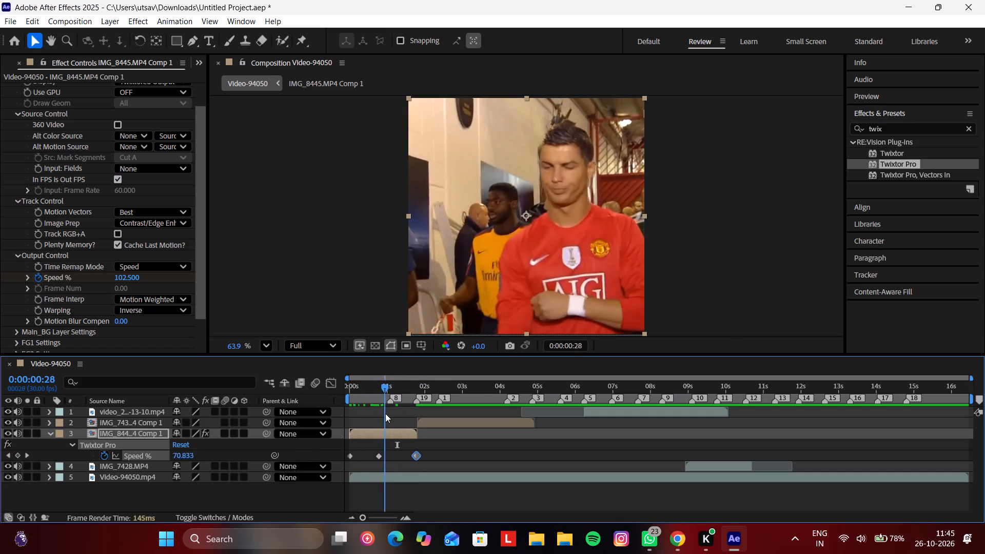
pyautogui.moveTo(385, 413); pyautogui.dragTo(425, 420)
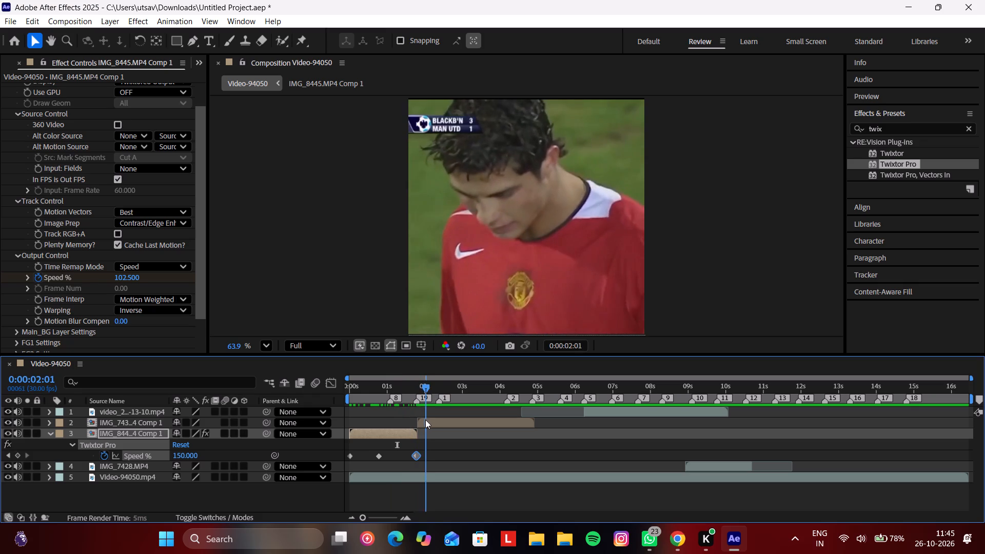
pyautogui.moveTo(425, 420); pyautogui.dragTo(416, 423)
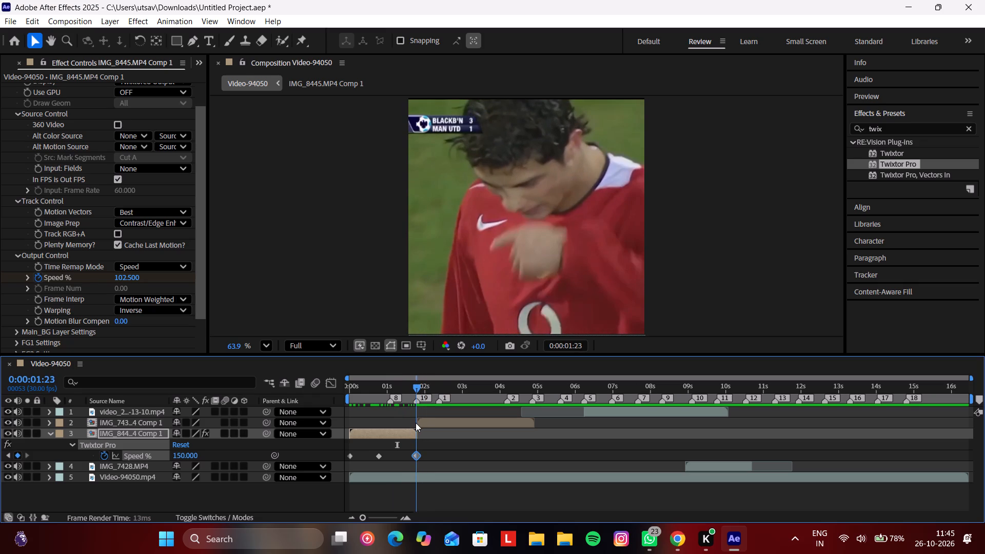
pyautogui.moveTo(416, 423); pyautogui.dragTo(416, 423)
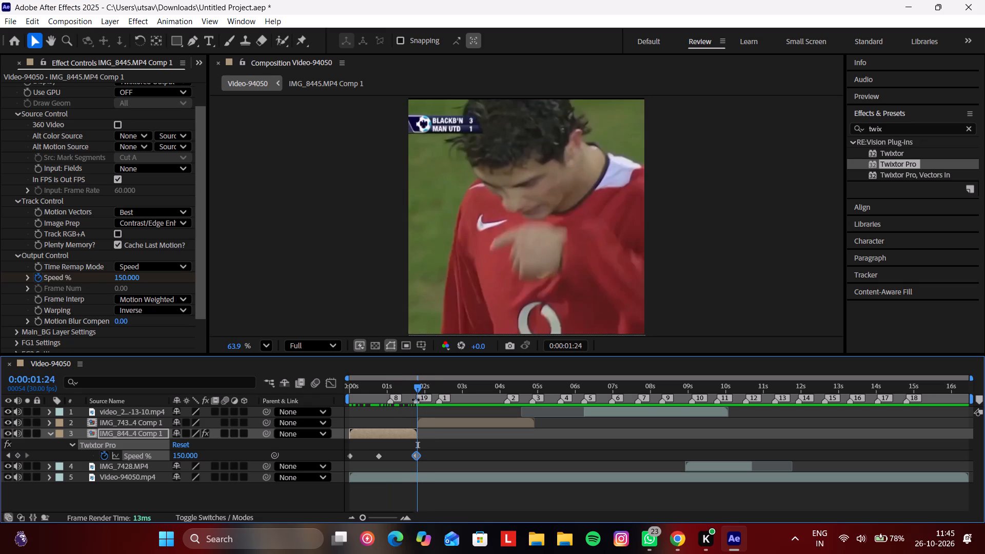
pyautogui.click(416, 389)
pyautogui.click(402, 388)
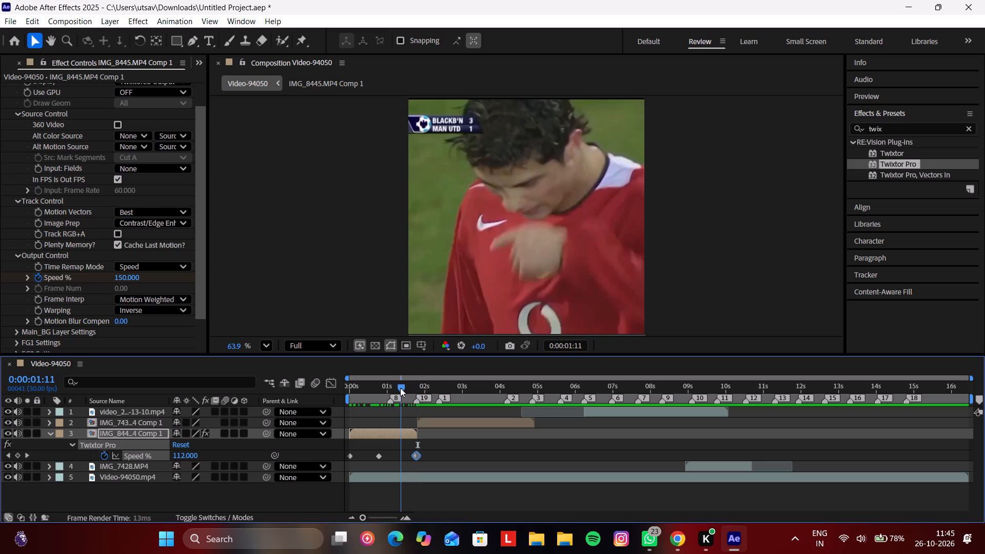
pyautogui.moveTo(397, 384); pyautogui.dragTo(311, 397)
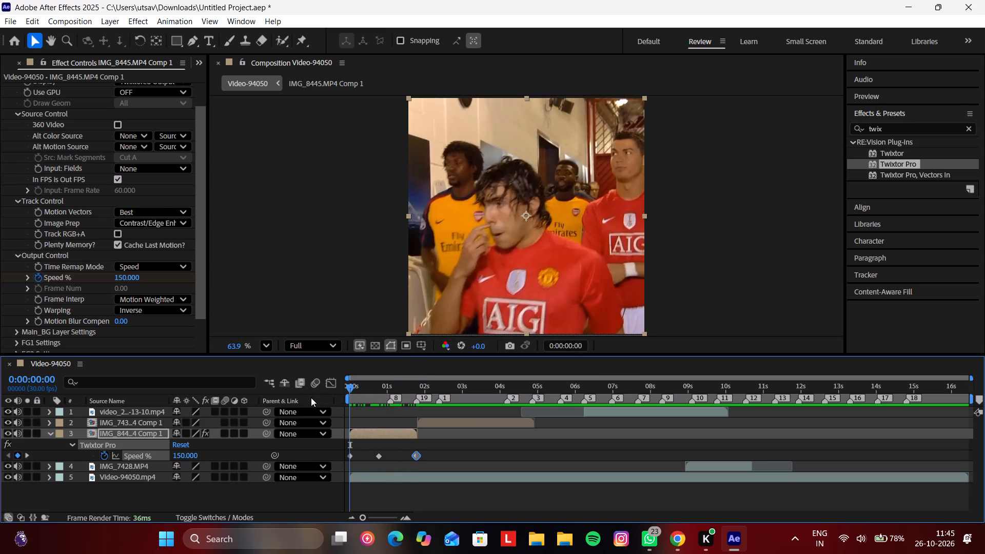
pyautogui.press('space')
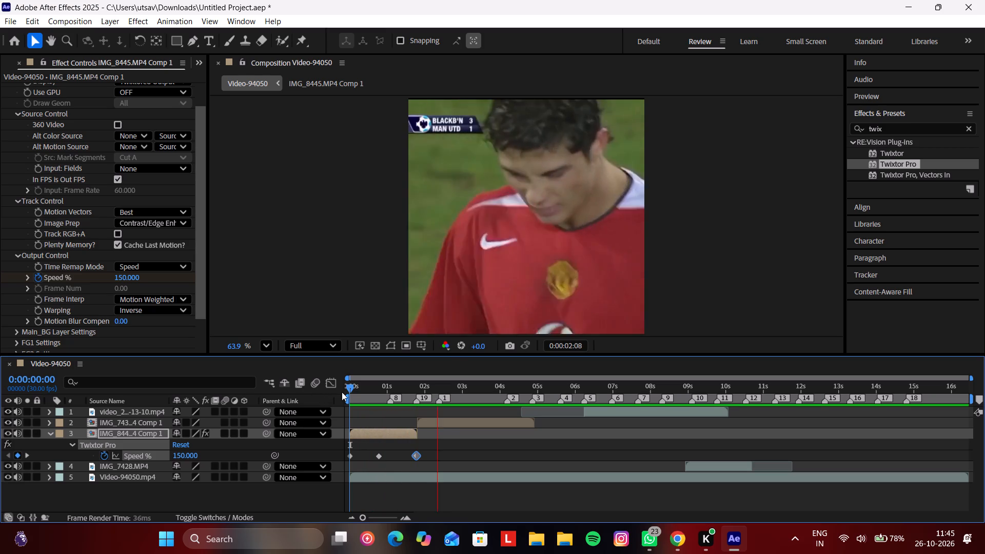
pyautogui.click(416, 386)
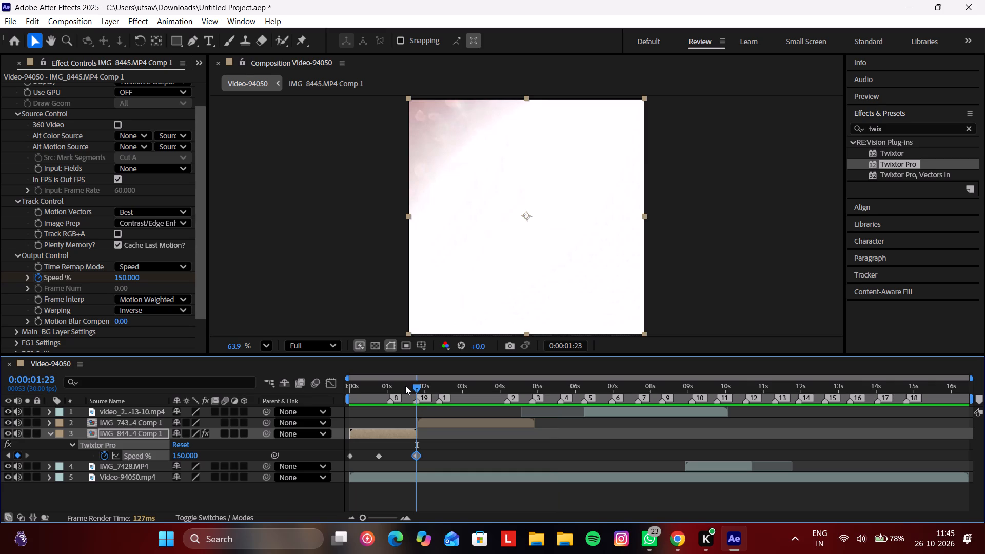
# Apply Easy Ease to all three Twixtor Pro Speed % keyframes of the IMG_8445.MP4 Comp 1 layer.
pyautogui.moveTo(426, 451); pyautogui.dragTo(373, 466)
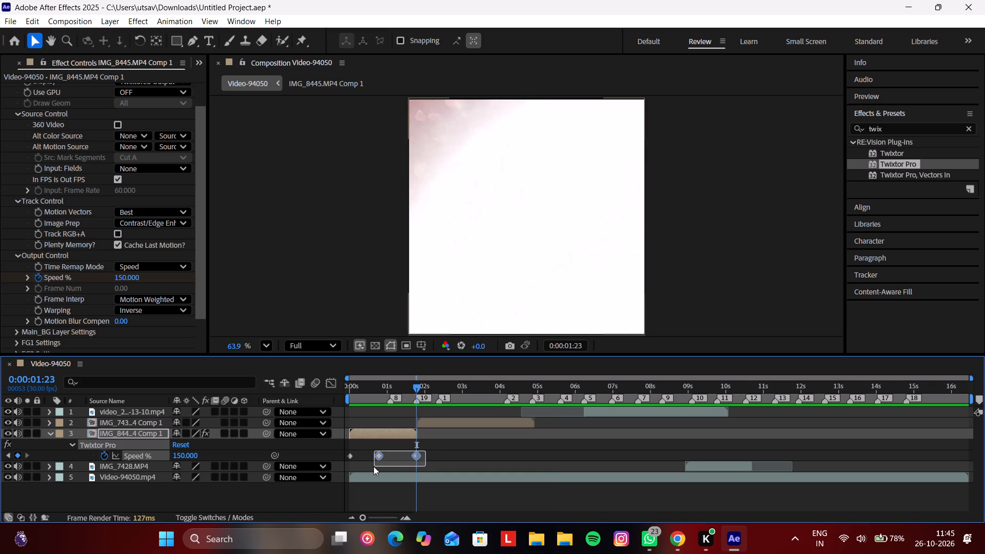
pyautogui.moveTo(373, 466); pyautogui.dragTo(346, 468)
pyautogui.click(385, 386)
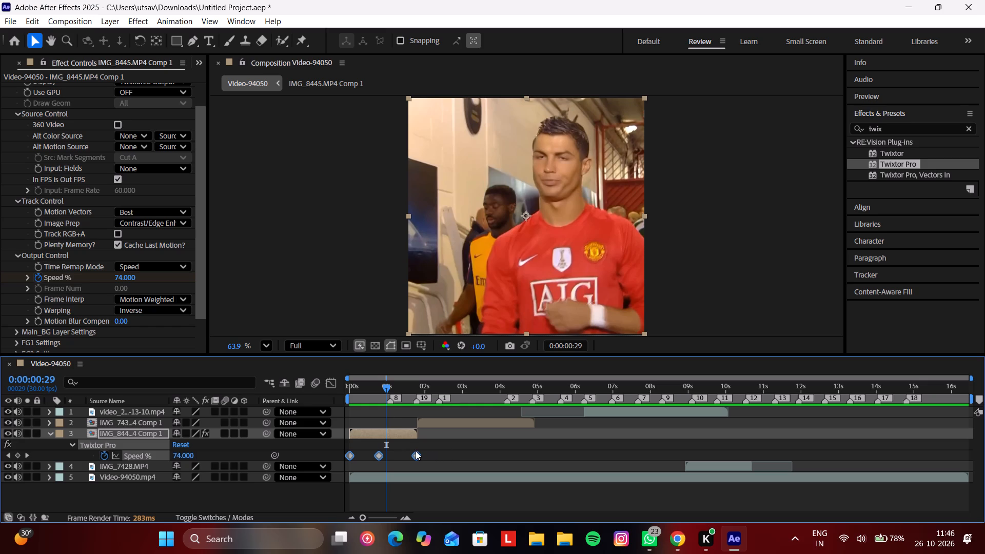
pyautogui.rightClick(397, 451)
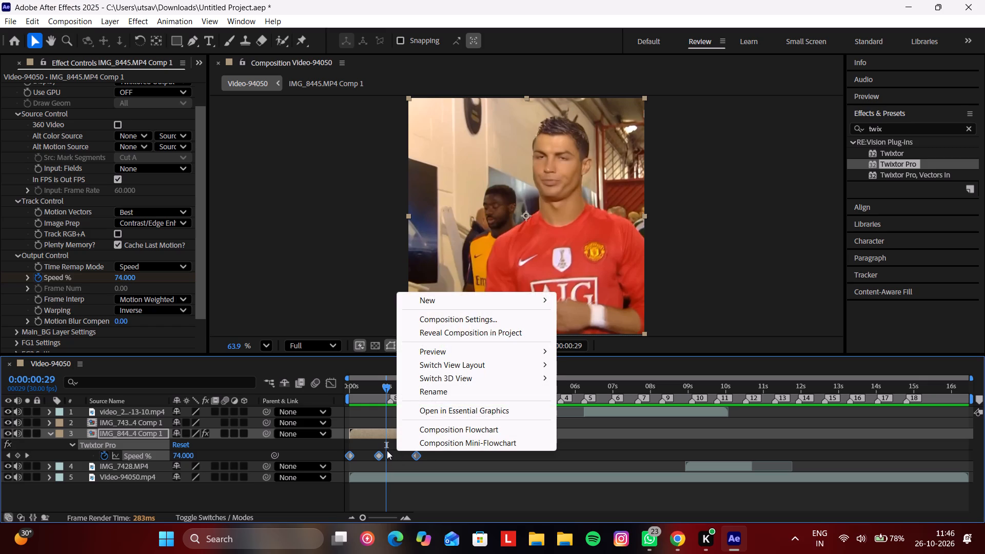
pyautogui.rightClick(377, 453)
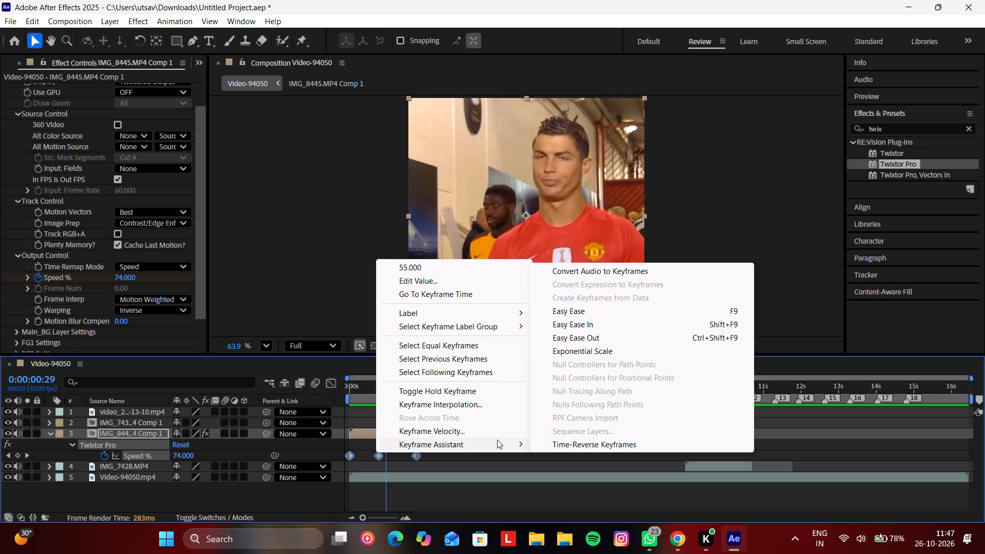
pyautogui.click(514, 446)
pyautogui.click(627, 313)
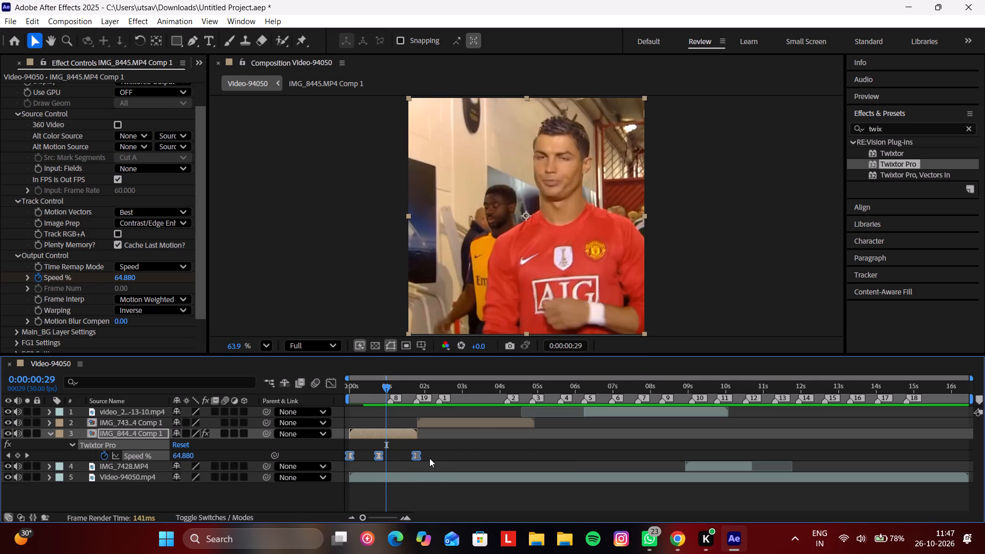
# Show the full Twixtor Pro Speed % value graph of the IMG_8445.MP4 Comp 1 layer and move the current time to 0:00:00:23, at the middle keyframe.
pyautogui.click(327, 382)
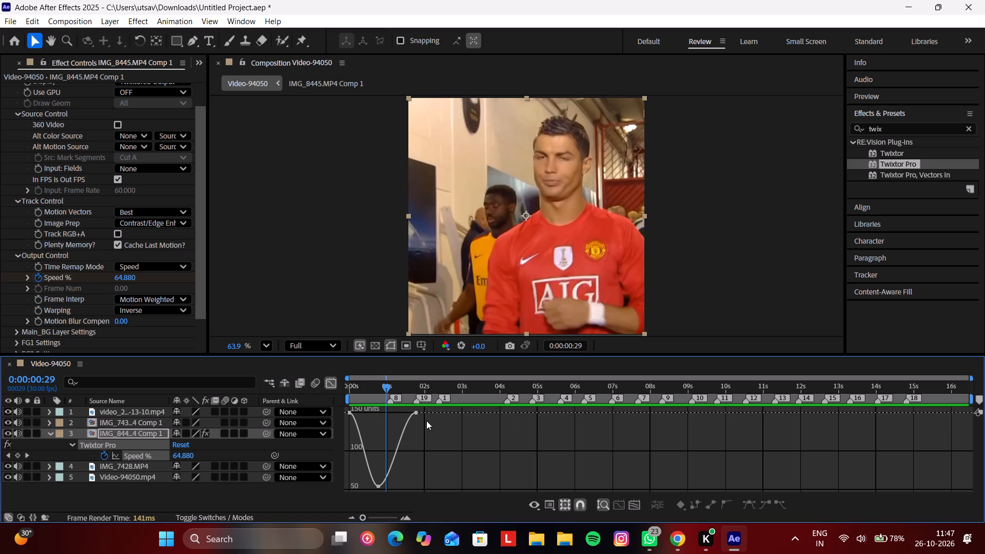
pyautogui.click(548, 505)
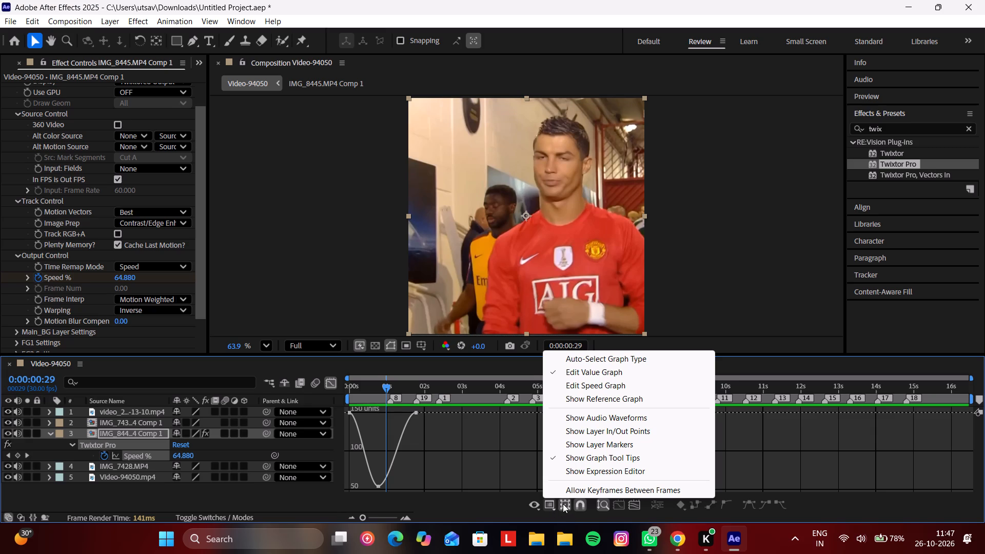
pyautogui.click(562, 502)
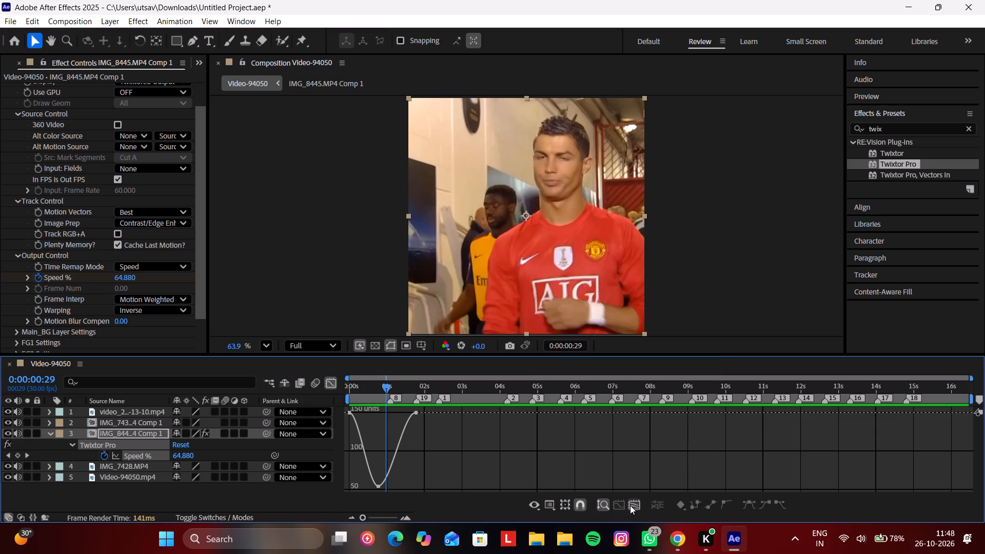
pyautogui.click(630, 505)
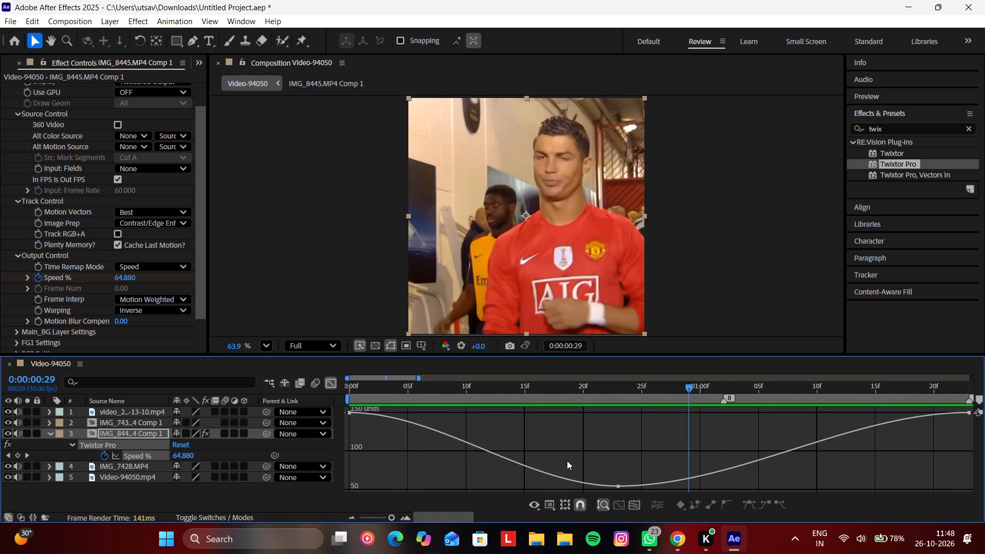
pyautogui.click(616, 485)
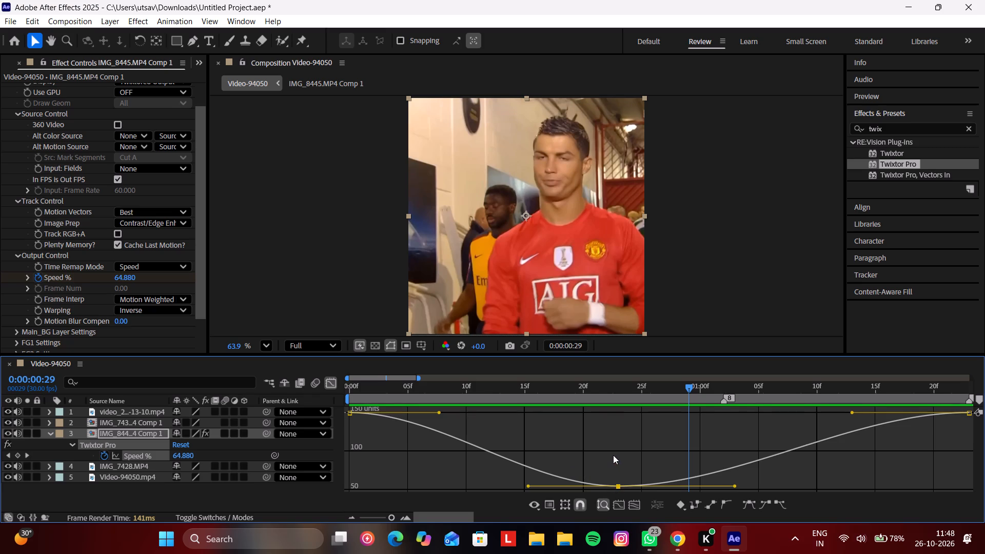
pyautogui.moveTo(684, 386); pyautogui.dragTo(640, 398)
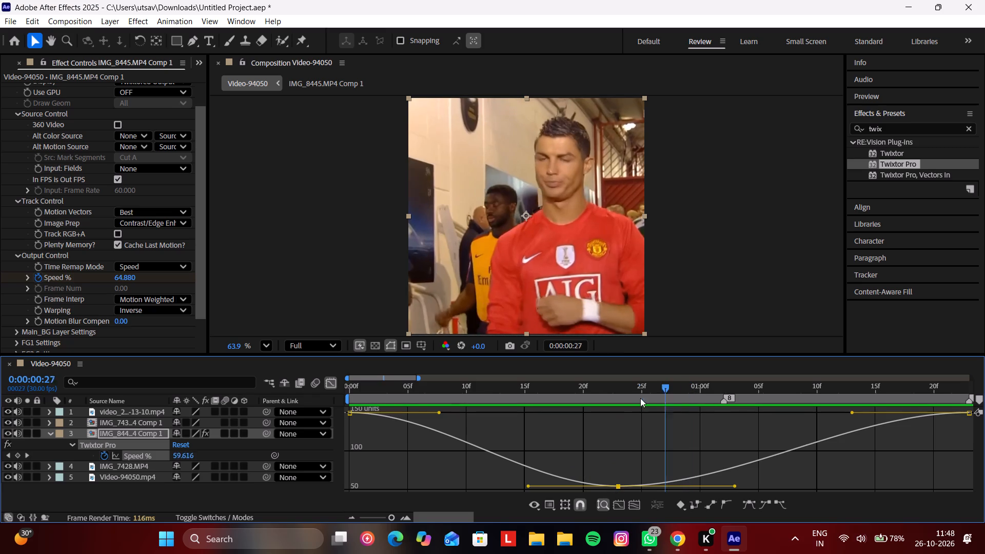
pyautogui.moveTo(640, 398); pyautogui.dragTo(622, 410)
pyautogui.click(619, 484)
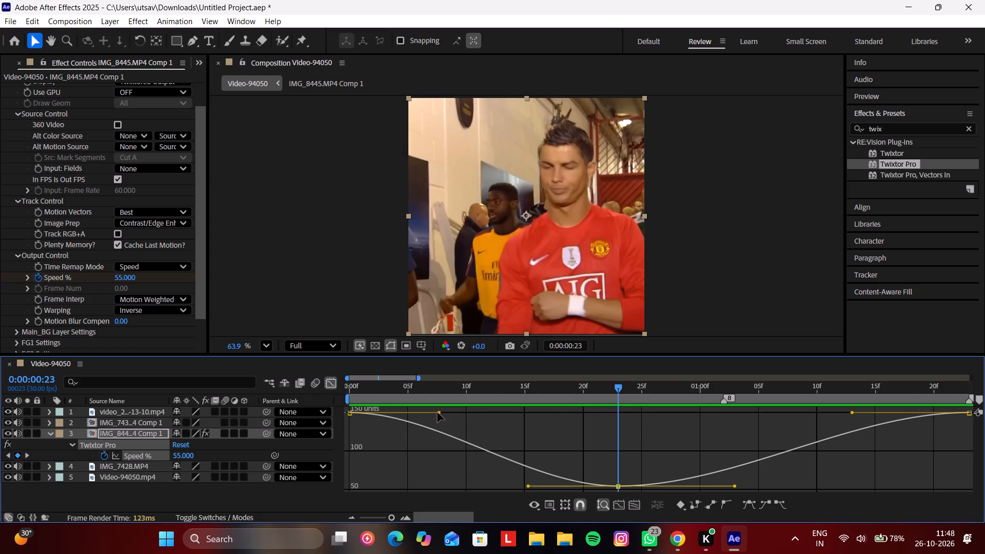
# Pull the first Speed % keyframe's outgoing handle almost straight down to about 50, so the speed drops steeply from the clip's start.
pyautogui.moveTo(438, 412); pyautogui.dragTo(349, 485)
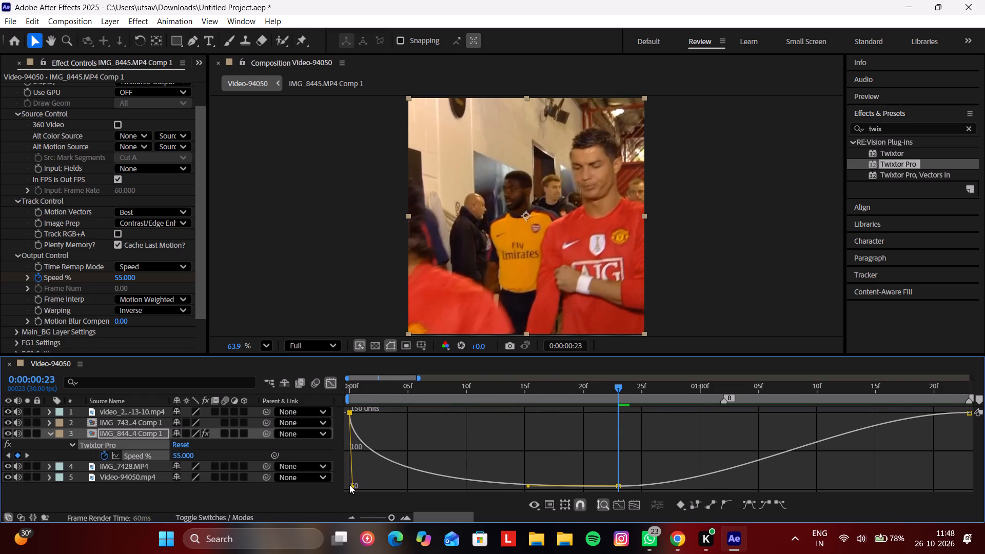
pyautogui.moveTo(349, 485); pyautogui.dragTo(345, 485)
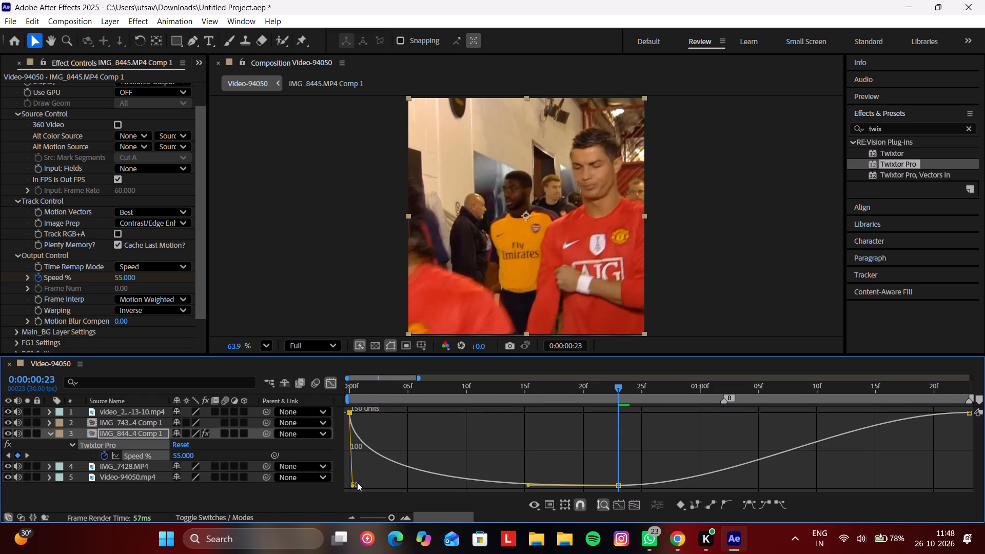
pyautogui.click(350, 473)
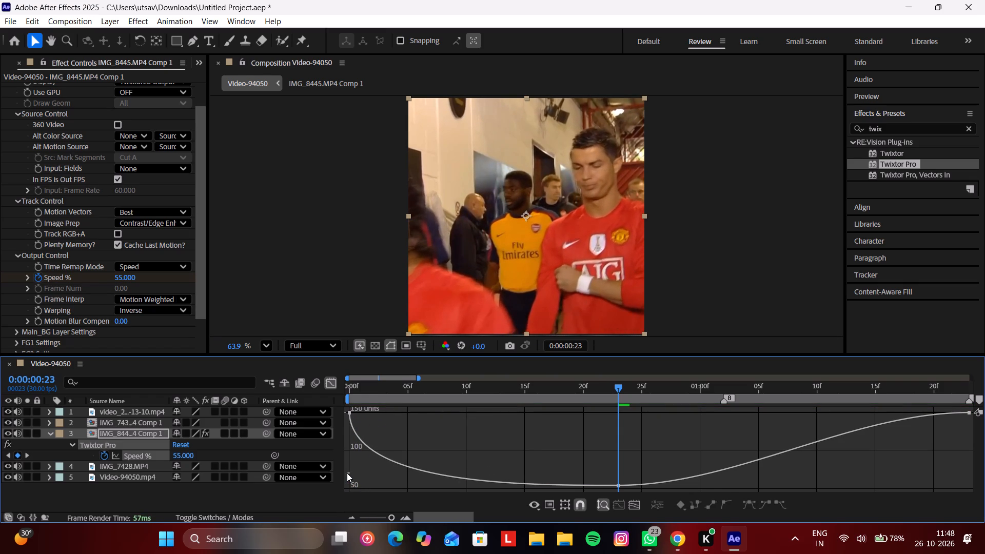
pyautogui.click(488, 479)
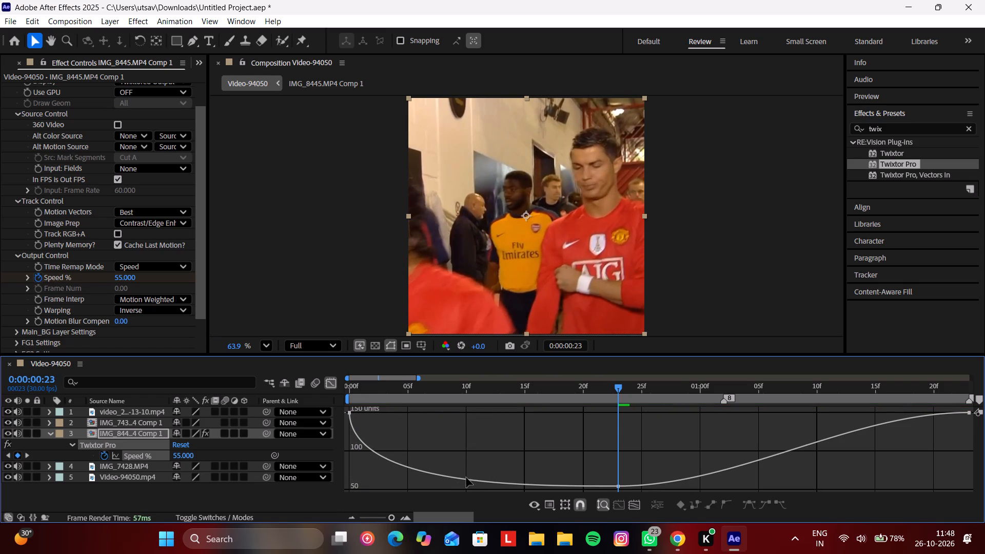
pyautogui.click(616, 486)
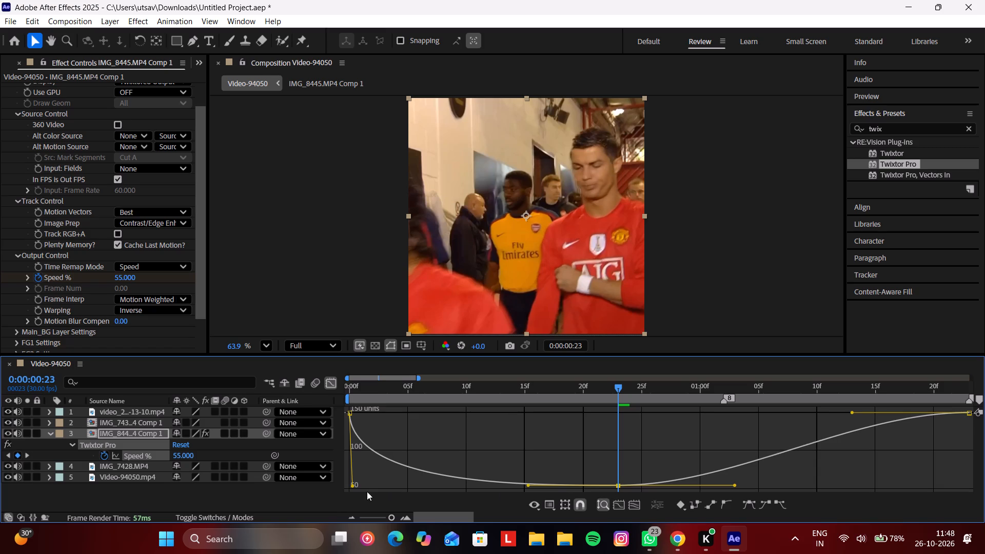
pyautogui.click(352, 485)
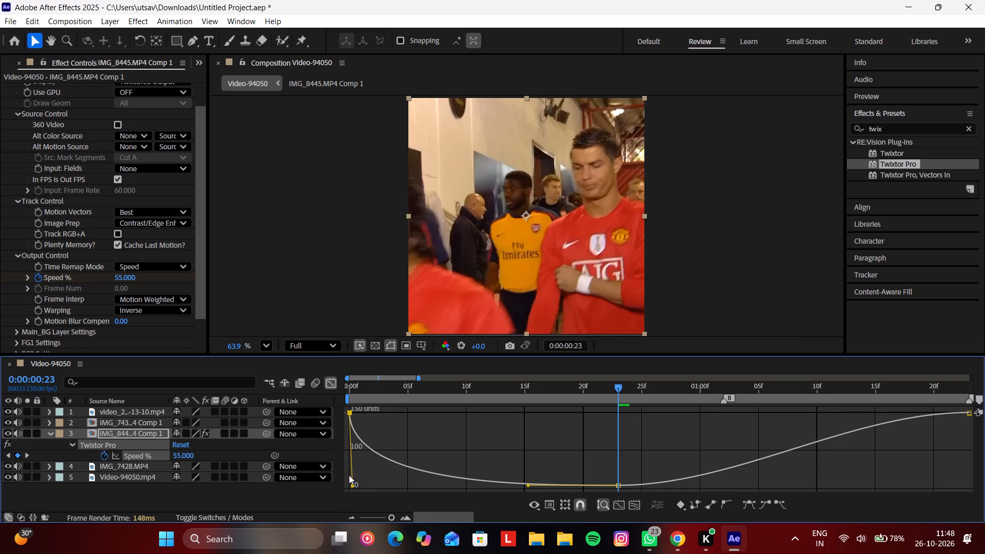
pyautogui.moveTo(351, 471); pyautogui.dragTo(346, 473)
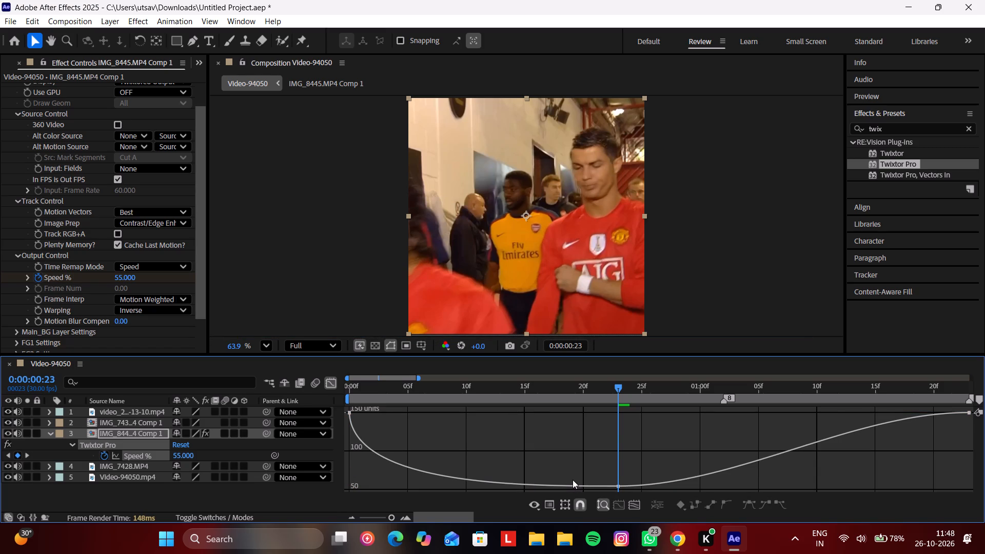
pyautogui.hotkey('ctrl', 'z')
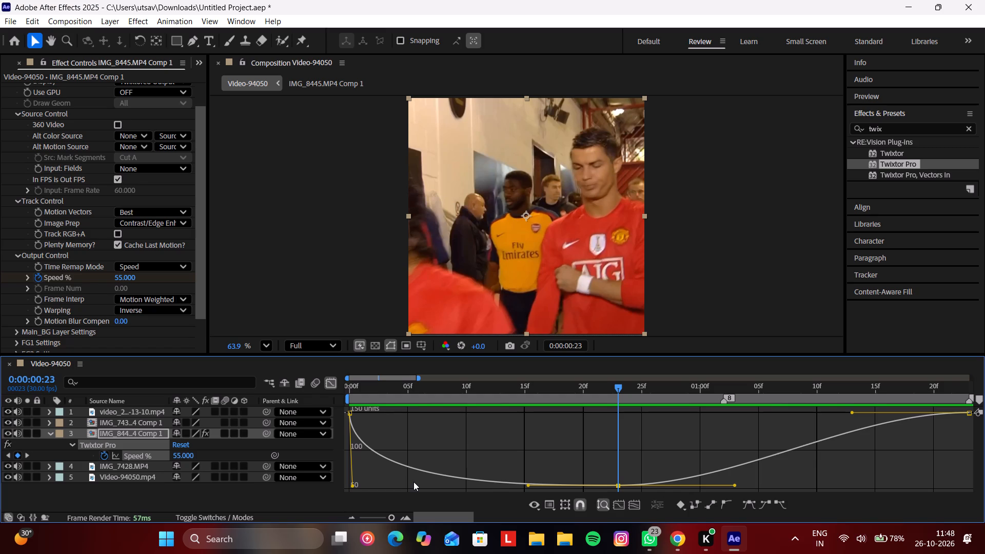
pyautogui.click(352, 486)
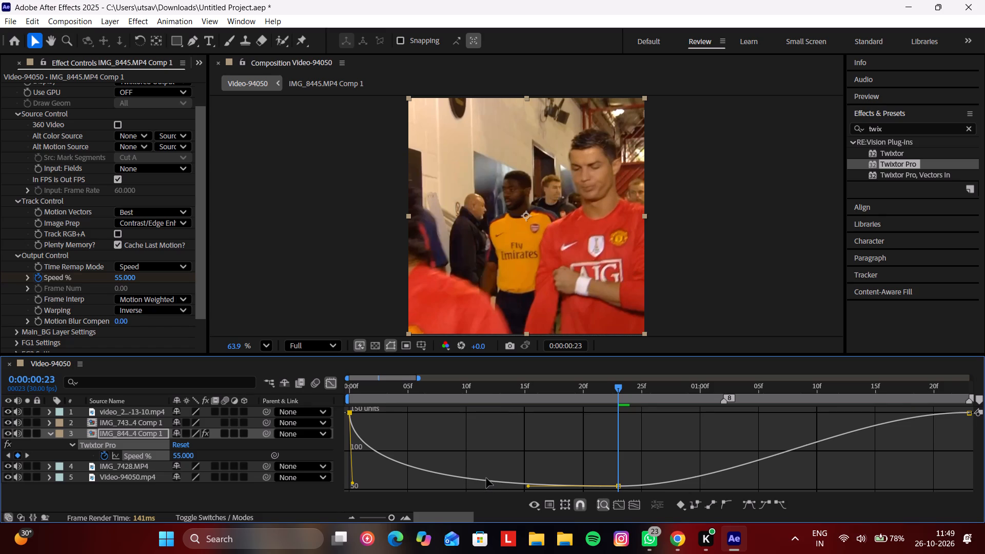
pyautogui.click(617, 485)
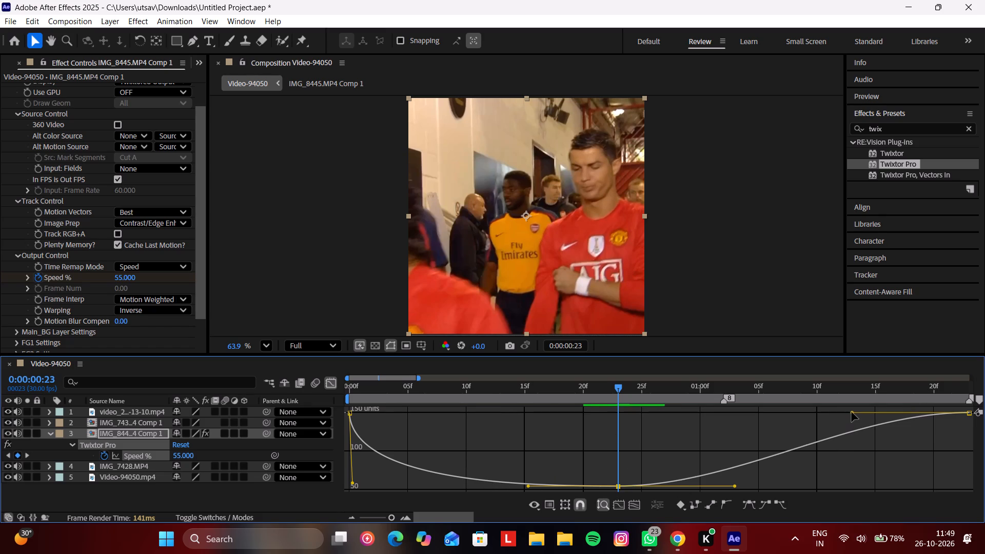
# Pull the last Speed % keyframe's incoming handle almost straight down, so the speed rises steeply at the clip's end.
pyautogui.moveTo(853, 411); pyautogui.dragTo(928, 482)
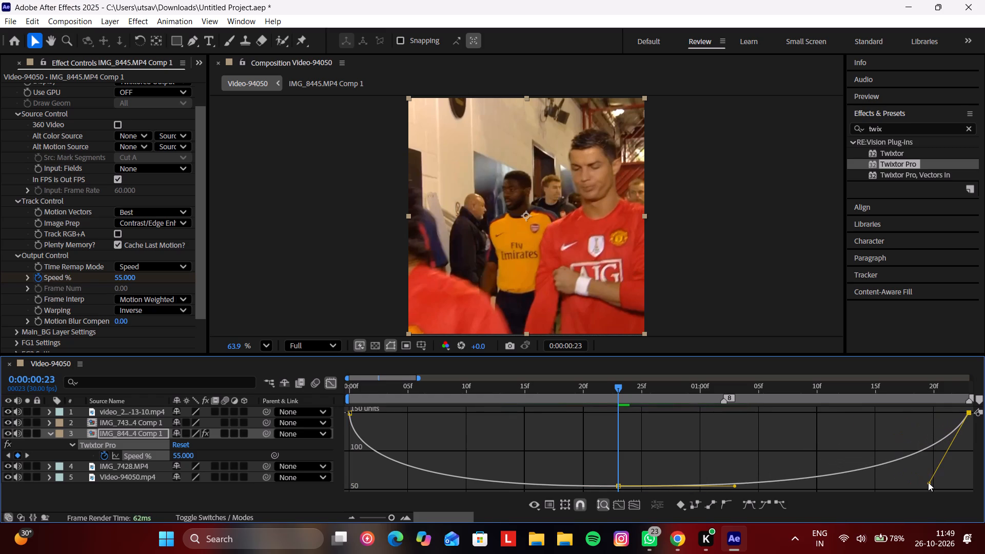
pyautogui.moveTo(928, 482); pyautogui.dragTo(929, 482)
pyautogui.moveTo(929, 482); pyautogui.dragTo(974, 479)
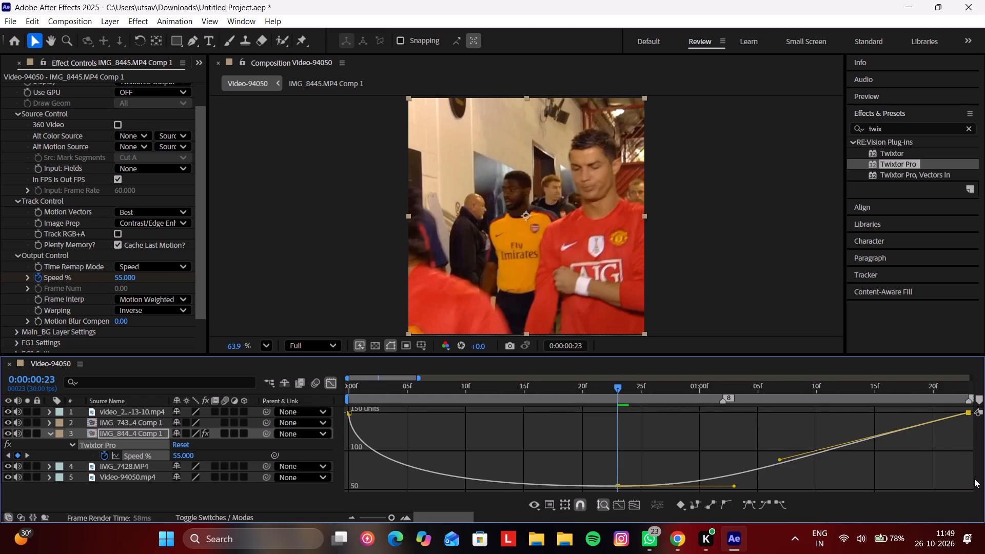
pyautogui.moveTo(974, 479); pyautogui.dragTo(964, 478)
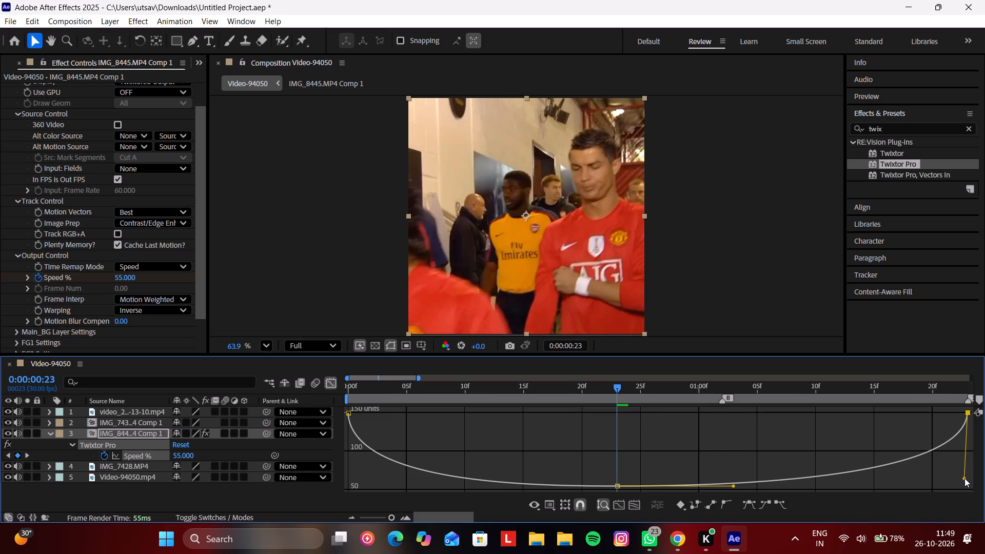
pyautogui.moveTo(964, 478); pyautogui.dragTo(969, 477)
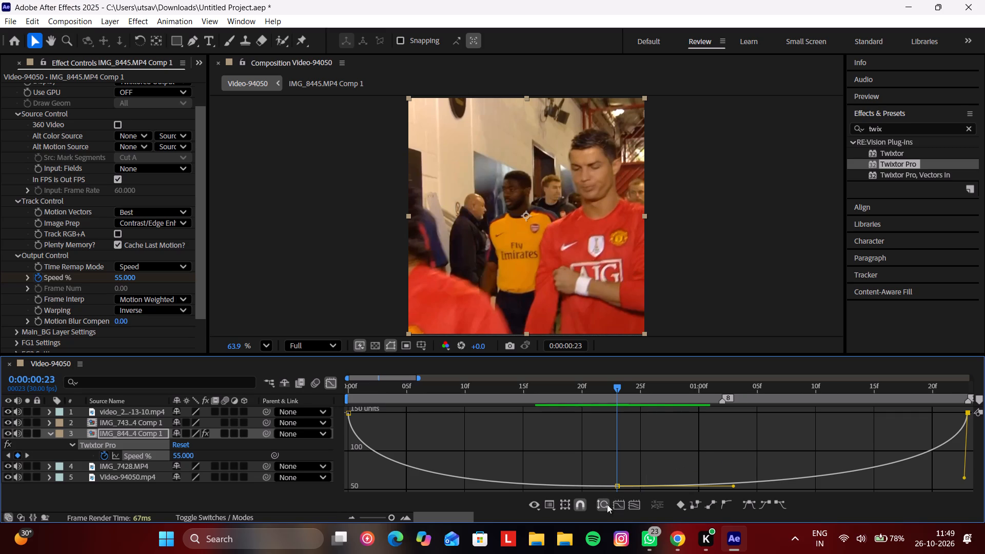
# Lengthen the middle Speed % keyframe's incoming handle slightly toward the clip's start.
pyautogui.click(604, 482)
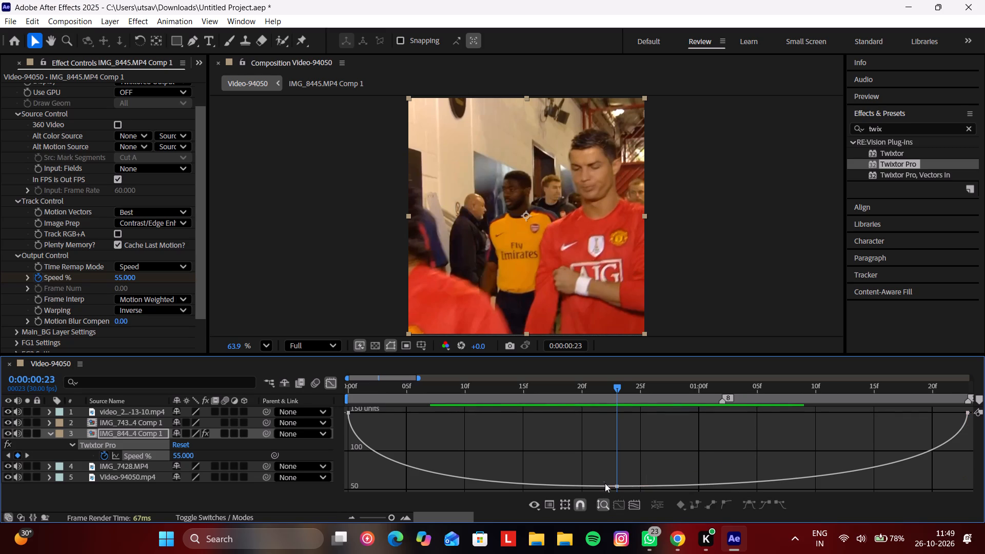
pyautogui.click(615, 484)
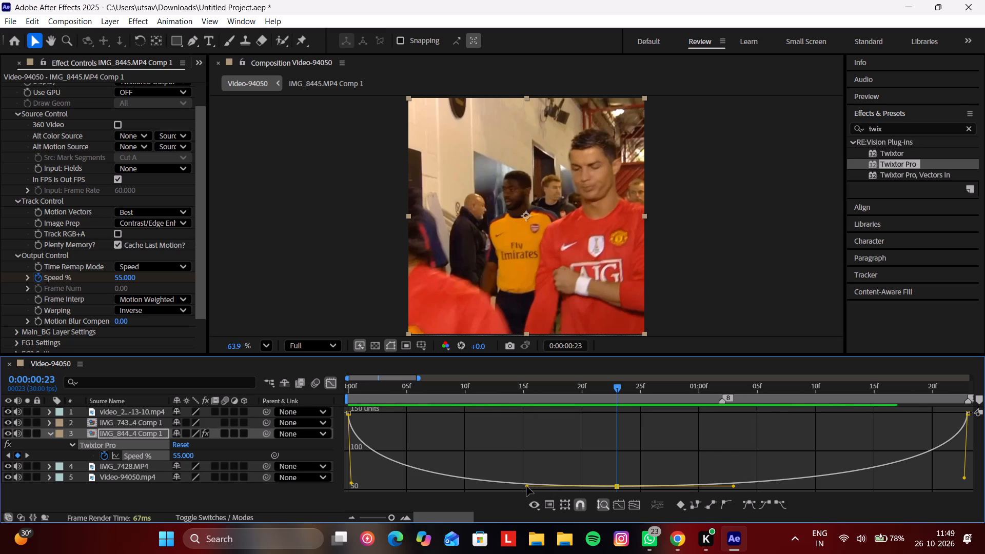
pyautogui.moveTo(527, 485); pyautogui.dragTo(517, 485)
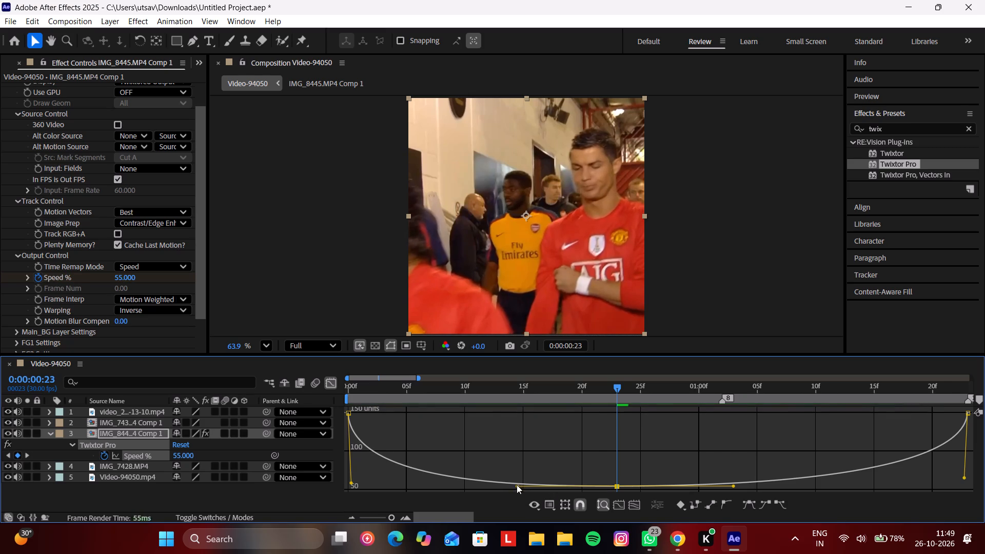
pyautogui.moveTo(517, 485); pyautogui.dragTo(517, 484)
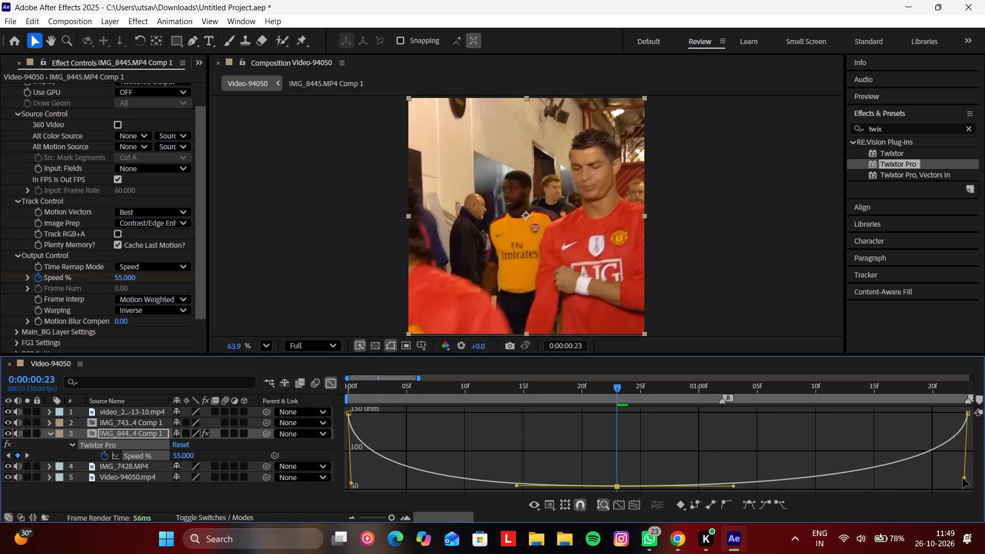
# Fine-tune the last Speed % keyframe's incoming handle slightly lower and return to the layer bar view.
pyautogui.moveTo(963, 478); pyautogui.dragTo(968, 480)
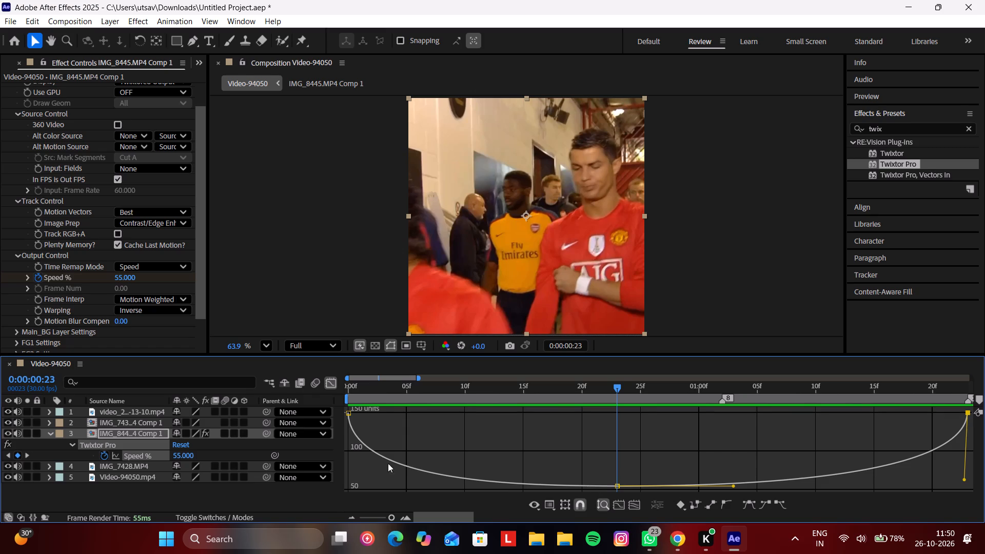
pyautogui.click(334, 380)
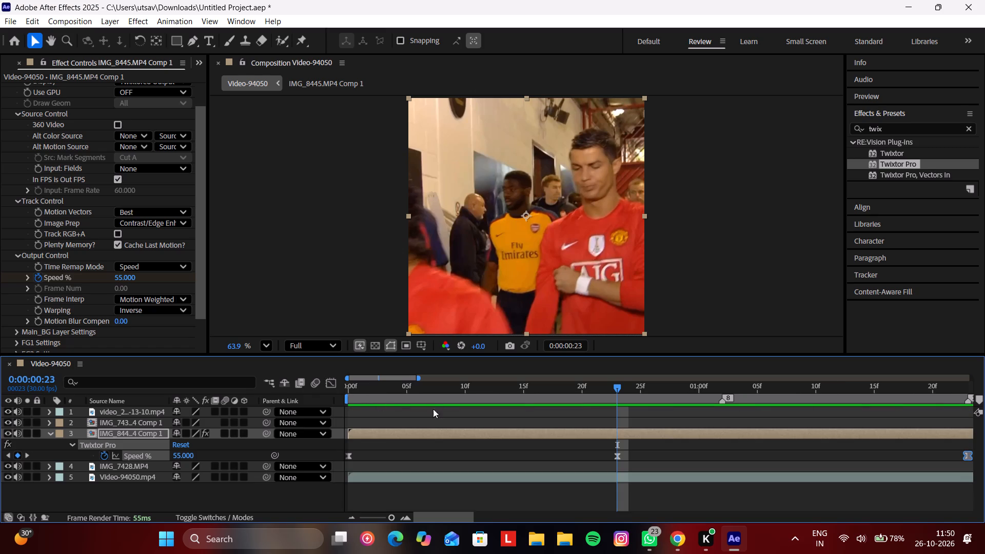
# Scrub the IMG_8445.MP4 Comp 1 clip between 0:00:00:00 and about 0:00:01:12 to check the reshaped speed ramp.
pyautogui.moveTo(617, 387); pyautogui.dragTo(605, 387)
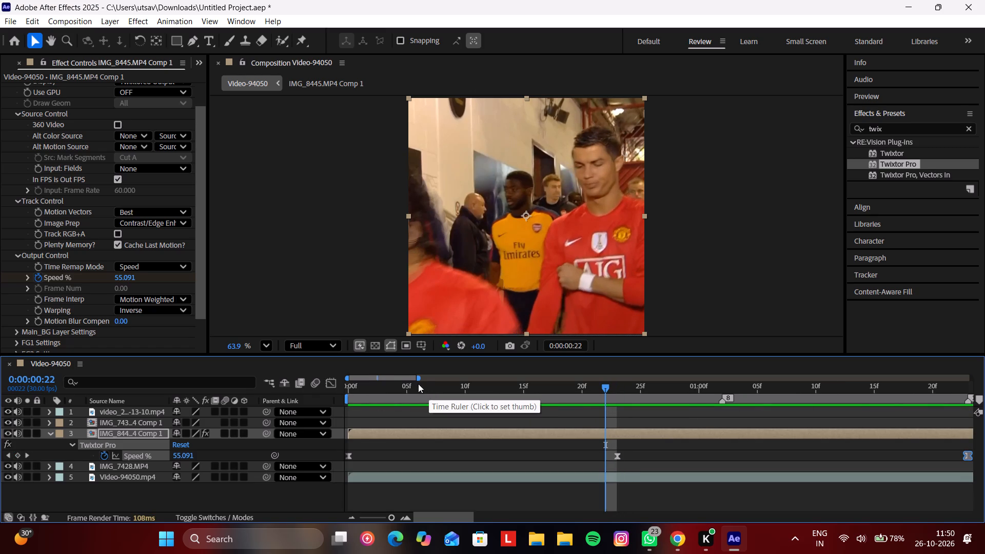
pyautogui.moveTo(417, 379); pyautogui.dragTo(496, 389)
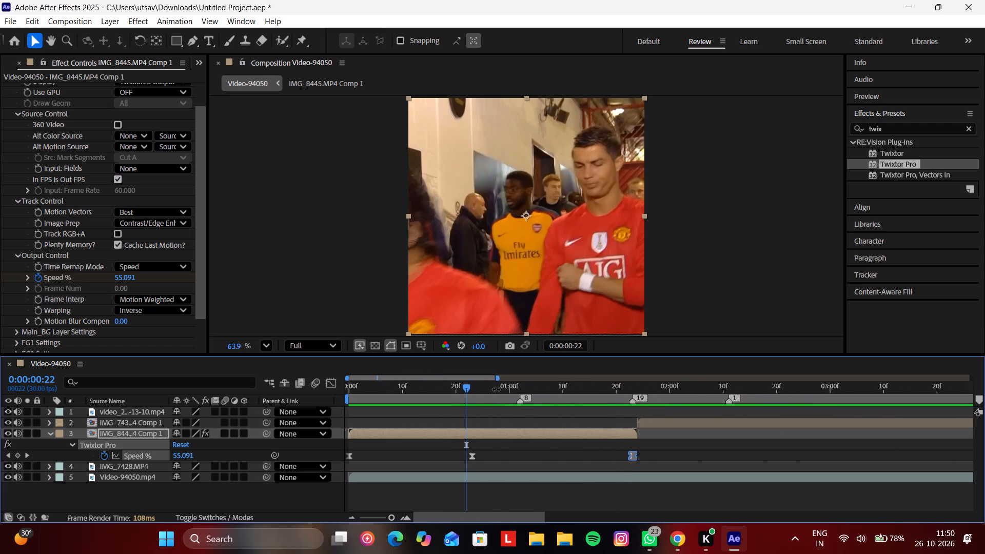
pyautogui.moveTo(496, 389); pyautogui.dragTo(585, 404)
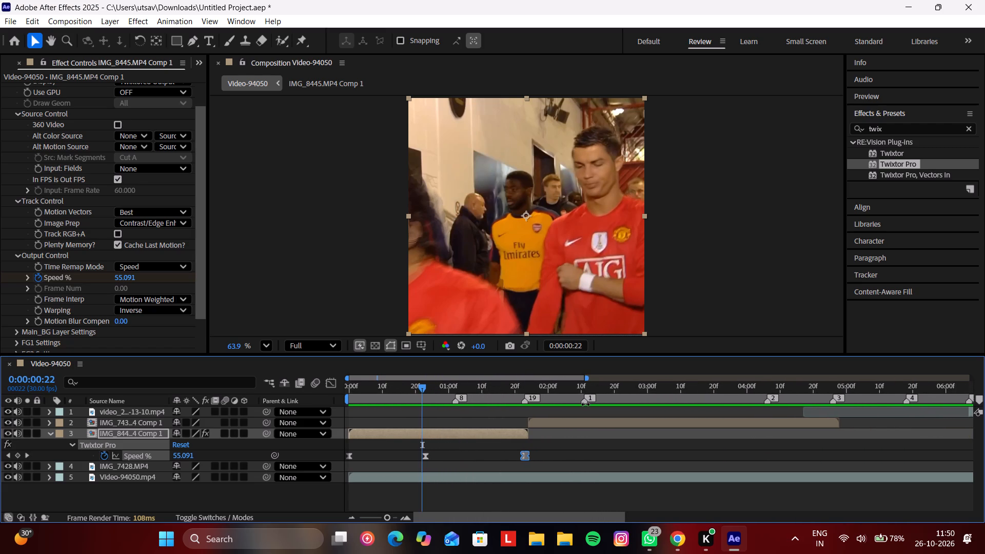
pyautogui.moveTo(585, 404); pyautogui.dragTo(585, 405)
pyautogui.moveTo(420, 387); pyautogui.dragTo(347, 399)
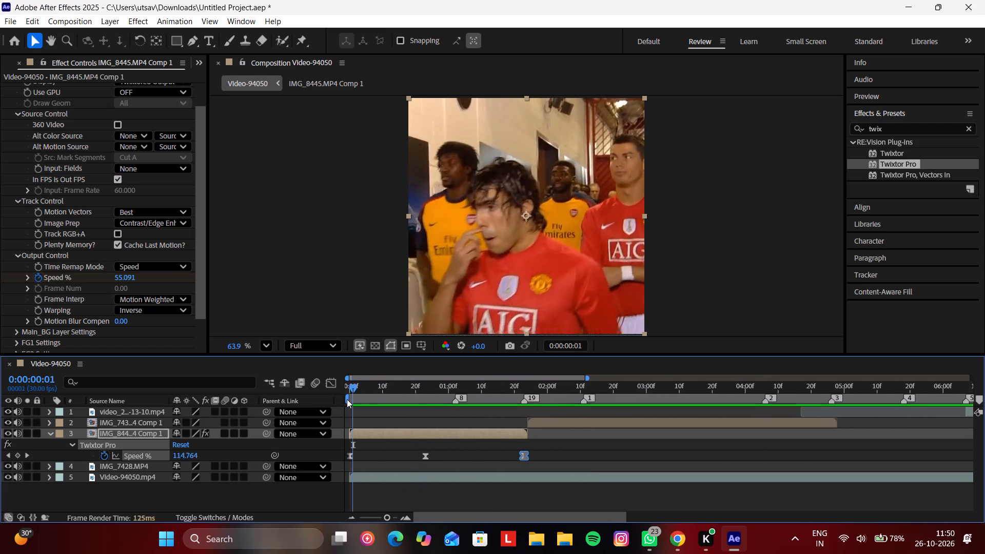
pyautogui.moveTo(347, 399); pyautogui.dragTo(487, 421)
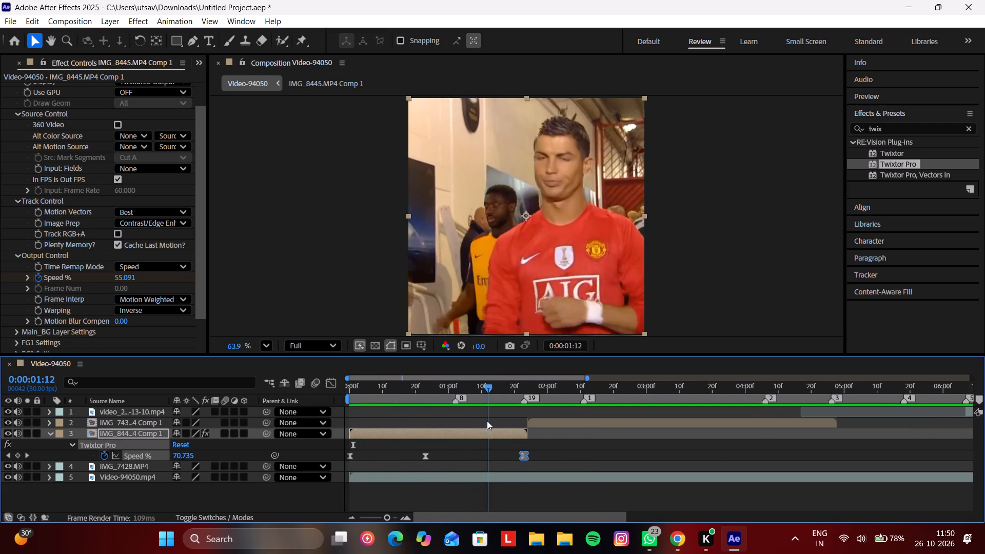
pyautogui.moveTo(487, 421); pyautogui.dragTo(210, 452)
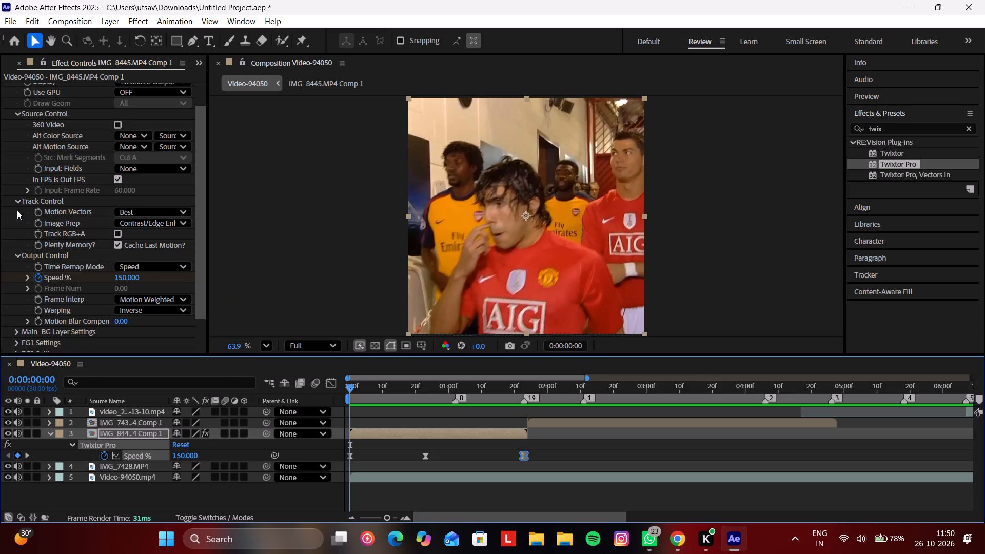
# Collapse the Twixtor Pro settings of the IMG_8445.MP4 Comp 1 clip.
pyautogui.scroll(2, 17, 204)
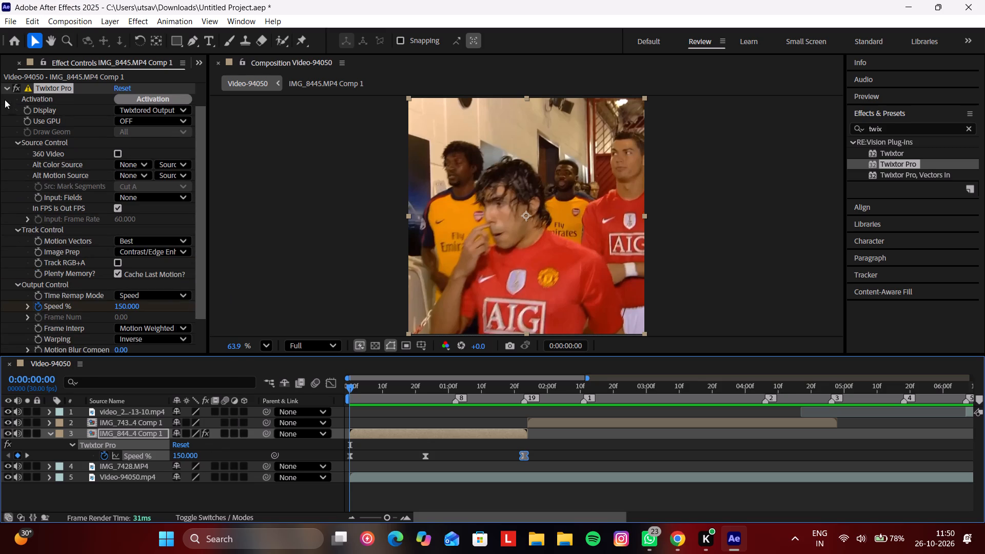
pyautogui.click(4, 90)
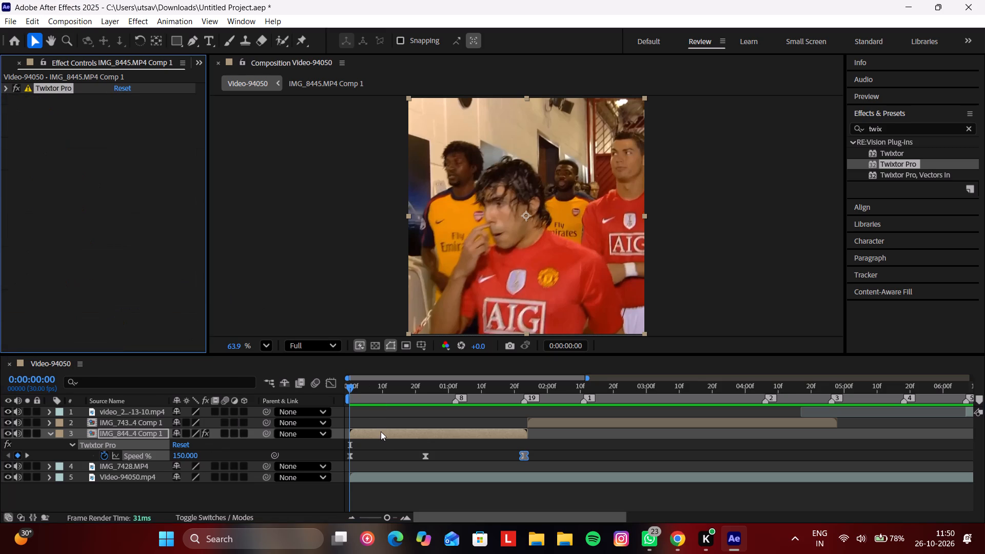
# With the IMG_8445.MP4 Comp 1 layer selected, search the effects library for "lens" and look through the matching effects.
pyautogui.click(381, 436)
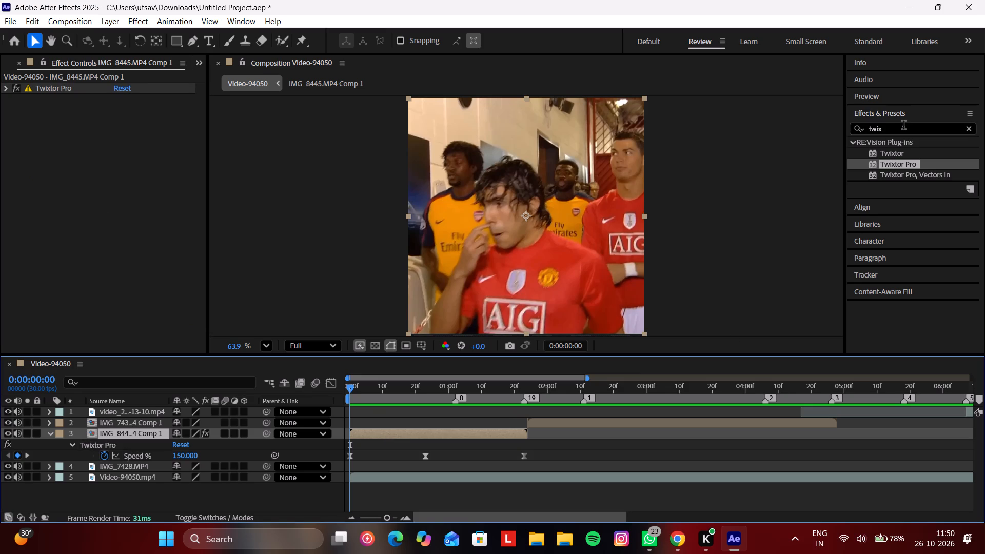
pyautogui.click(903, 126)
pyautogui.press('BackSpace')
pyautogui.press('BackSpace')
pyautogui.press('BackSpace')
pyautogui.press('BackSpace')
pyautogui.press('BackSpace')
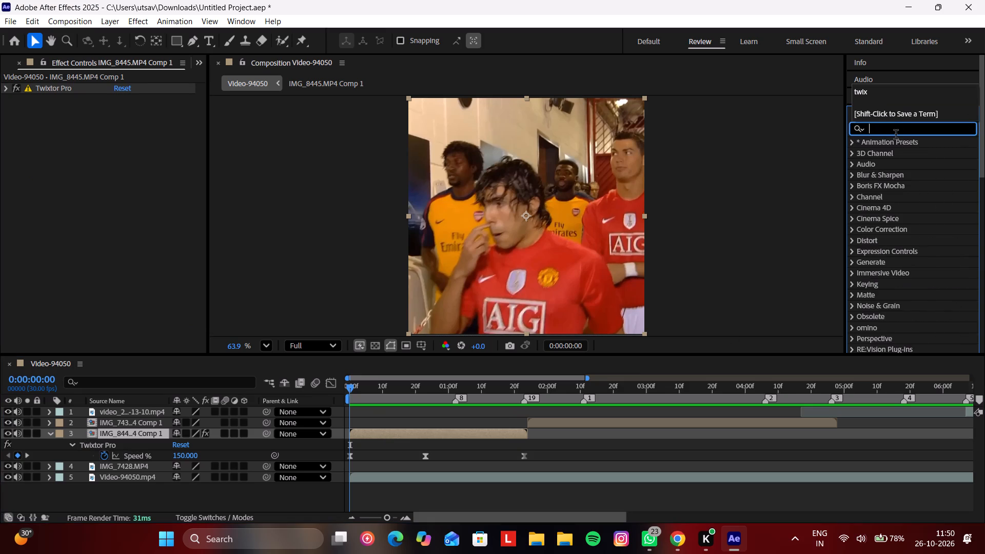
pyautogui.write('lens')
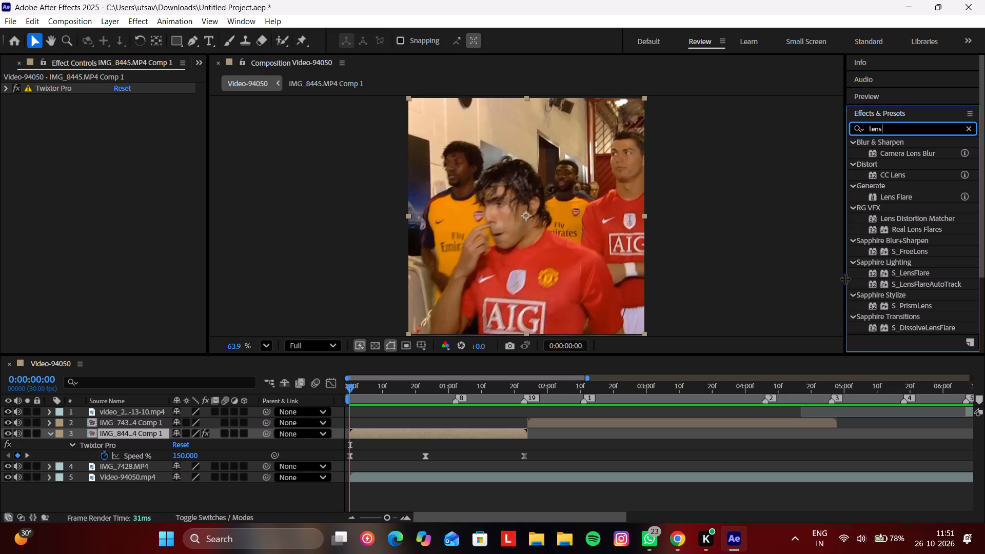
pyautogui.scroll(1, 870, 246)
pyautogui.scroll(-1, 870, 246)
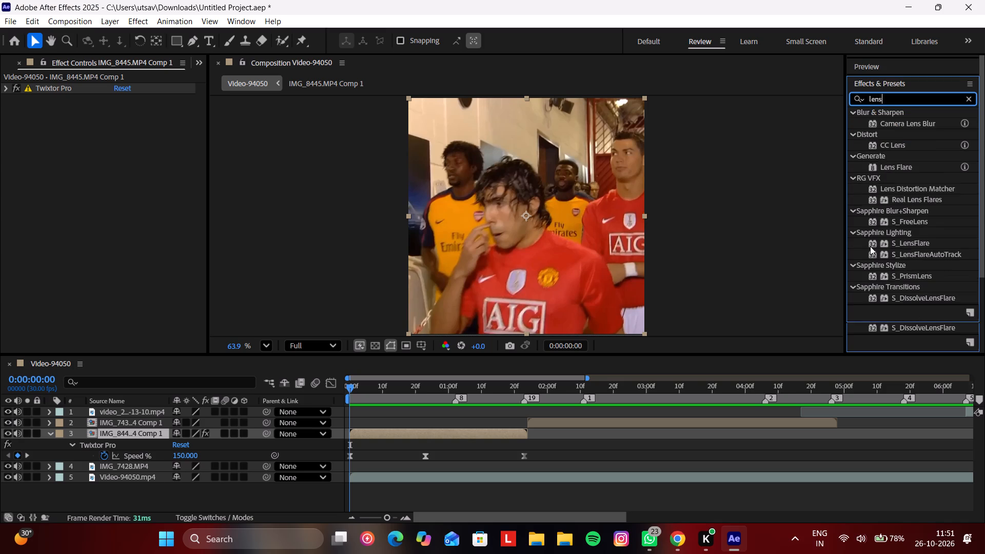
pyautogui.scroll(1, 870, 246)
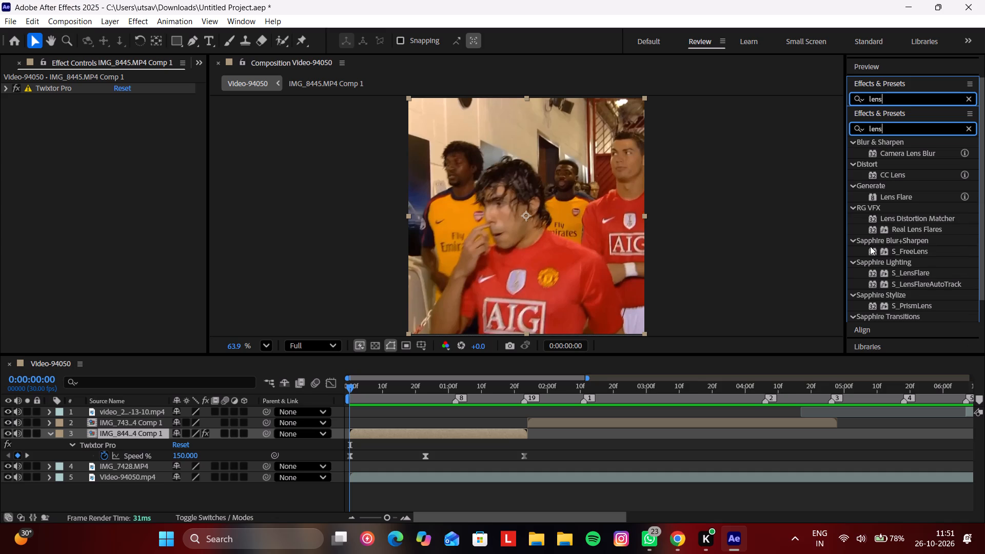
pyautogui.scroll(2, 870, 246)
# Play the Video-94050 composition from its start to review the edit, and stop with the playhead at 0:00:00:26.
pyautogui.click(385, 383)
pyautogui.moveTo(385, 383); pyautogui.dragTo(222, 388)
pyautogui.press('space')
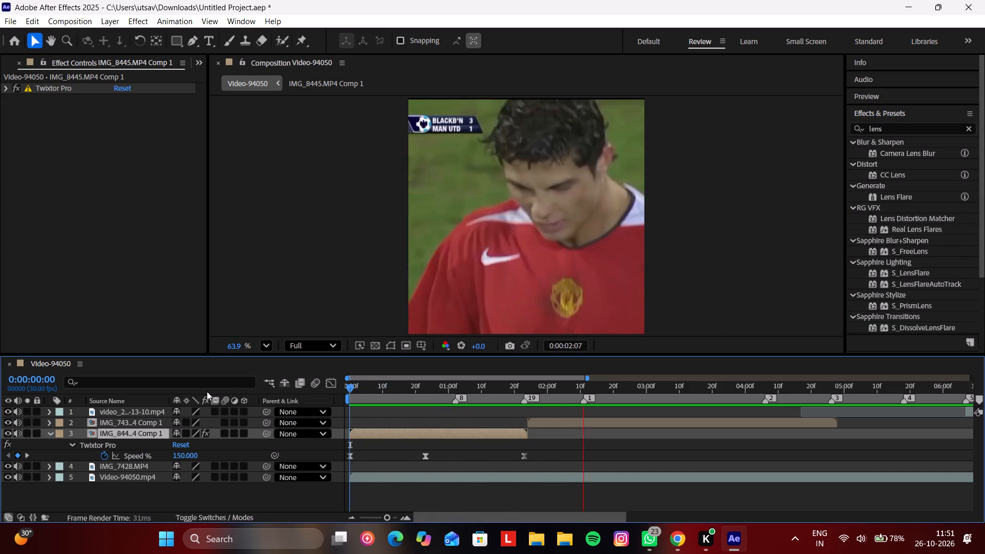
pyautogui.click(435, 388)
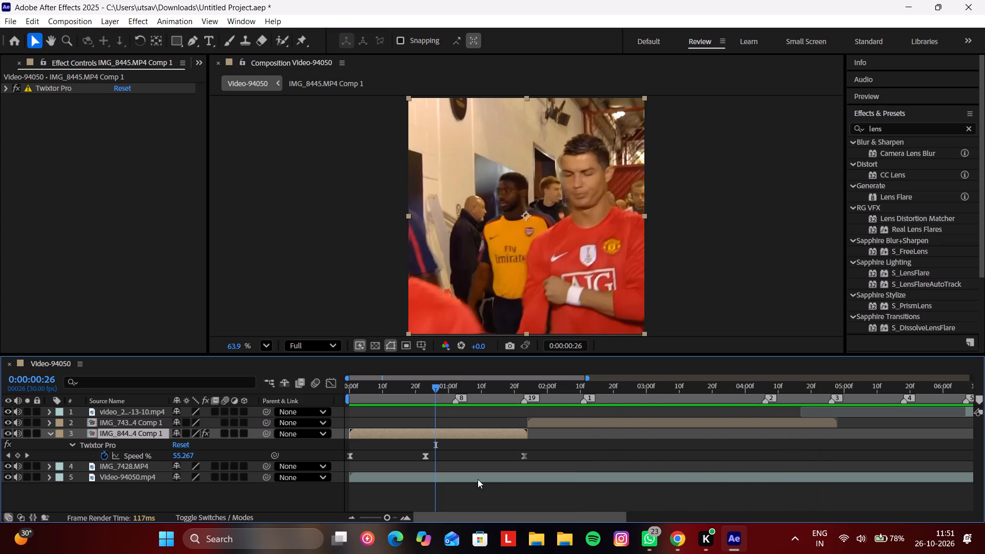
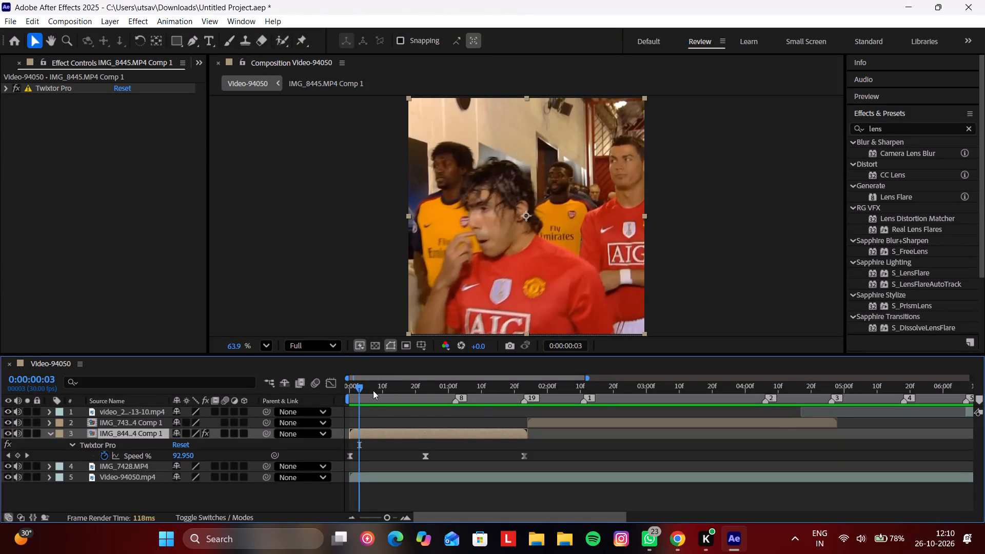
# Play the Video-94050 composition from its start to review the edit, with about 13 seconds of the timeline in view.
pyautogui.press('space')
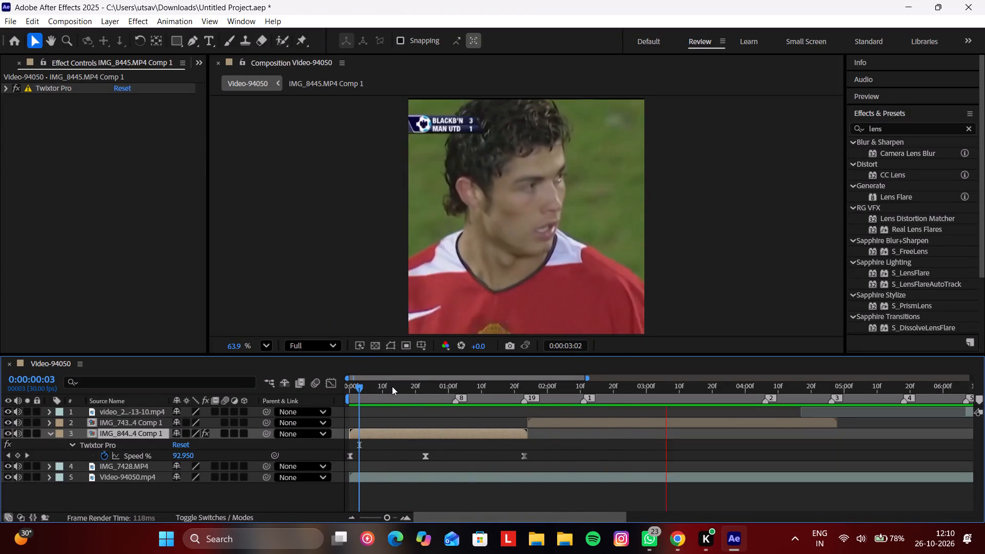
pyautogui.click(392, 386)
pyautogui.moveTo(391, 386); pyautogui.dragTo(348, 393)
pyautogui.press('space')
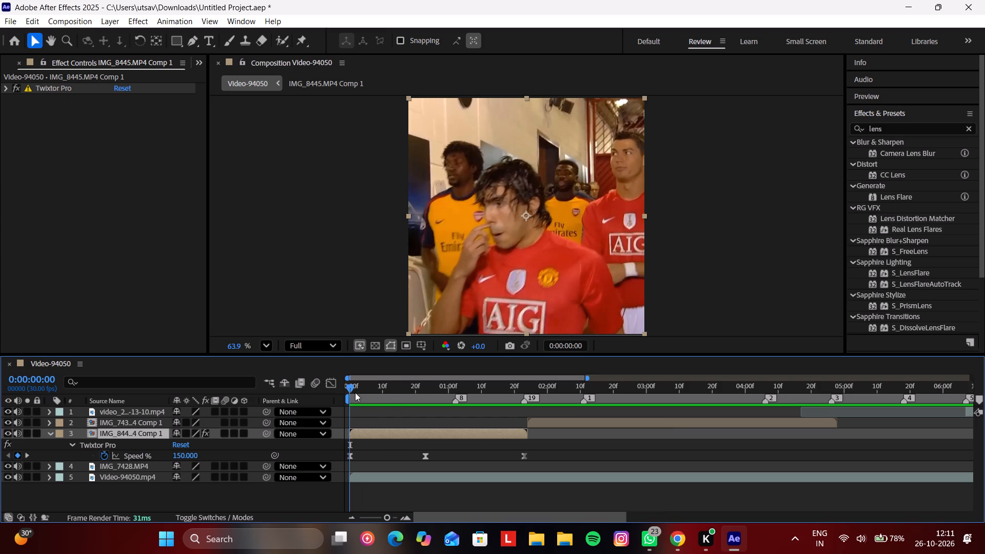
pyautogui.press('space')
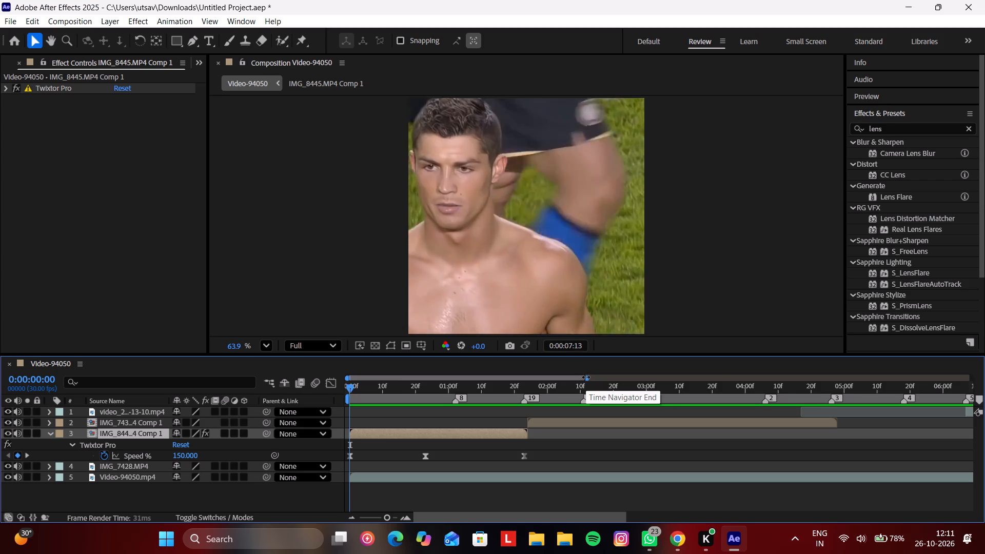
pyautogui.moveTo(586, 377); pyautogui.dragTo(673, 377)
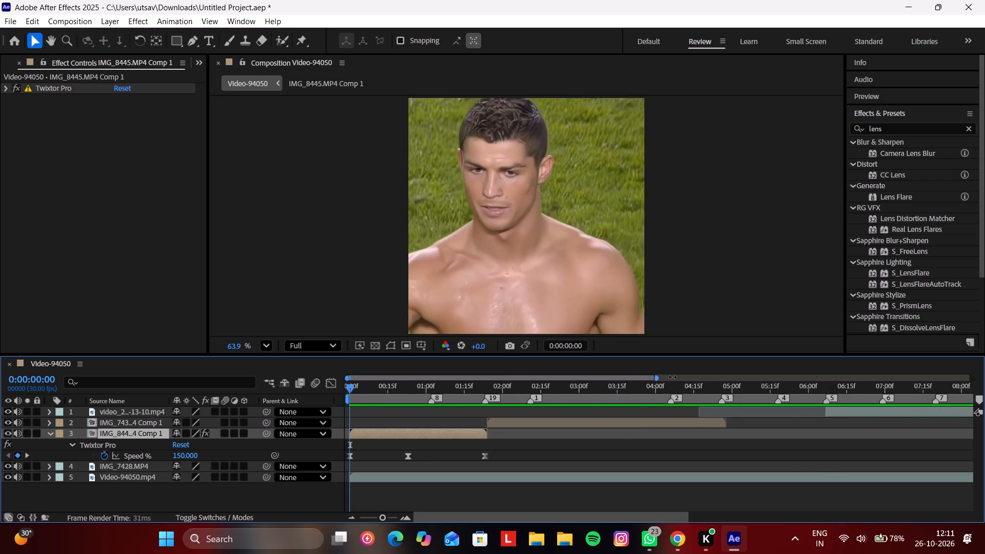
pyautogui.moveTo(673, 377); pyautogui.dragTo(850, 383)
pyautogui.press('space')
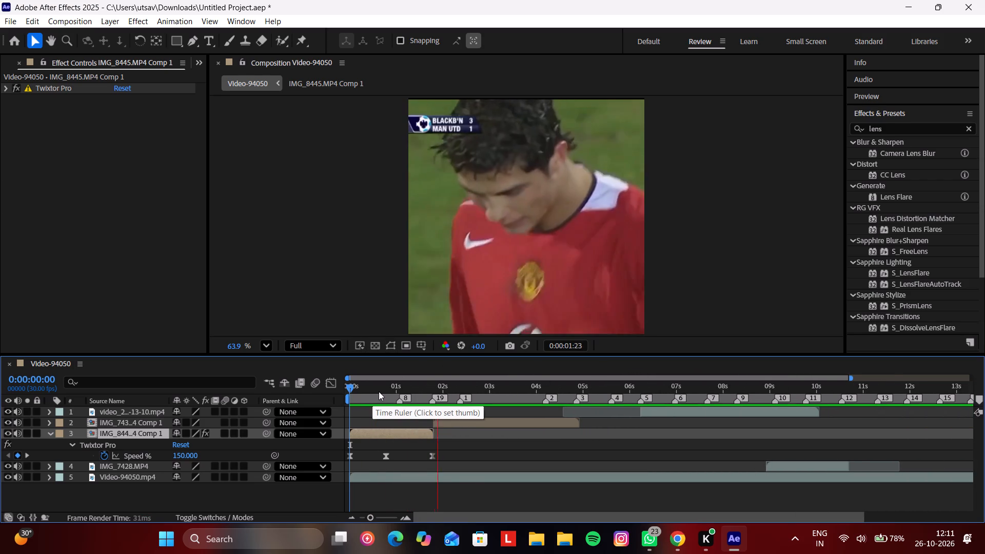
# Check the cut between the first two clips by playing from 0:00:01:00 and scrubbing across it to about 0:00:03:07.
pyautogui.click(432, 385)
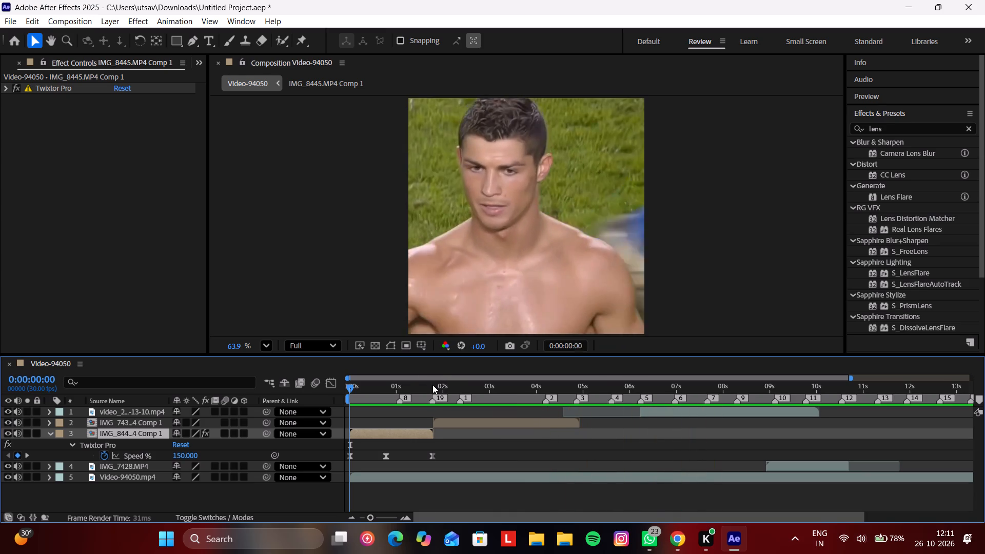
pyautogui.moveTo(432, 385); pyautogui.dragTo(448, 389)
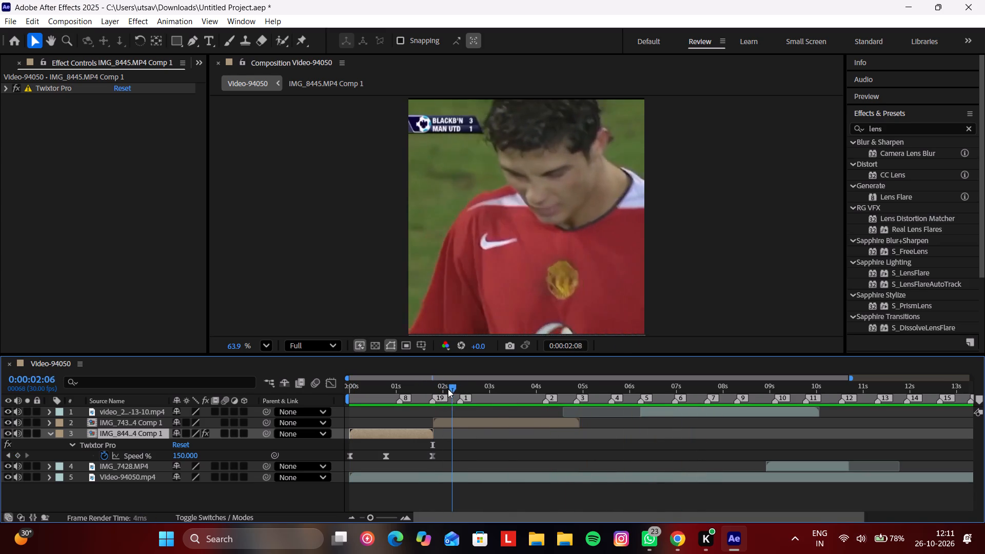
pyautogui.moveTo(448, 389); pyautogui.dragTo(396, 405)
pyautogui.press('space')
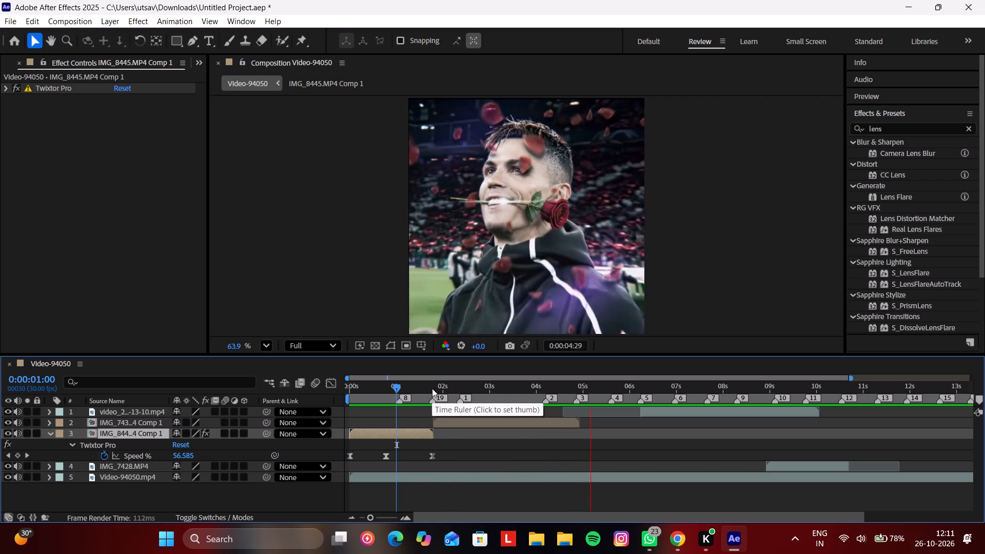
pyautogui.click(432, 388)
pyautogui.moveTo(433, 388); pyautogui.dragTo(434, 389)
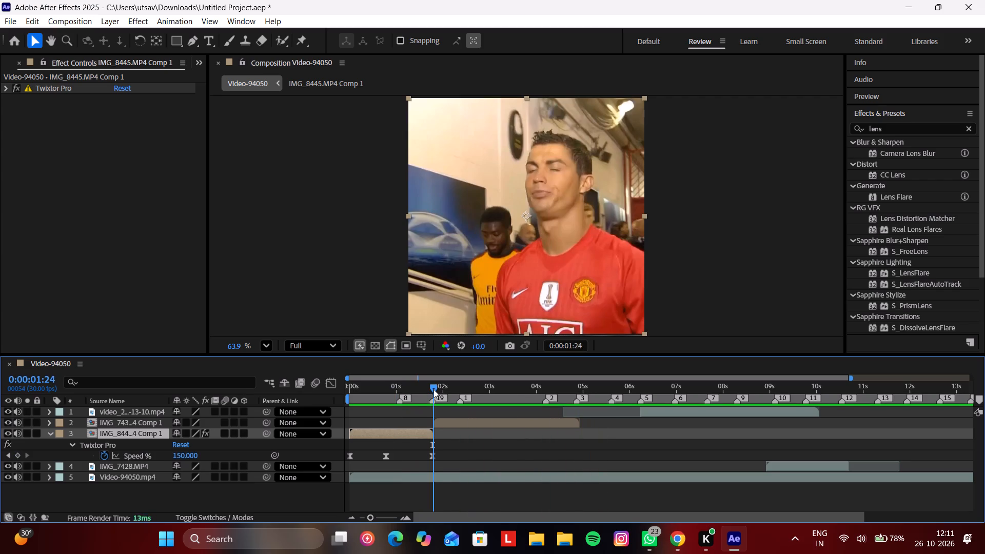
pyautogui.moveTo(434, 389); pyautogui.dragTo(503, 409)
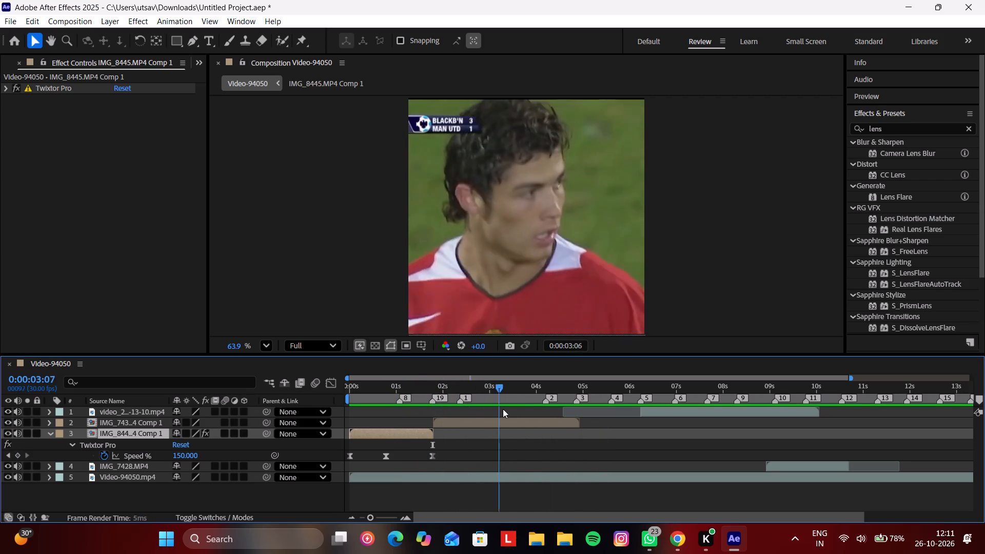
# Replay the composition from 0:00:00:00 to review the IMG_8445.MP4 Comp 1 speed ramp and the clips that follow.
pyautogui.moveTo(503, 409); pyautogui.dragTo(302, 433)
pyautogui.press('space')
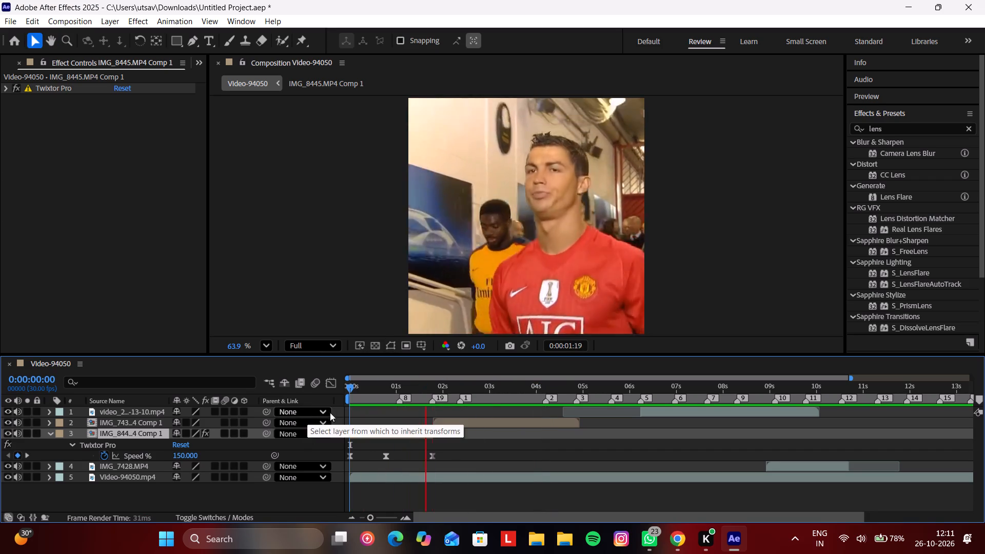
pyautogui.click(384, 382)
pyautogui.moveTo(384, 382); pyautogui.dragTo(378, 382)
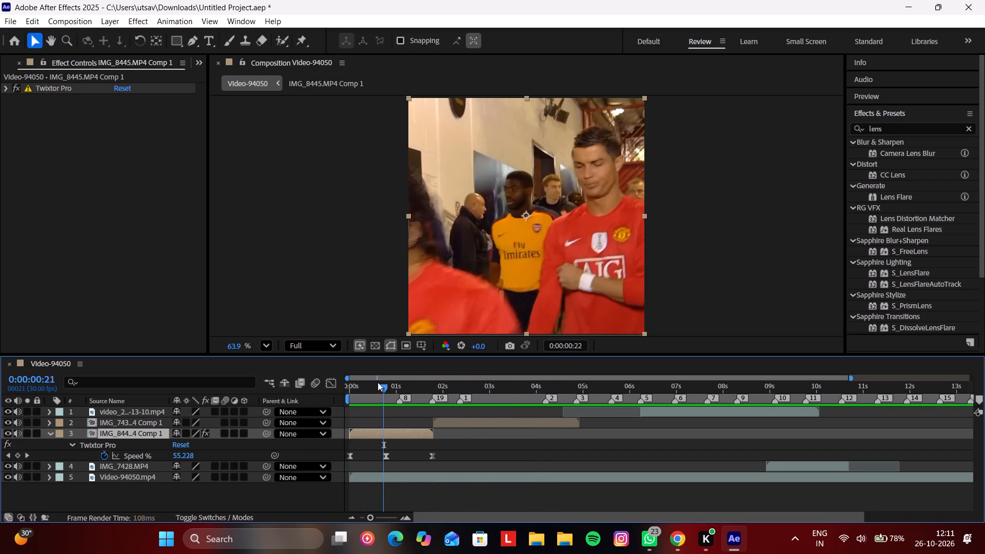
pyautogui.moveTo(378, 382); pyautogui.dragTo(324, 393)
pyautogui.press('space')
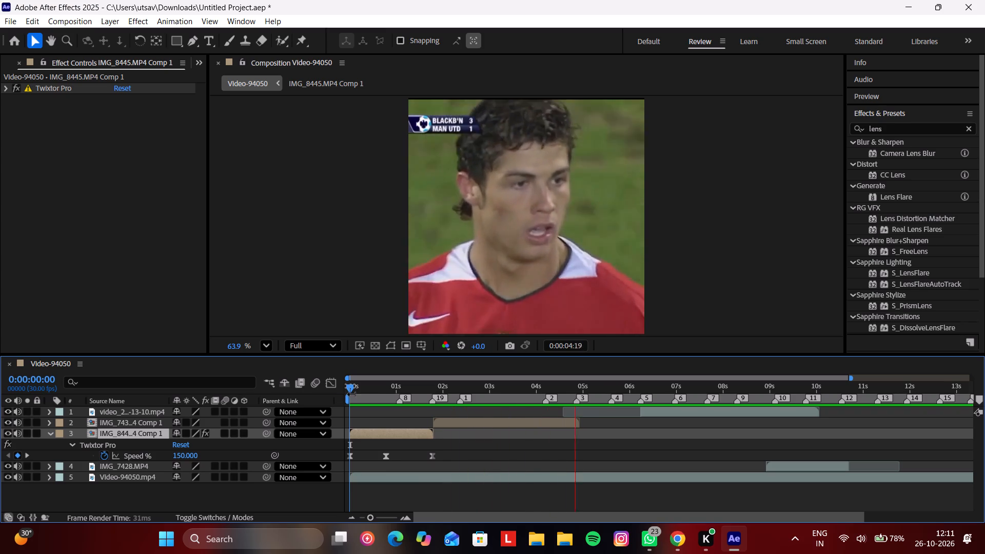
# Scrub through the first two clips from about 0:00:00:12 to 0:00:03:22 to inspect their motion and the cut.
pyautogui.click(426, 388)
pyautogui.moveTo(423, 386); pyautogui.dragTo(373, 397)
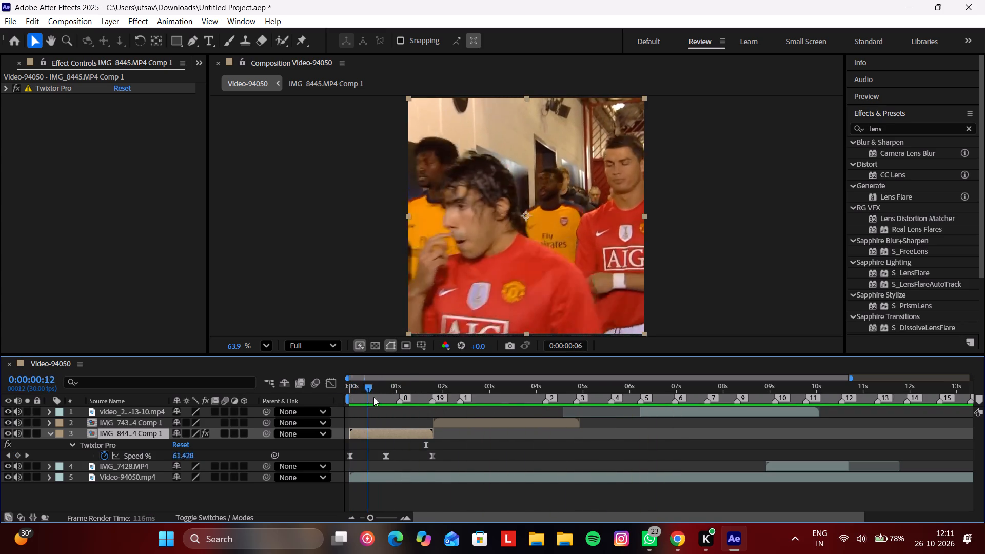
pyautogui.moveTo(373, 397); pyautogui.dragTo(485, 408)
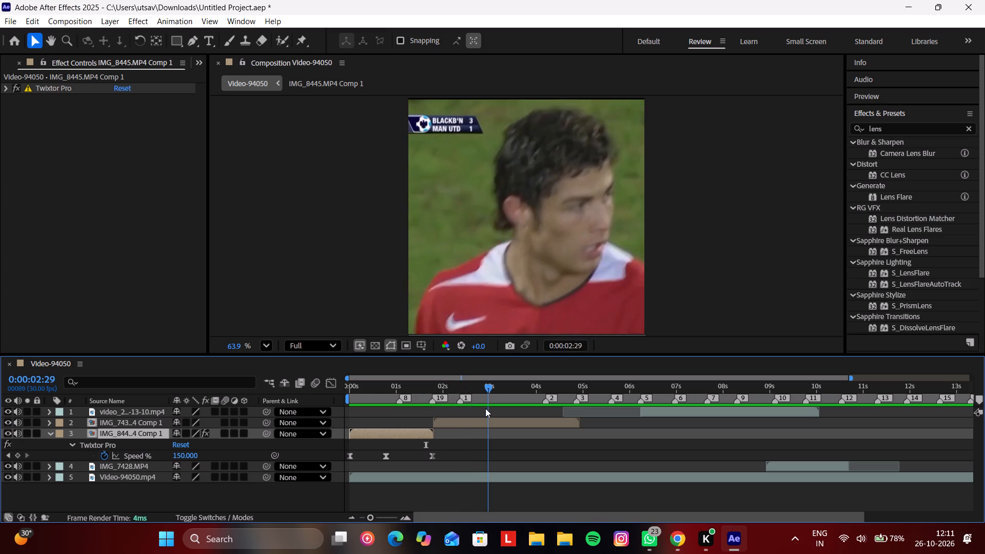
pyautogui.moveTo(485, 408); pyautogui.dragTo(522, 402)
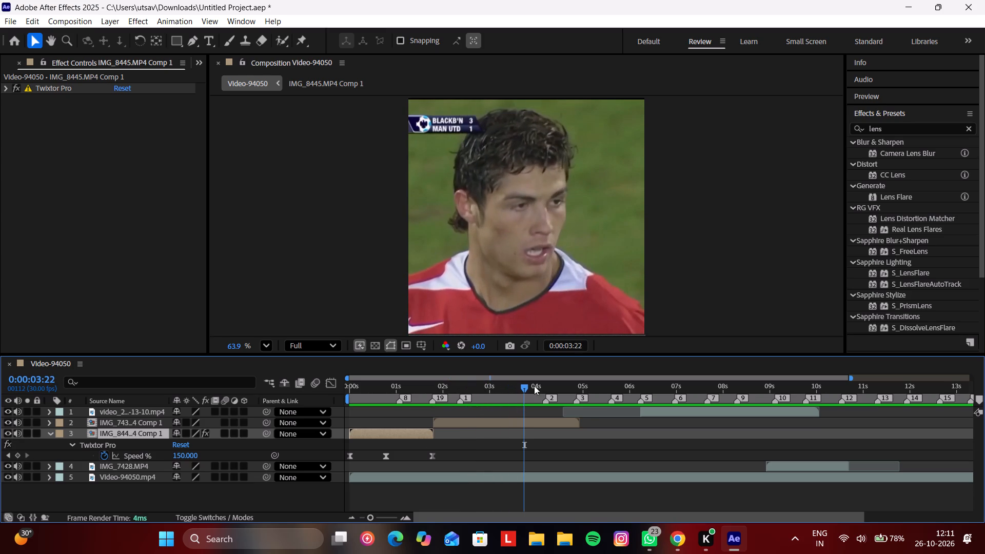
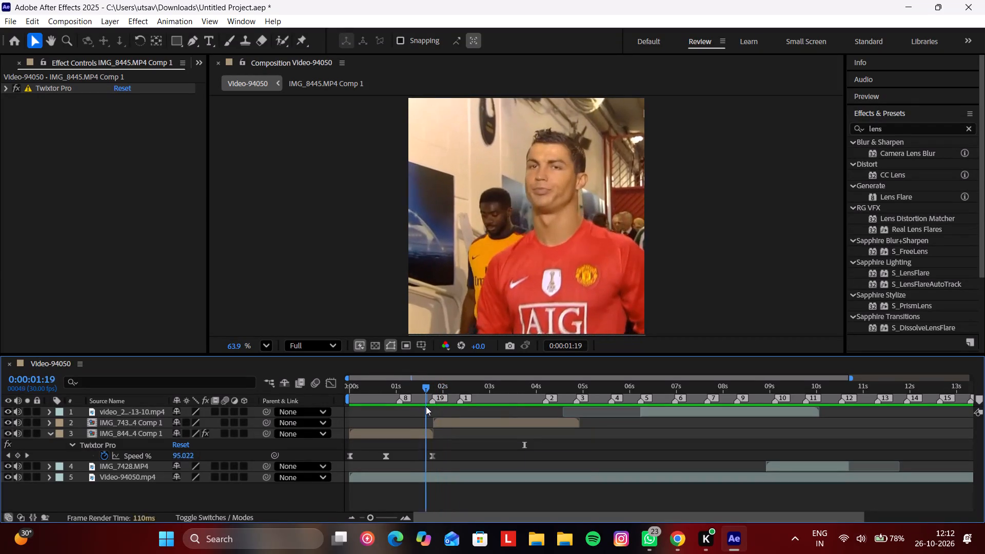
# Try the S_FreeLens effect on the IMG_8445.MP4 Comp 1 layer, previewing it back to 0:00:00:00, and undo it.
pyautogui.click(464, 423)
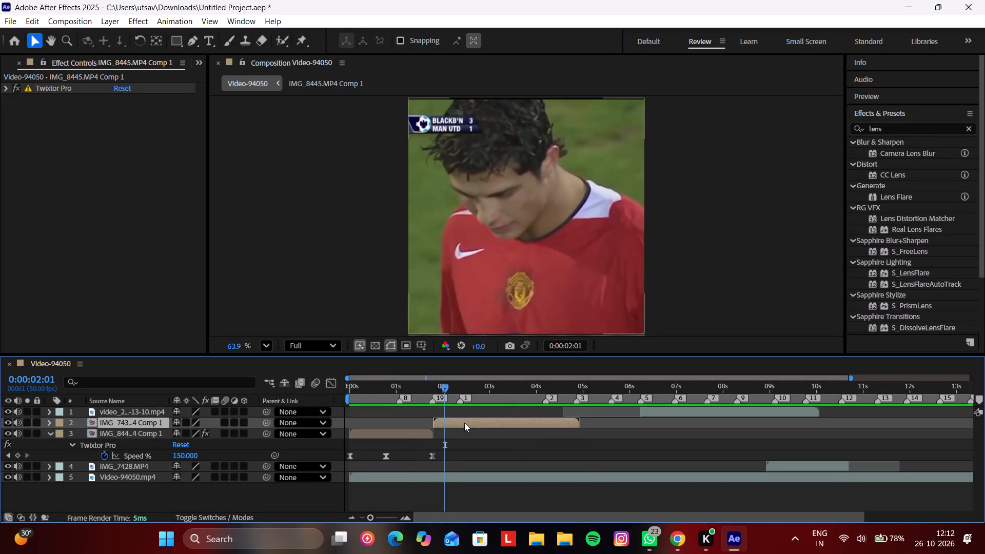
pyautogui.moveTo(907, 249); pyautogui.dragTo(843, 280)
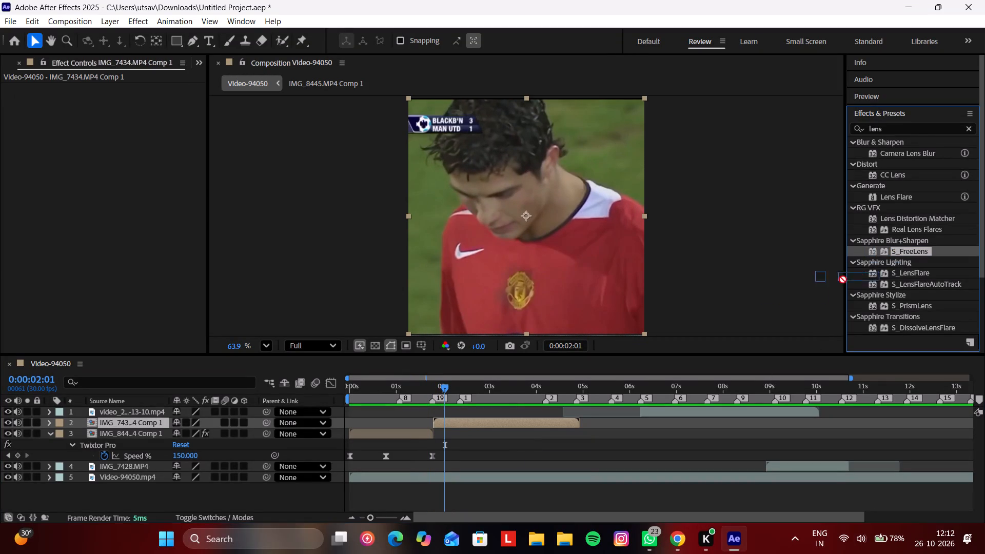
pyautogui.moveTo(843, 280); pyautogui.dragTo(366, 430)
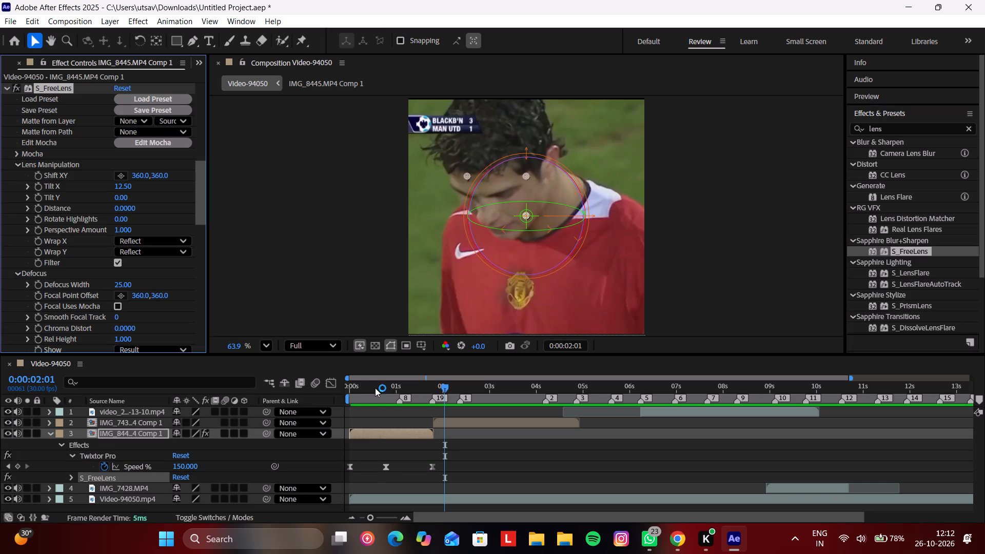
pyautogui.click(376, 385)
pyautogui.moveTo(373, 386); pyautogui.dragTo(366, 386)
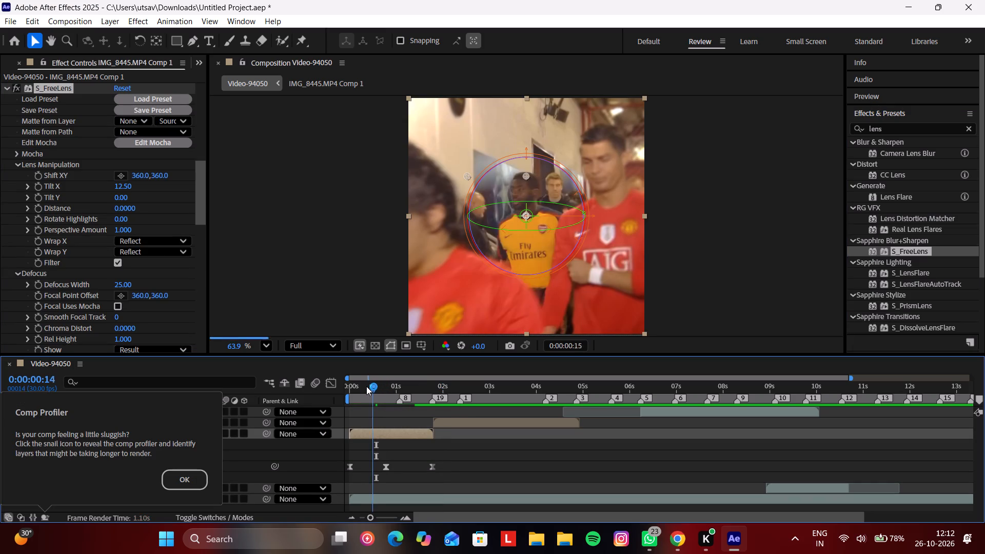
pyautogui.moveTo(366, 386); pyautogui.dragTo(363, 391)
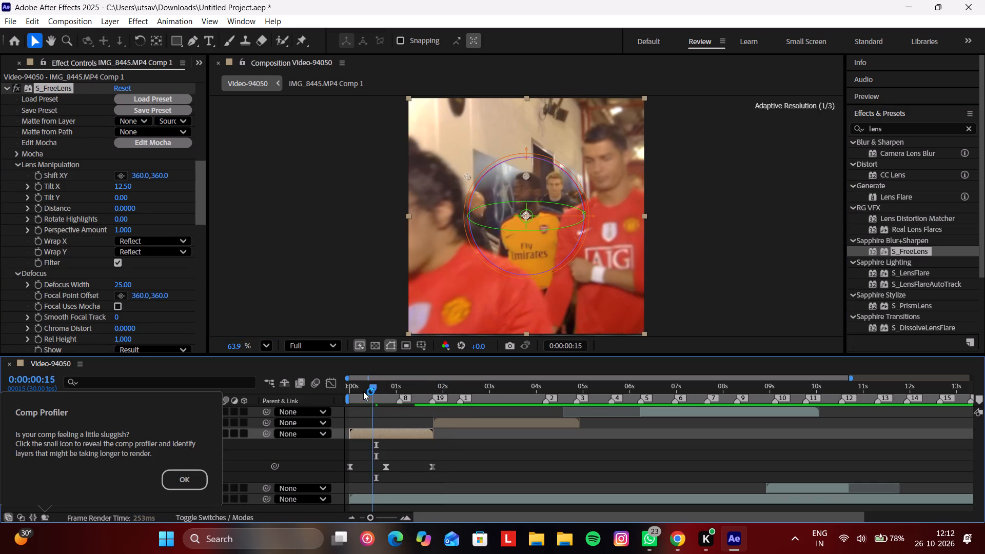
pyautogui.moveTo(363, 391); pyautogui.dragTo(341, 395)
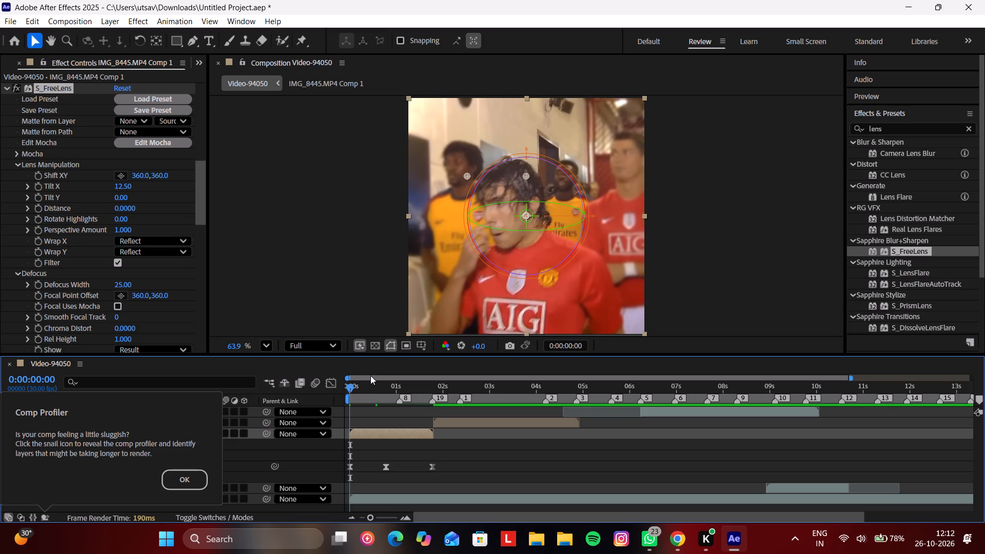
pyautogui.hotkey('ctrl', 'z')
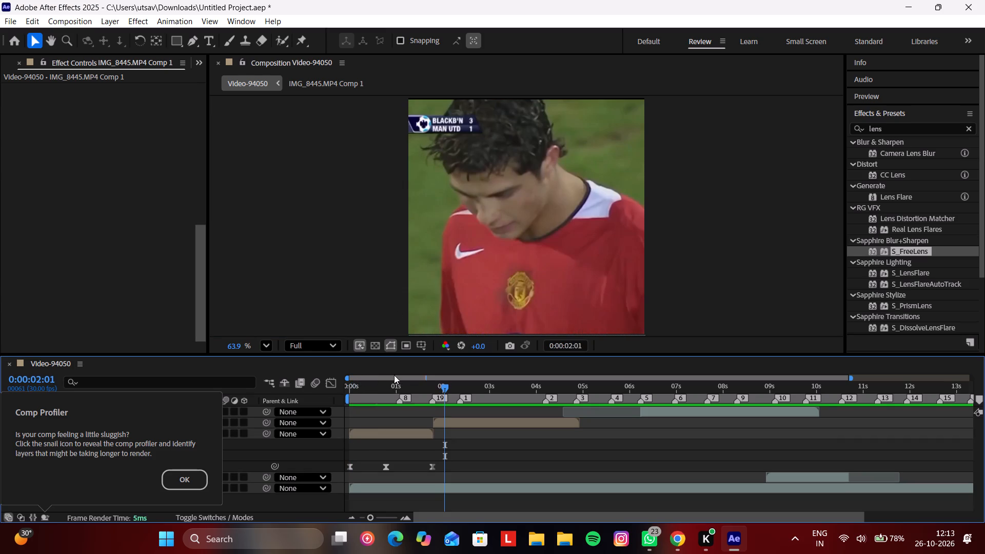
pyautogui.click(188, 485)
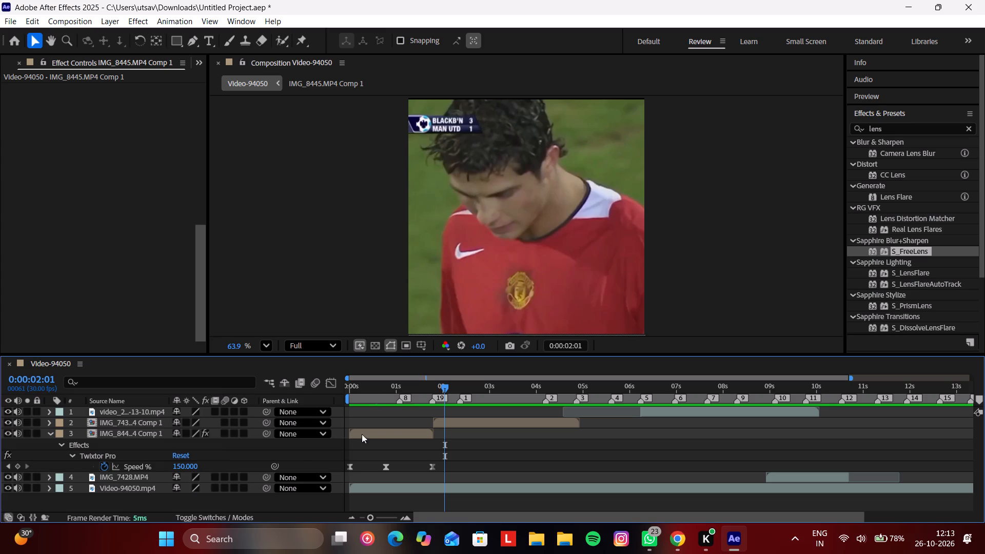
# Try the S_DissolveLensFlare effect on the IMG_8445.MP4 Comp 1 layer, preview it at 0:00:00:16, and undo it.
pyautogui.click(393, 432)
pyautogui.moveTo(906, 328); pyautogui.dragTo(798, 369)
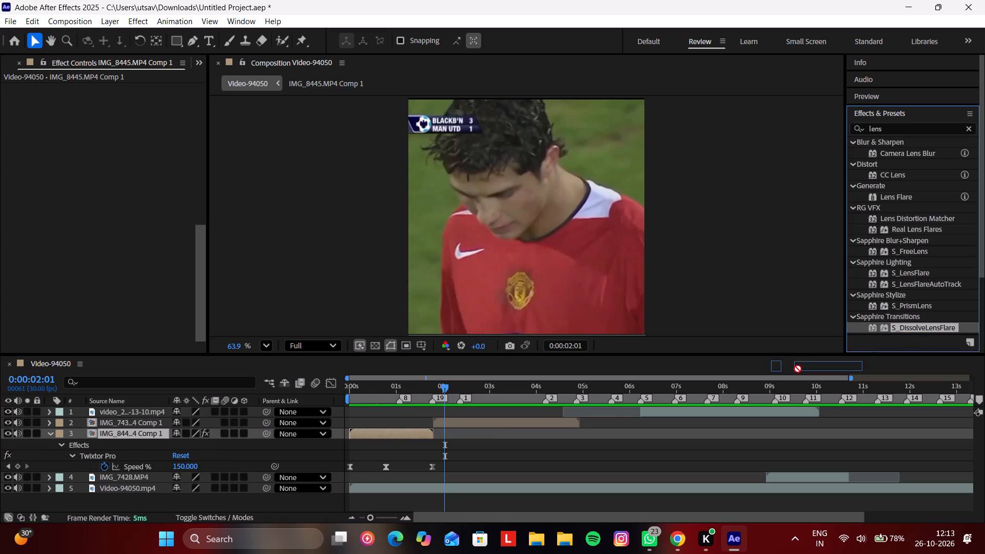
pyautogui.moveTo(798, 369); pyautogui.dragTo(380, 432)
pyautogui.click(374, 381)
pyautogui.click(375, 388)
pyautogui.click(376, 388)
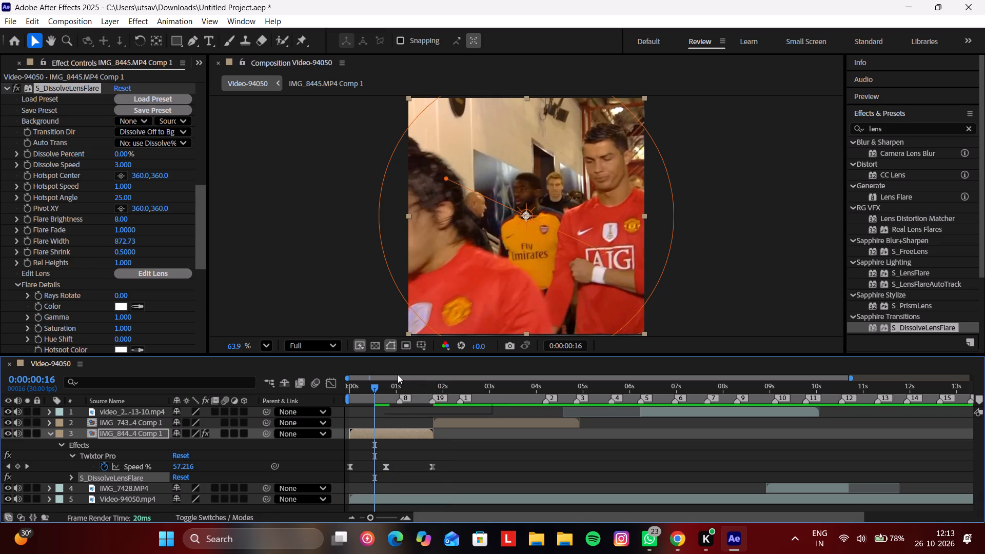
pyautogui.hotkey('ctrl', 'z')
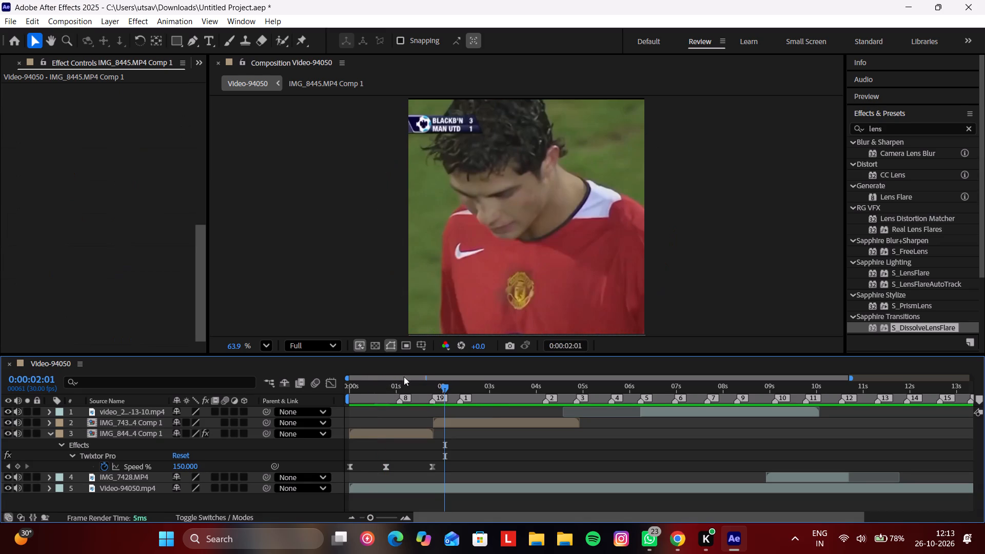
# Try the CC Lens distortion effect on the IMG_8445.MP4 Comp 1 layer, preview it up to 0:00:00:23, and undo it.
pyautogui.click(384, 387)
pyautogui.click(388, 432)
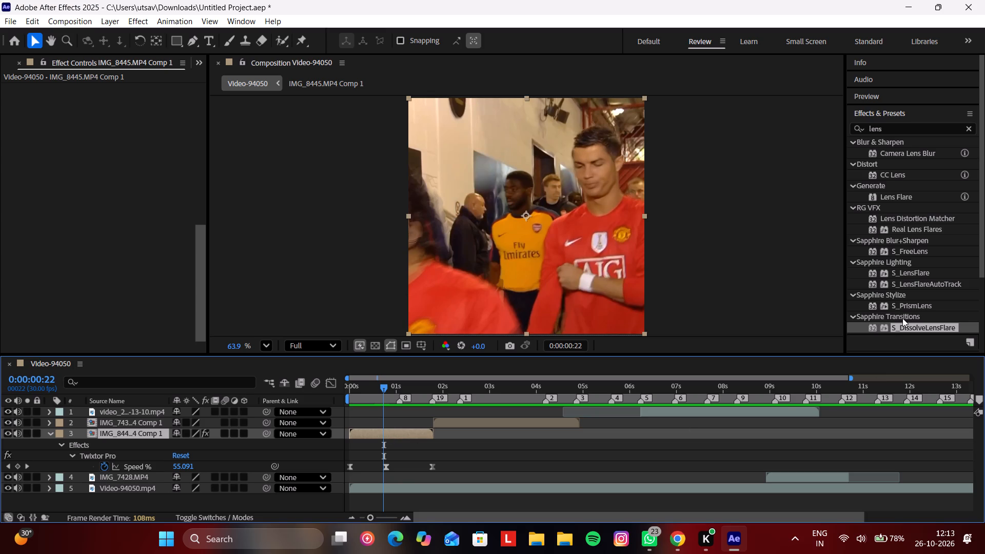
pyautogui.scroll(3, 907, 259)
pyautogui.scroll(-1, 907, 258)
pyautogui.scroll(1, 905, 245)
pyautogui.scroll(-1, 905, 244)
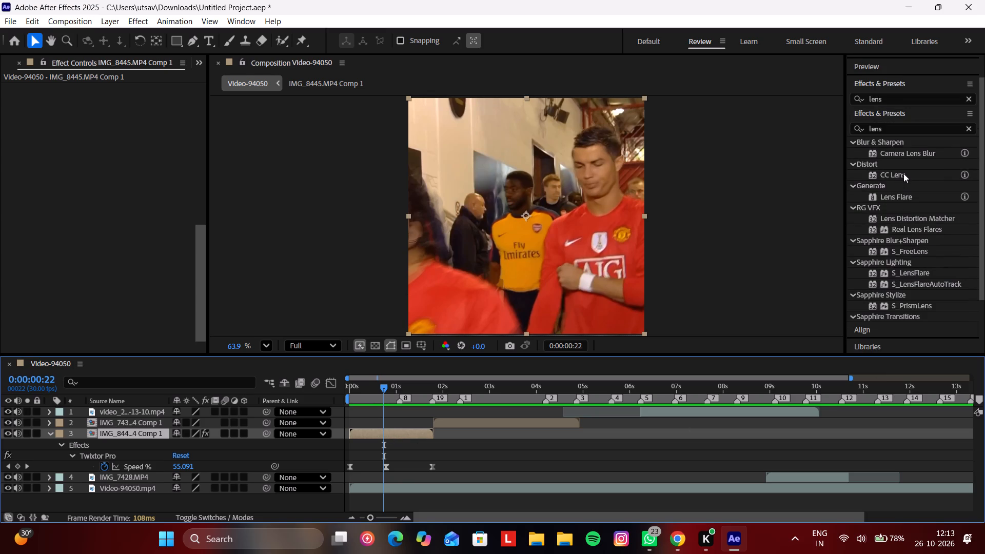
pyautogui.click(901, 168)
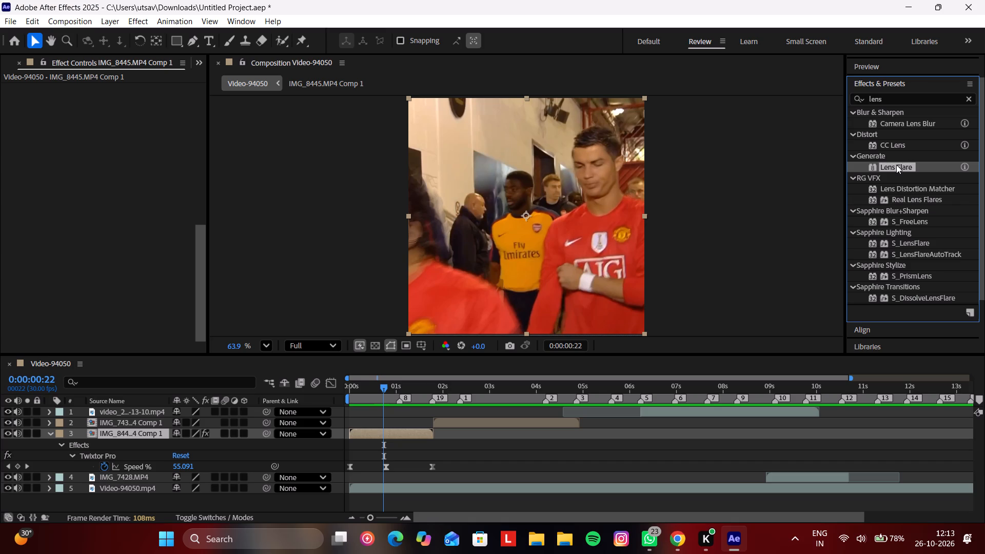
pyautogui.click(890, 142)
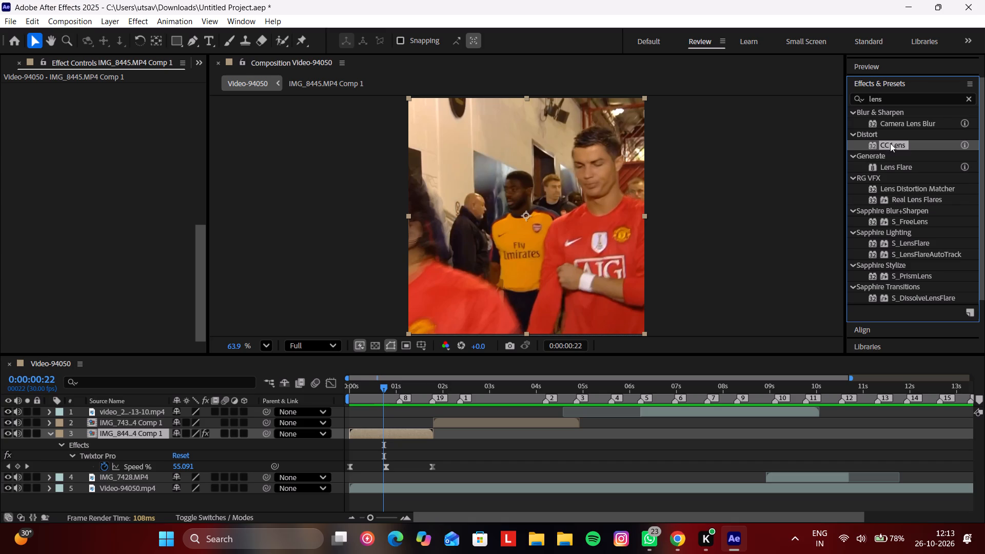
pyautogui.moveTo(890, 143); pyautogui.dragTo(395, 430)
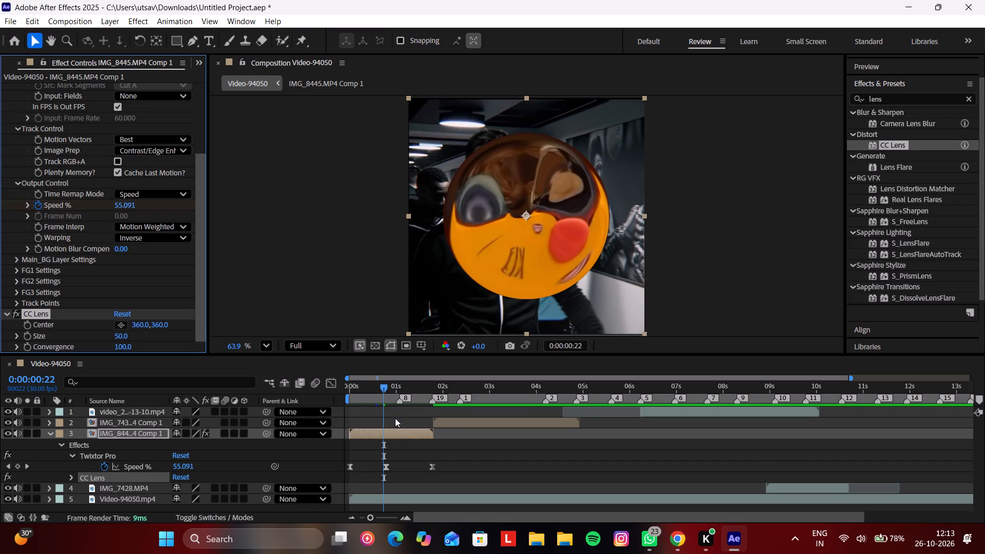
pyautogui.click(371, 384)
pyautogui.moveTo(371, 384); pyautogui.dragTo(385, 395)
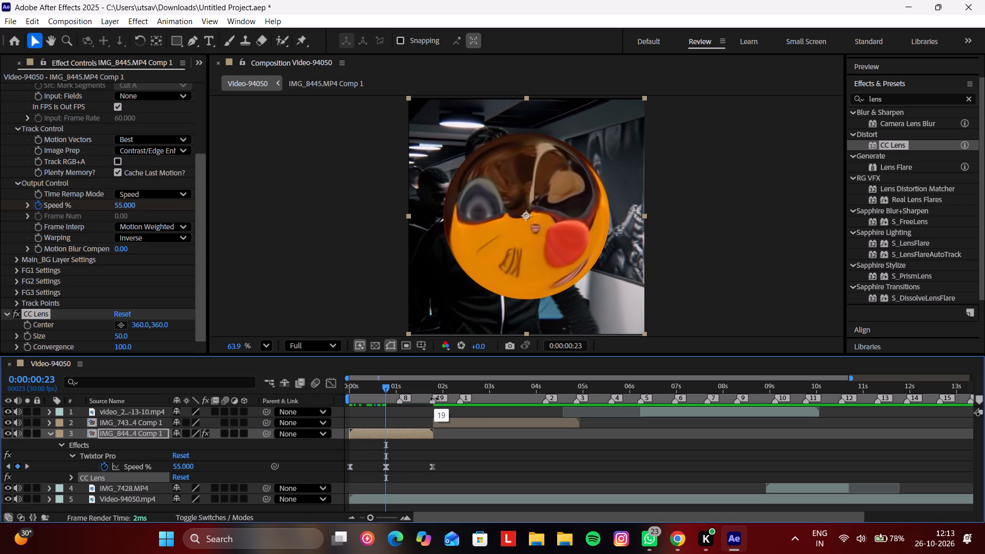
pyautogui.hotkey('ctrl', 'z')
# Apply the Lens Flare effect to the IMG_8445.MP4 Comp 1 layer and preview it between 0:00:00:00 and 0:00:00:19.
pyautogui.click(401, 434)
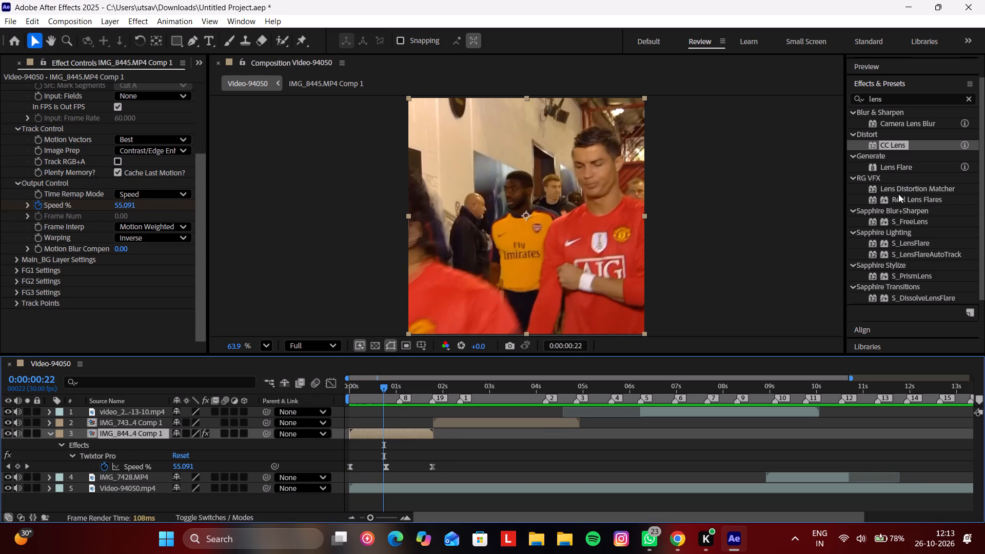
pyautogui.scroll(-1, 898, 194)
pyautogui.moveTo(897, 137); pyautogui.dragTo(525, 381)
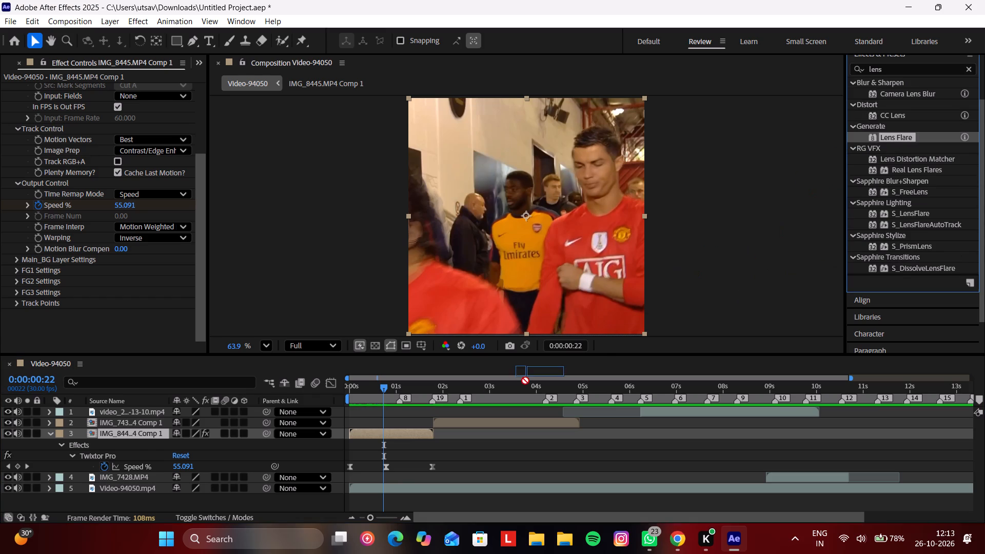
pyautogui.moveTo(525, 381); pyautogui.dragTo(387, 431)
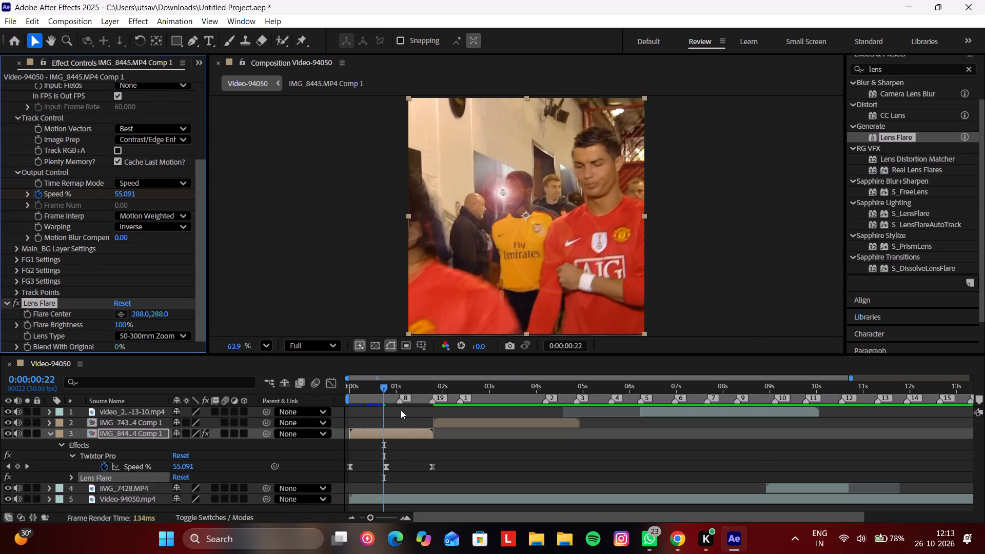
pyautogui.click(370, 388)
pyautogui.moveTo(369, 387); pyautogui.dragTo(343, 388)
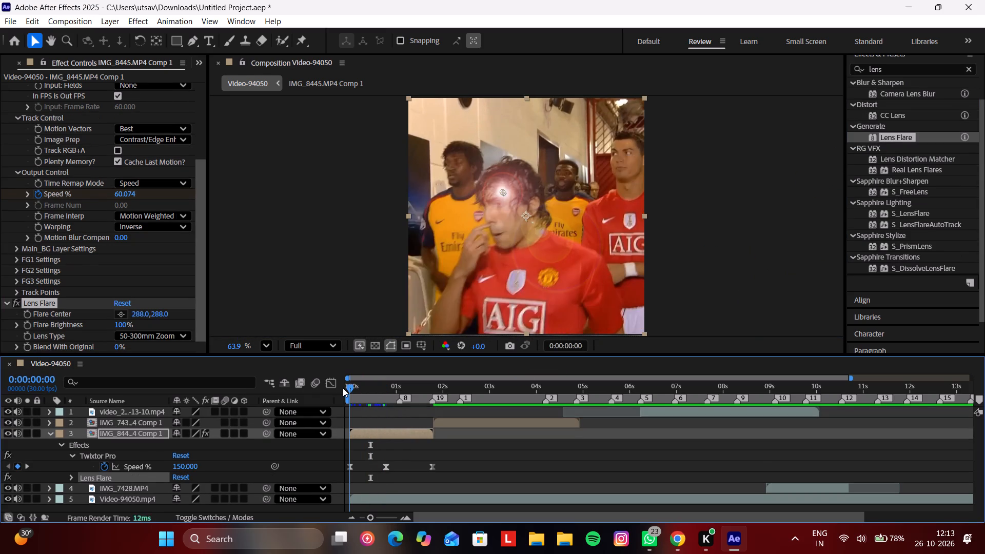
pyautogui.moveTo(343, 388); pyautogui.dragTo(376, 398)
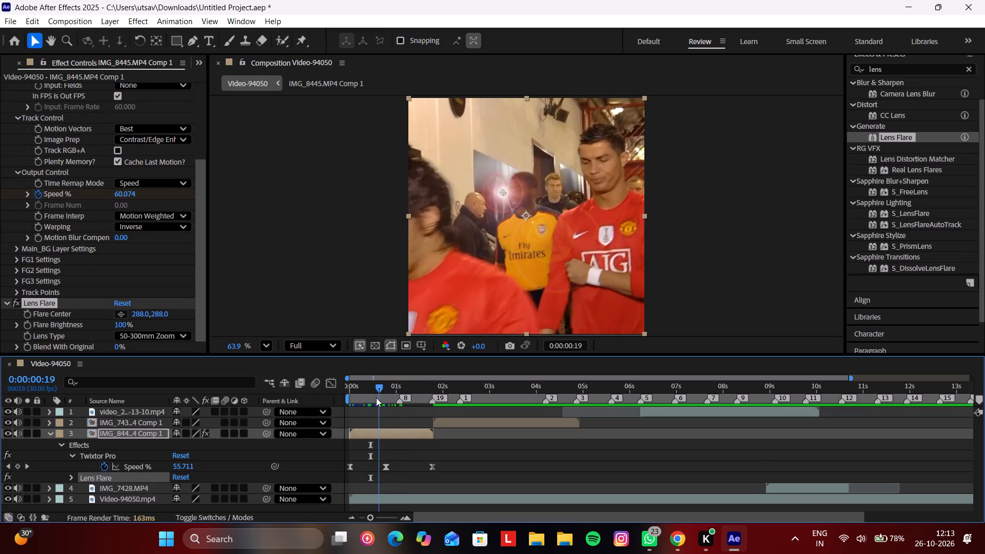
pyautogui.moveTo(376, 398); pyautogui.dragTo(374, 399)
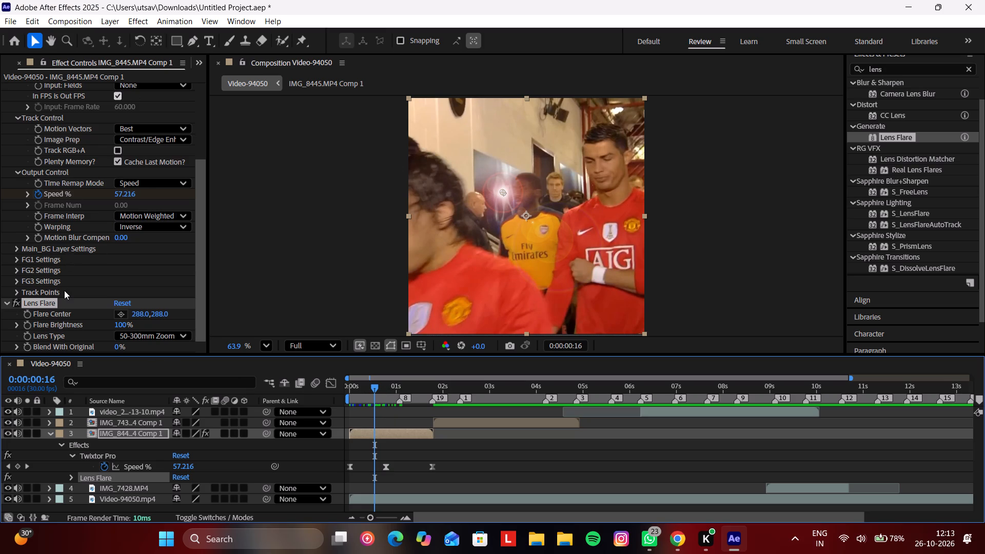
# Set the Lens Flare's Flare Center to 57.0, 676.0 at 0:00:00:16 and preview the clip up to 0:00:01:23.
pyautogui.scroll(2, 105, 309)
pyautogui.scroll(-3, 119, 322)
pyautogui.scroll(1, 119, 322)
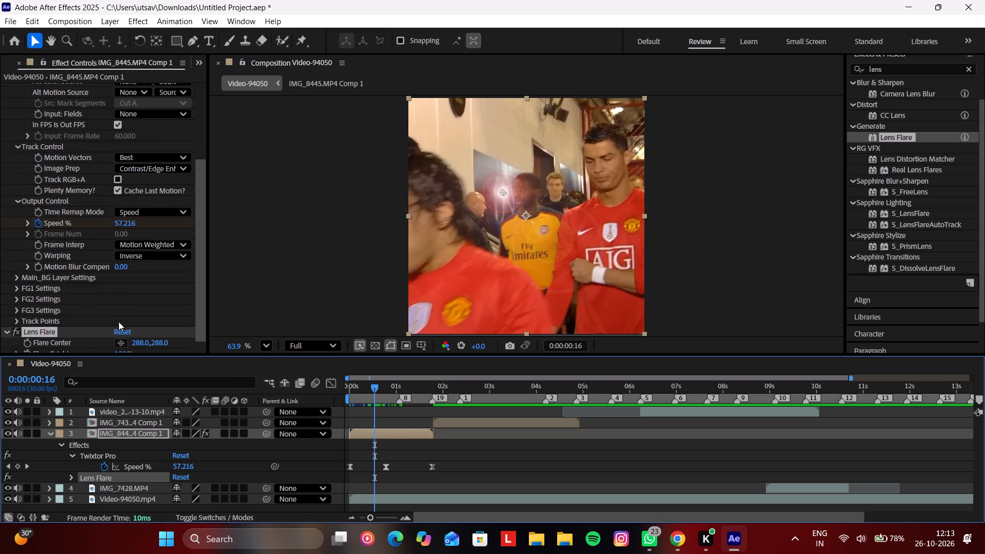
pyautogui.scroll(2, 117, 328)
pyautogui.scroll(-3, 117, 328)
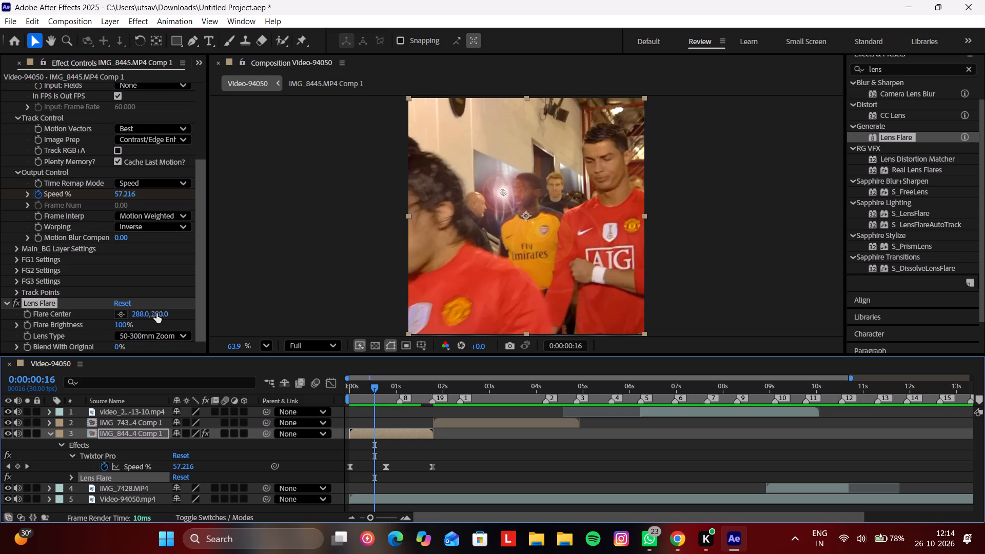
pyautogui.moveTo(159, 313); pyautogui.dragTo(247, 330)
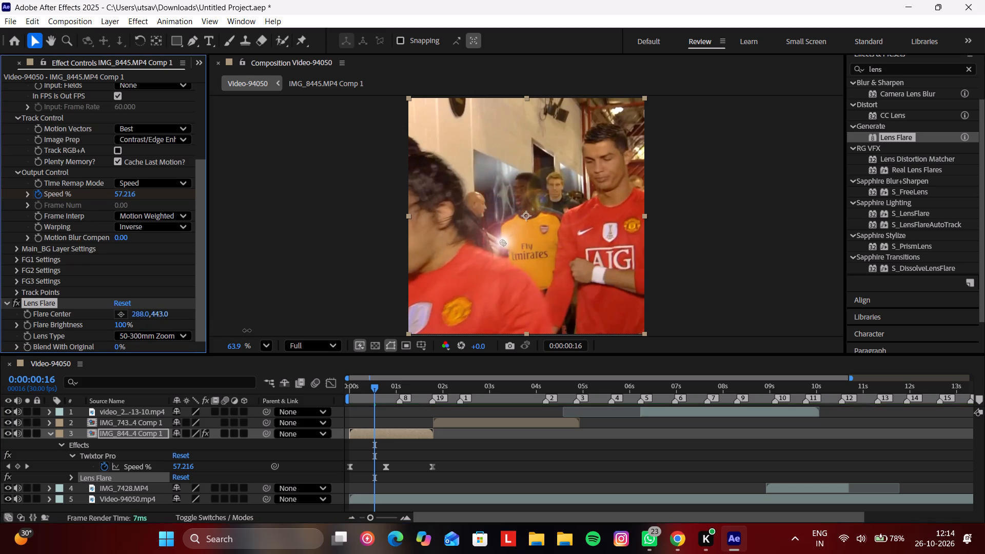
pyautogui.moveTo(247, 330); pyautogui.dragTo(304, 358)
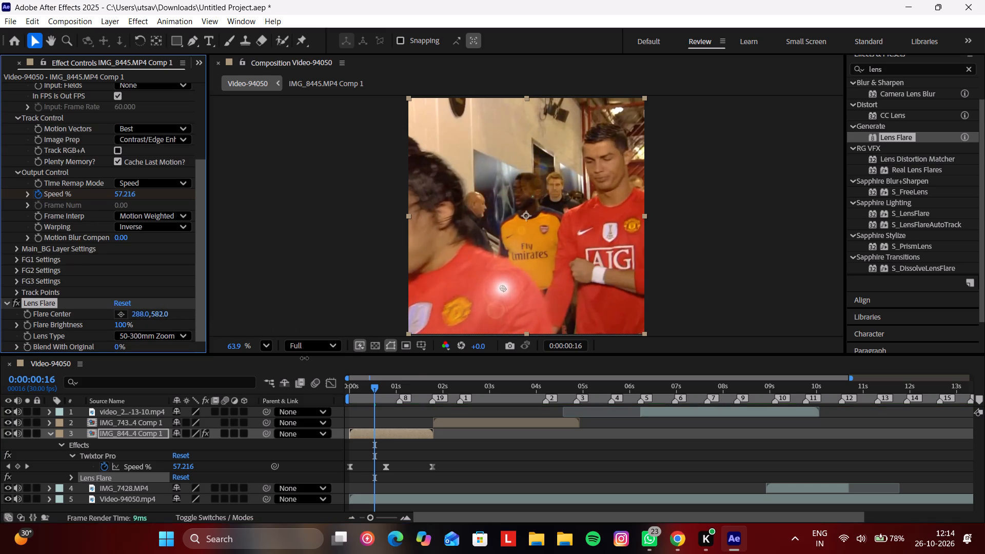
pyautogui.moveTo(304, 358); pyautogui.dragTo(163, 384)
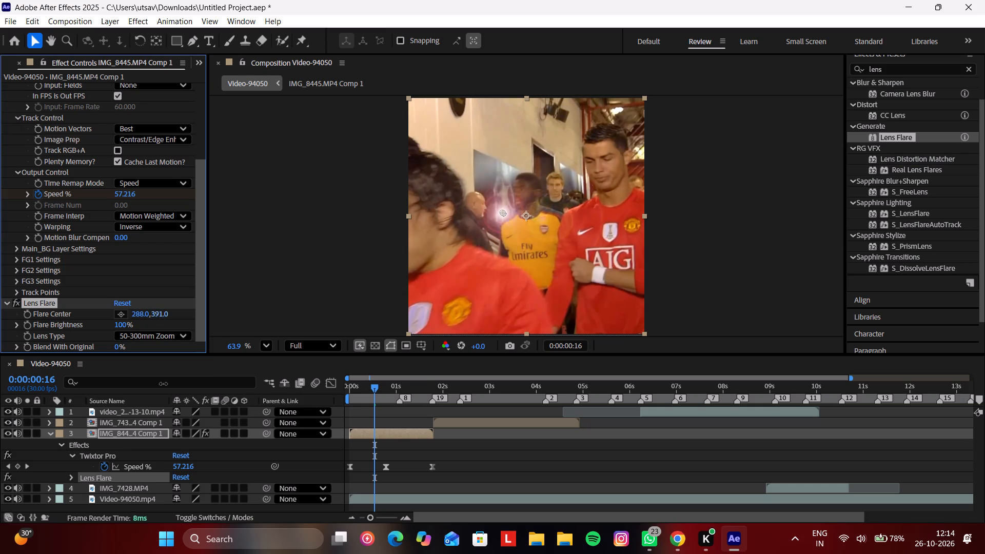
pyautogui.moveTo(163, 384); pyautogui.dragTo(129, 397)
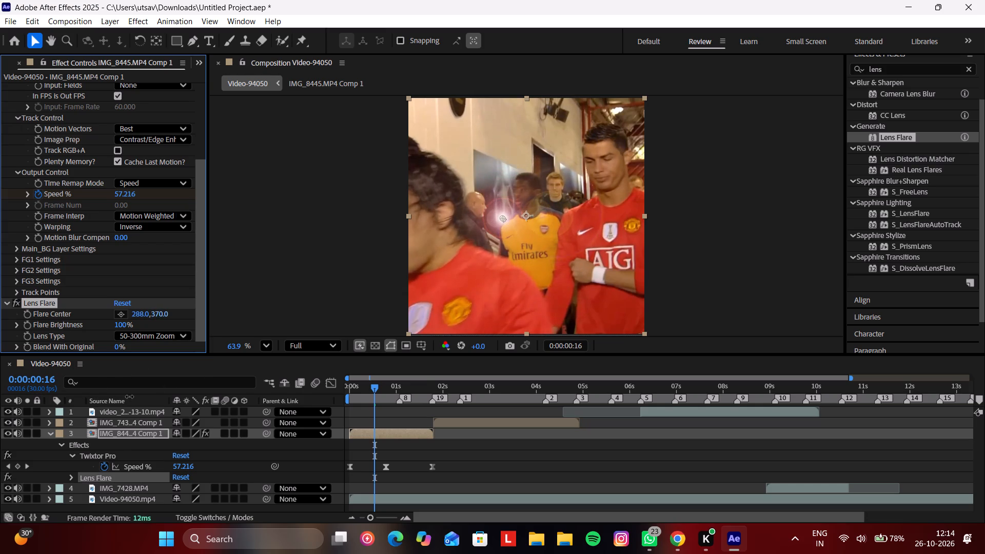
pyautogui.moveTo(129, 397); pyautogui.dragTo(128, 393)
pyautogui.moveTo(143, 314); pyautogui.dragTo(100, 320)
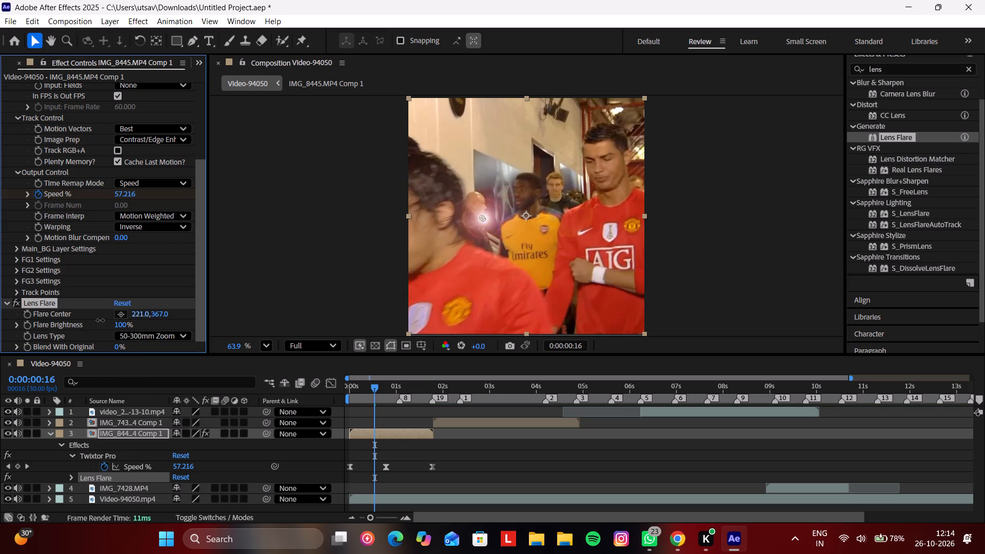
pyautogui.moveTo(100, 320); pyautogui.dragTo(115, 414)
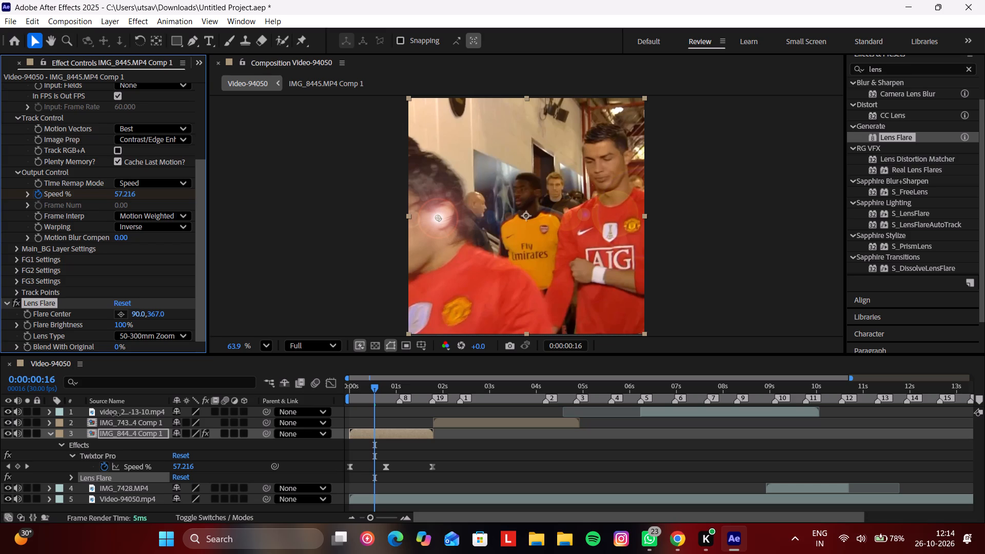
pyautogui.moveTo(115, 414); pyautogui.dragTo(105, 408)
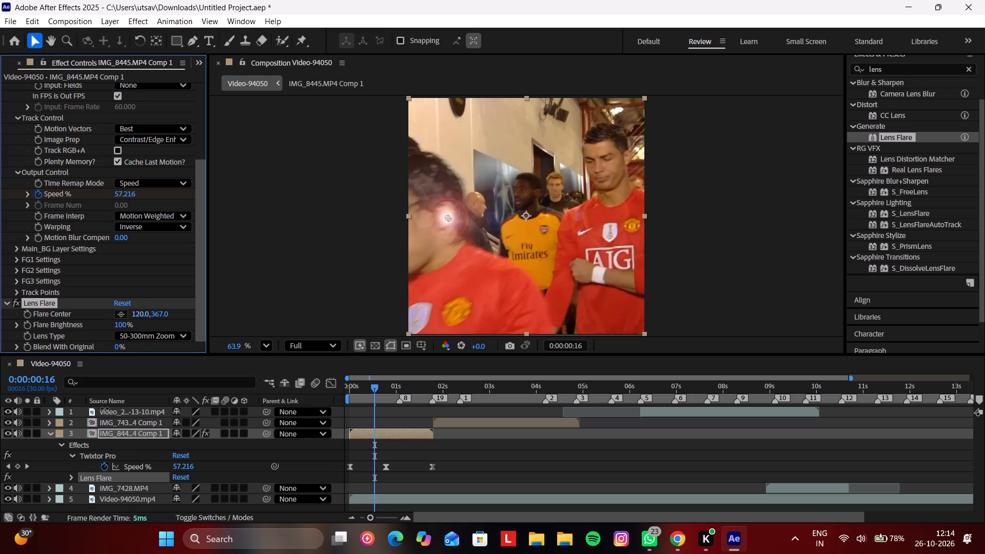
pyautogui.moveTo(105, 408); pyautogui.dragTo(89, 409)
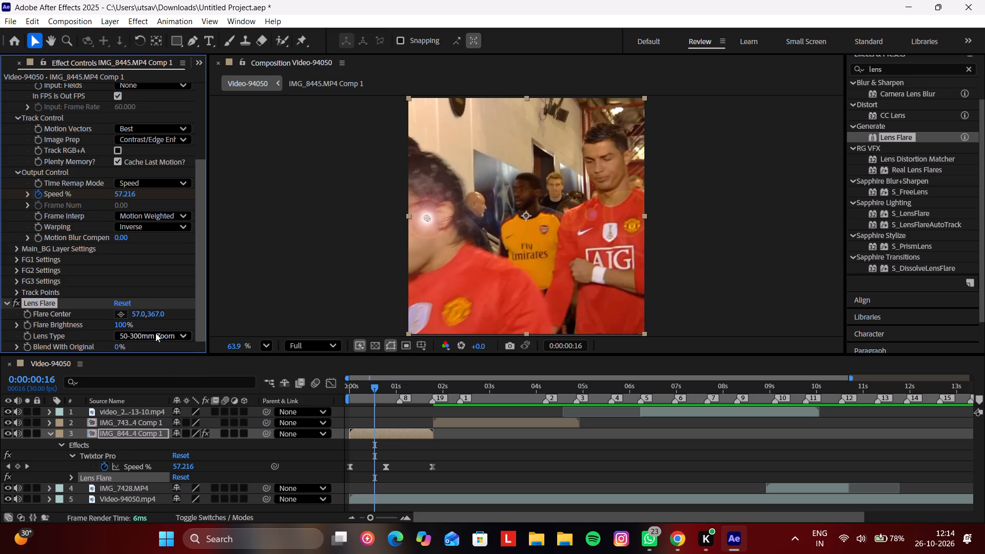
pyautogui.moveTo(154, 316); pyautogui.dragTo(267, 310)
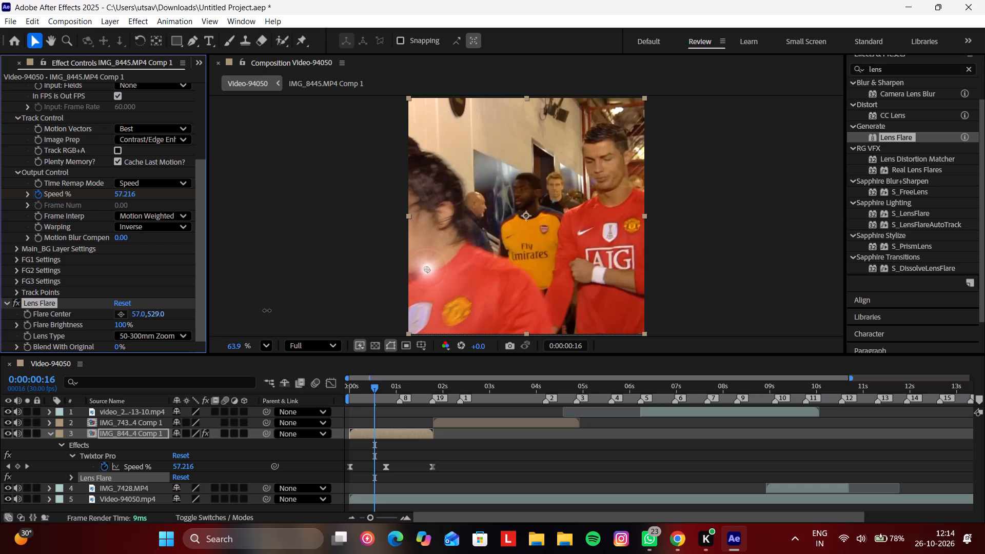
pyautogui.moveTo(267, 310); pyautogui.dragTo(359, 308)
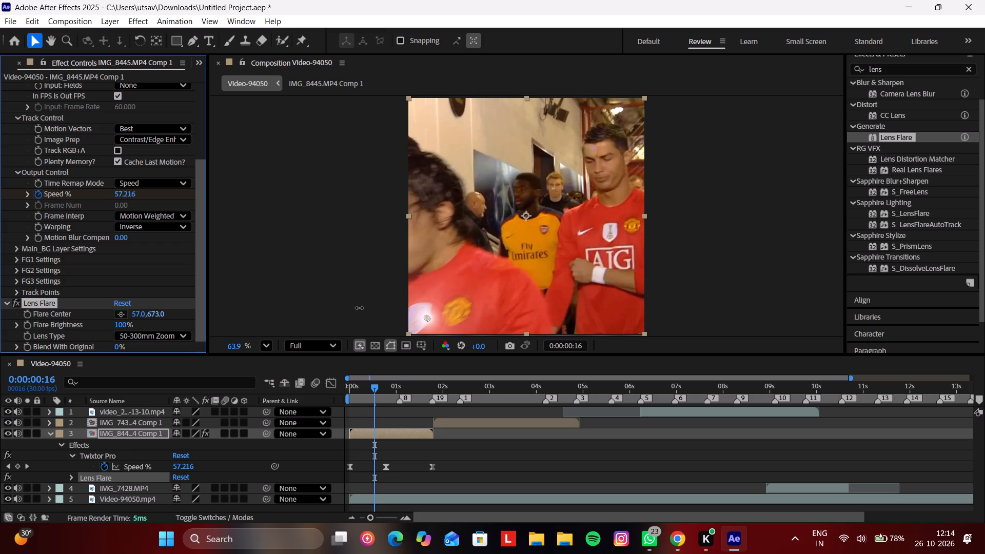
pyautogui.moveTo(359, 308); pyautogui.dragTo(360, 308)
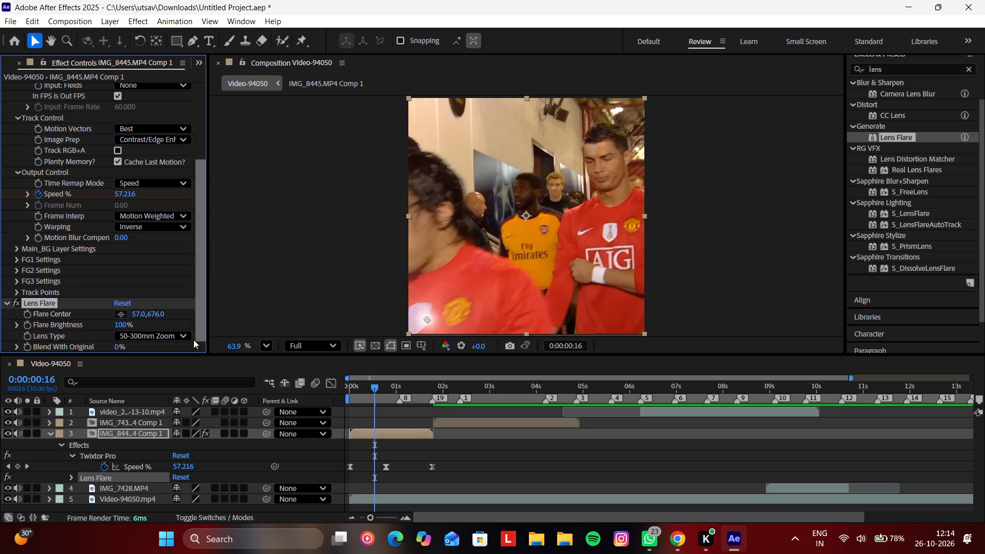
pyautogui.moveTo(371, 385); pyautogui.dragTo(381, 398)
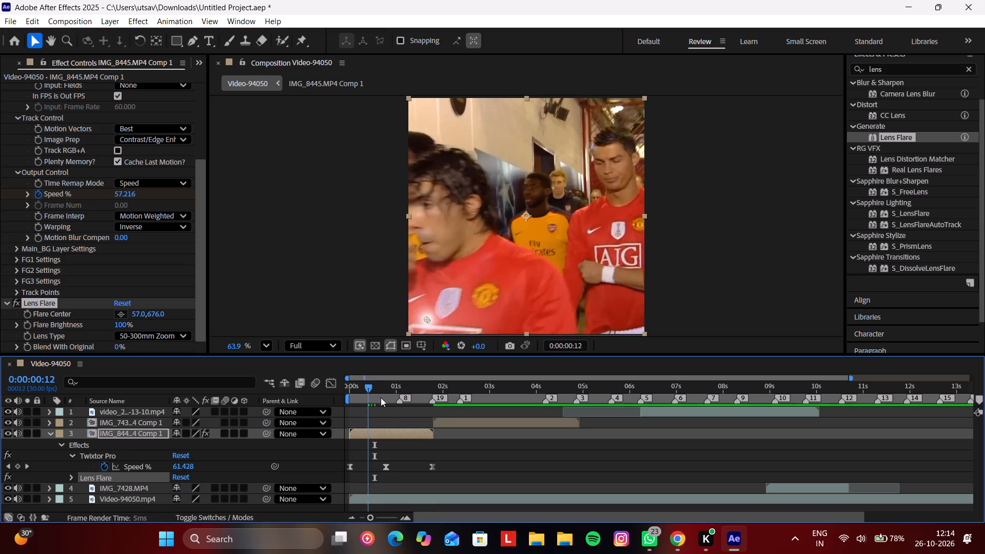
pyautogui.moveTo(381, 398); pyautogui.dragTo(428, 412)
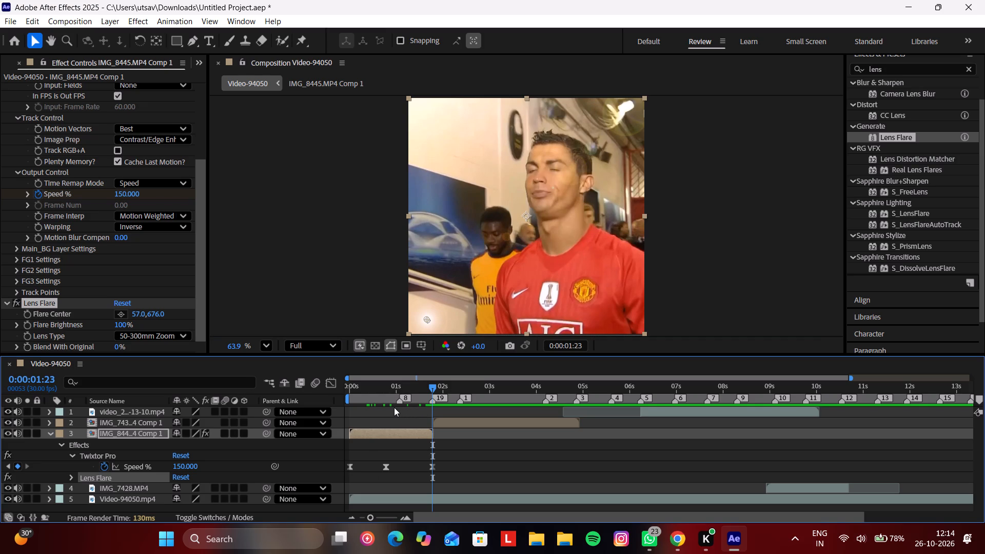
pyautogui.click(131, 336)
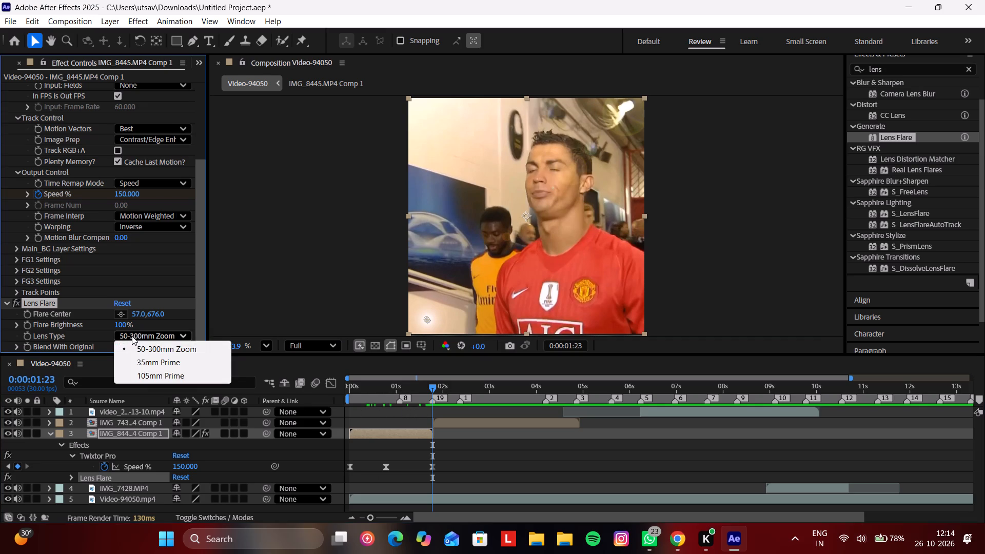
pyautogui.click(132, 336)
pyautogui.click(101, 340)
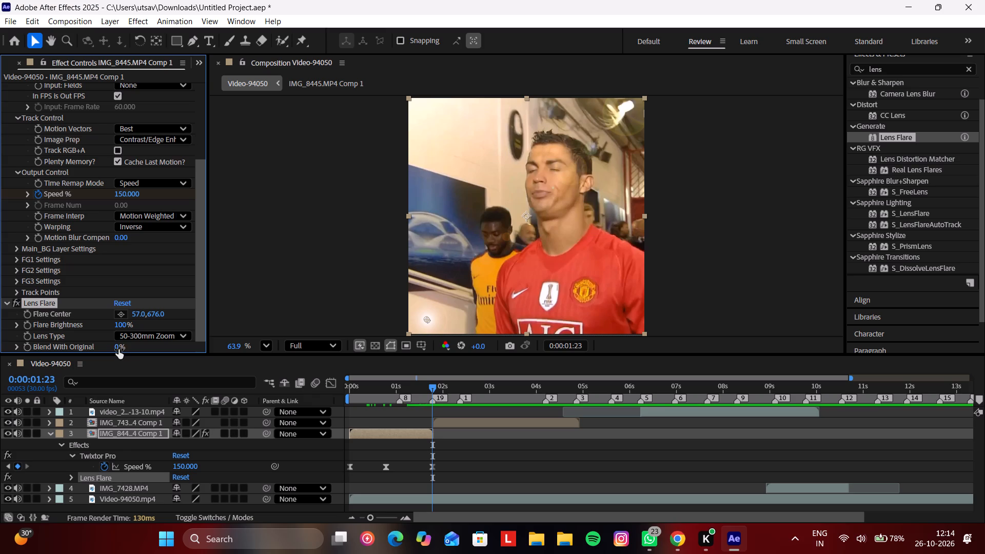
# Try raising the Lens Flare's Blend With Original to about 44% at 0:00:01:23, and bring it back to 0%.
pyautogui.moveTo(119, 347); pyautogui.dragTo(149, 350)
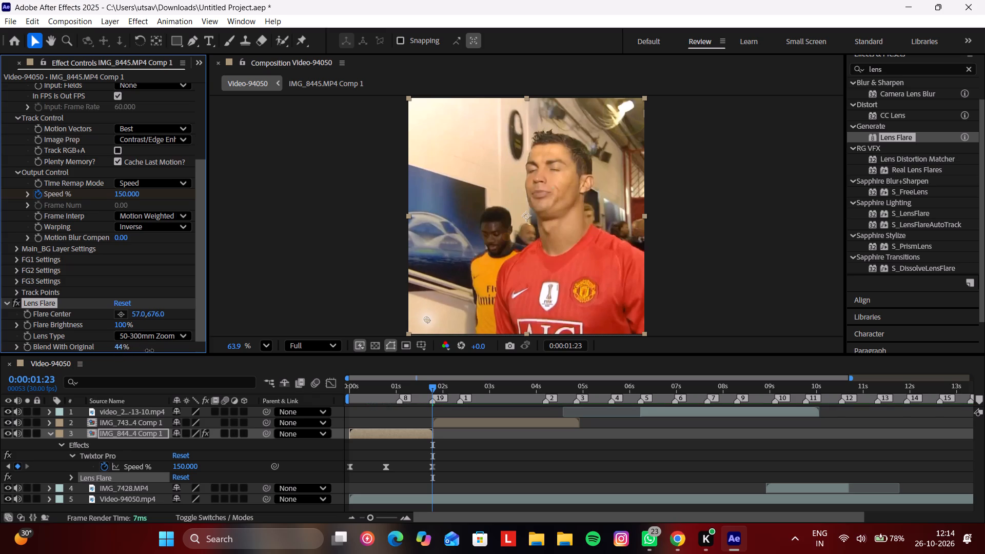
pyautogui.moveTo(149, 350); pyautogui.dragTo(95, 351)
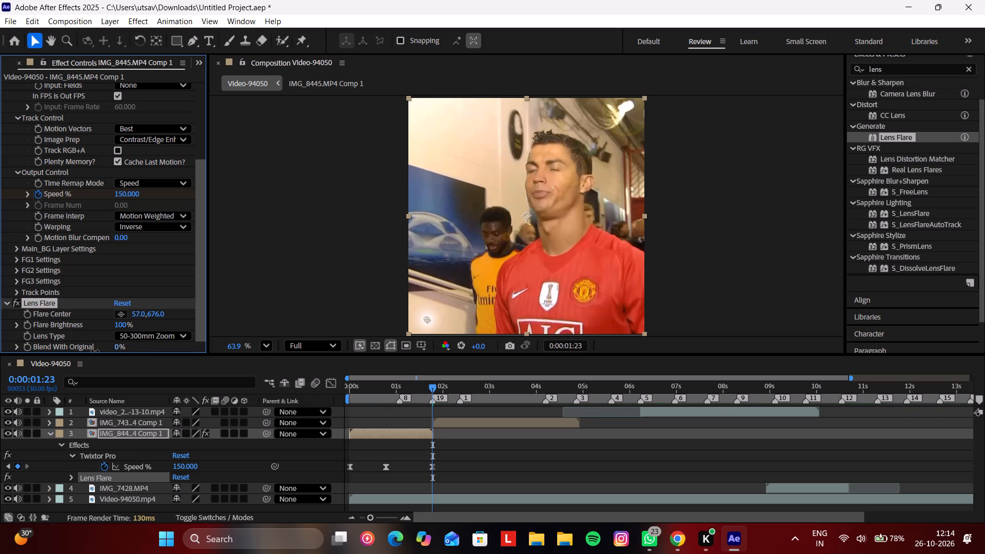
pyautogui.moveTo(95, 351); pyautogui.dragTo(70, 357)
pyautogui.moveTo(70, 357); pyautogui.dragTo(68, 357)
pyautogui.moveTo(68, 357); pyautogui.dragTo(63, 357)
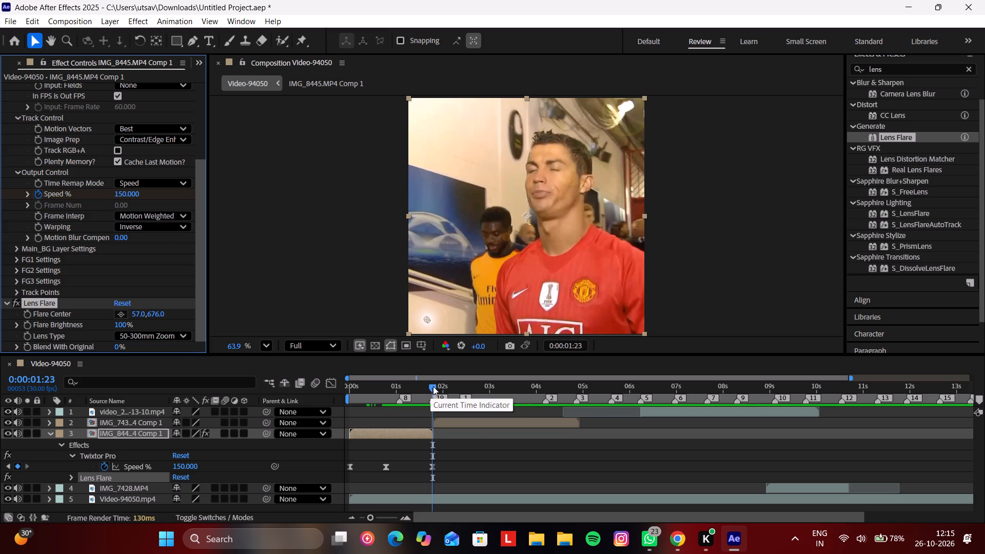
# Preview the flare between 0:00:00:00 and 0:00:01:23, and start keyframing Flare Center at 0:00:01:01 with 57.0, 676.0.
pyautogui.moveTo(430, 386); pyautogui.dragTo(382, 400)
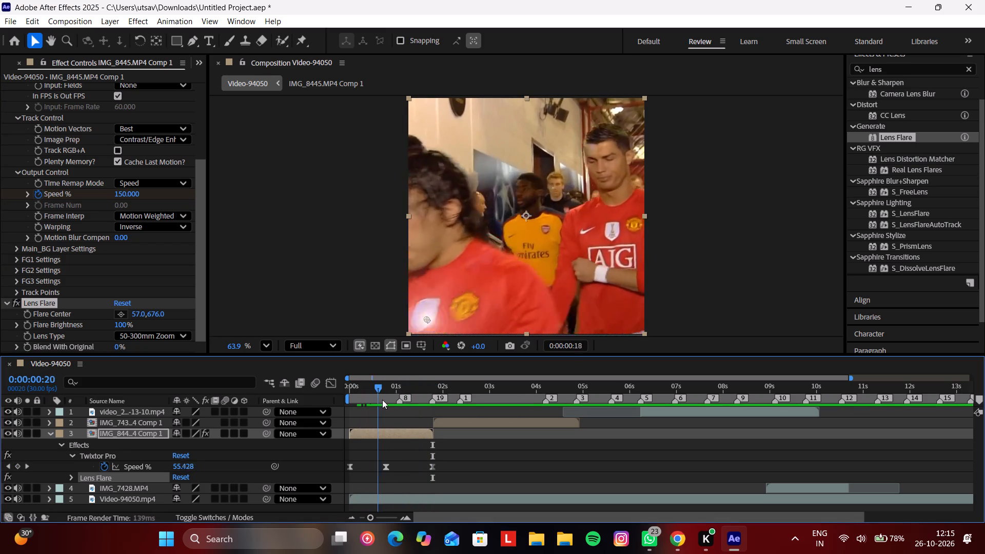
pyautogui.moveTo(382, 400); pyautogui.dragTo(430, 408)
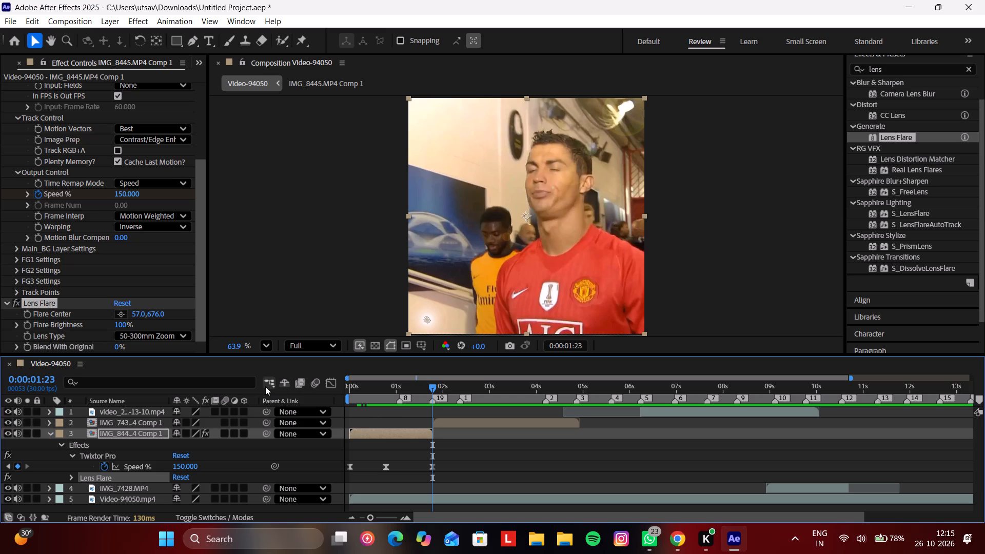
pyautogui.moveTo(430, 385); pyautogui.dragTo(398, 404)
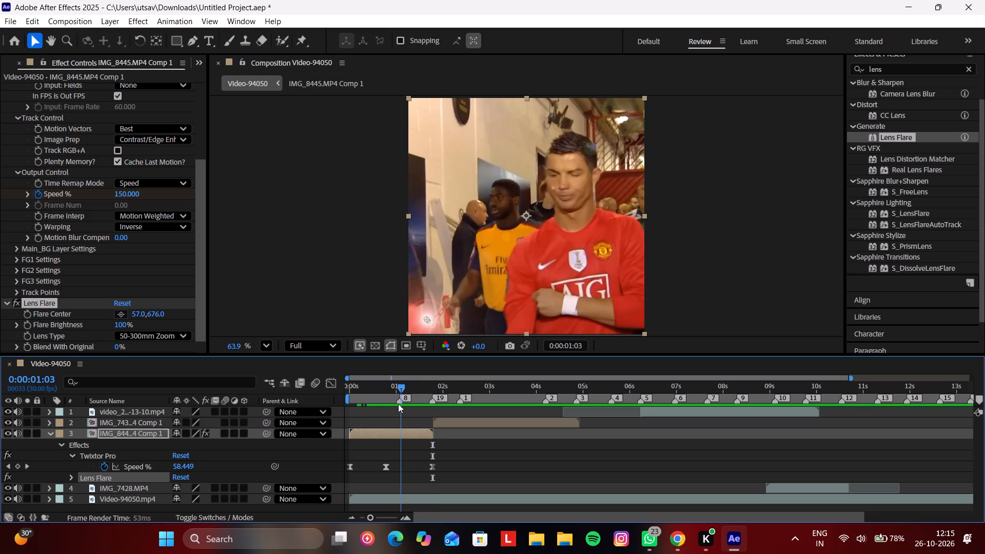
pyautogui.moveTo(398, 404); pyautogui.dragTo(332, 417)
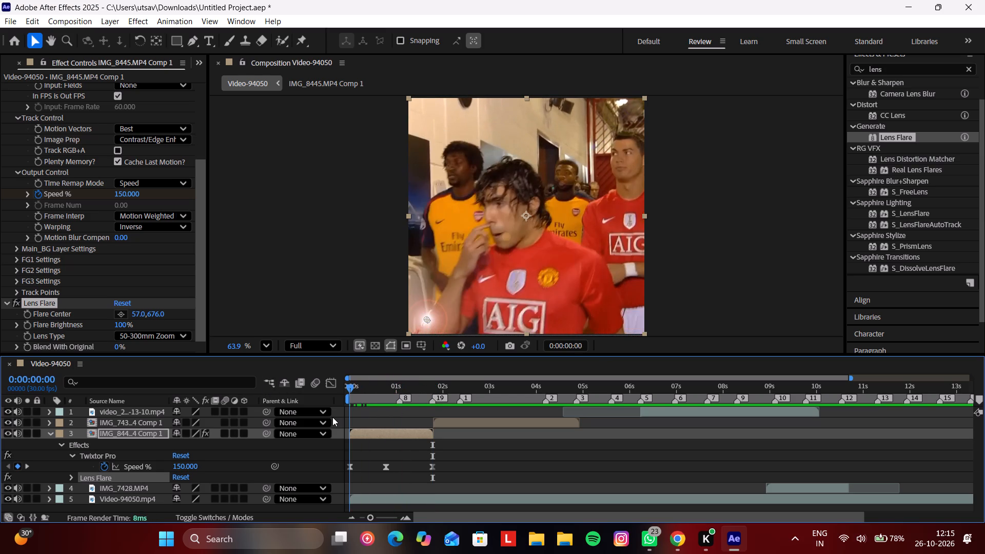
pyautogui.moveTo(332, 417); pyautogui.dragTo(397, 427)
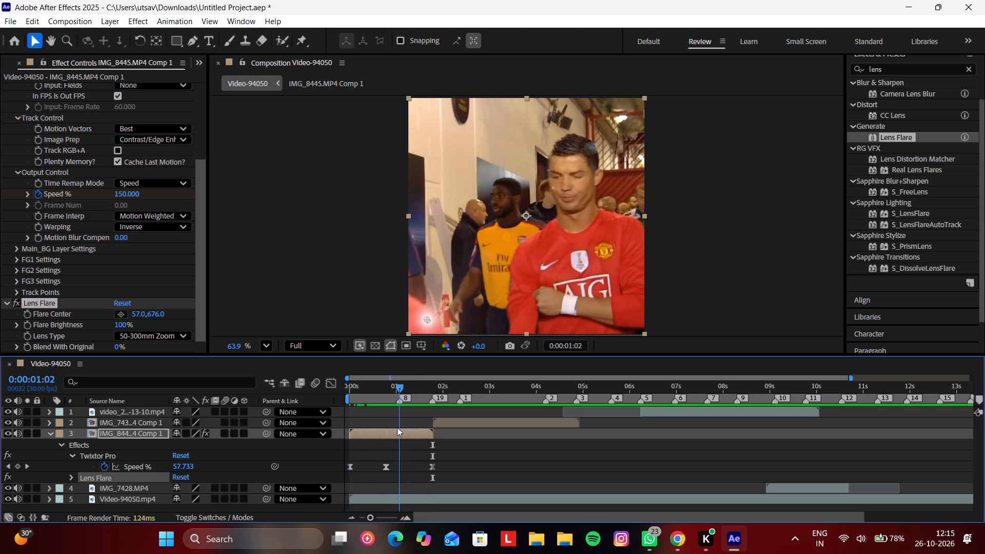
pyautogui.moveTo(397, 427); pyautogui.dragTo(396, 428)
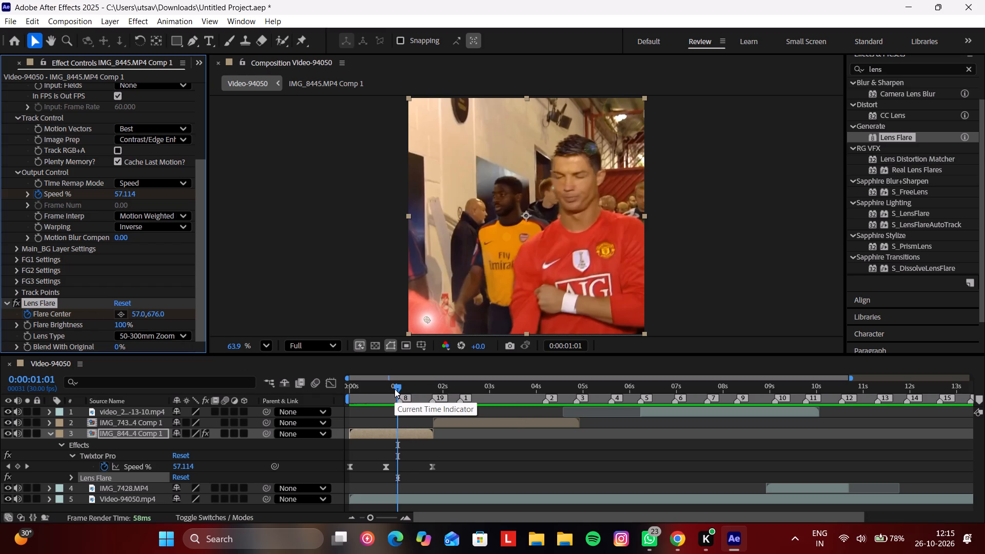
# At 0:00:01:23, keyframe the Lens Flare's Flare Center with a horizontal value of 29.0.
pyautogui.moveTo(395, 388); pyautogui.dragTo(412, 399)
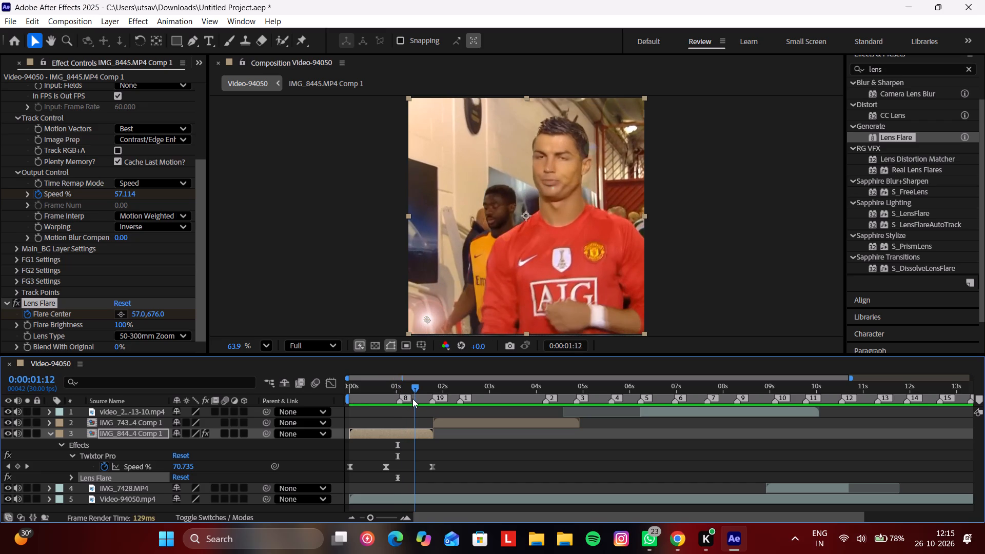
pyautogui.moveTo(412, 399); pyautogui.dragTo(410, 400)
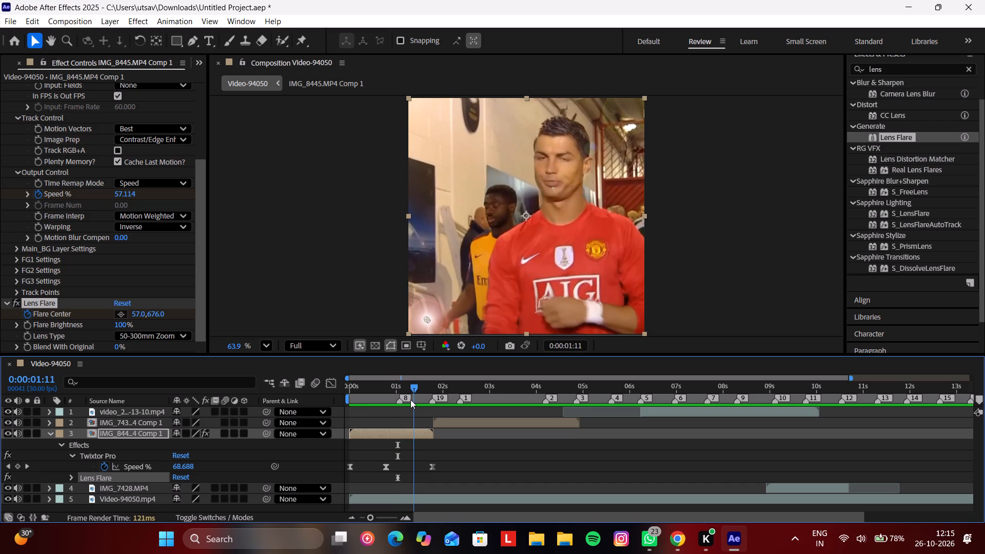
pyautogui.moveTo(410, 400); pyautogui.dragTo(430, 407)
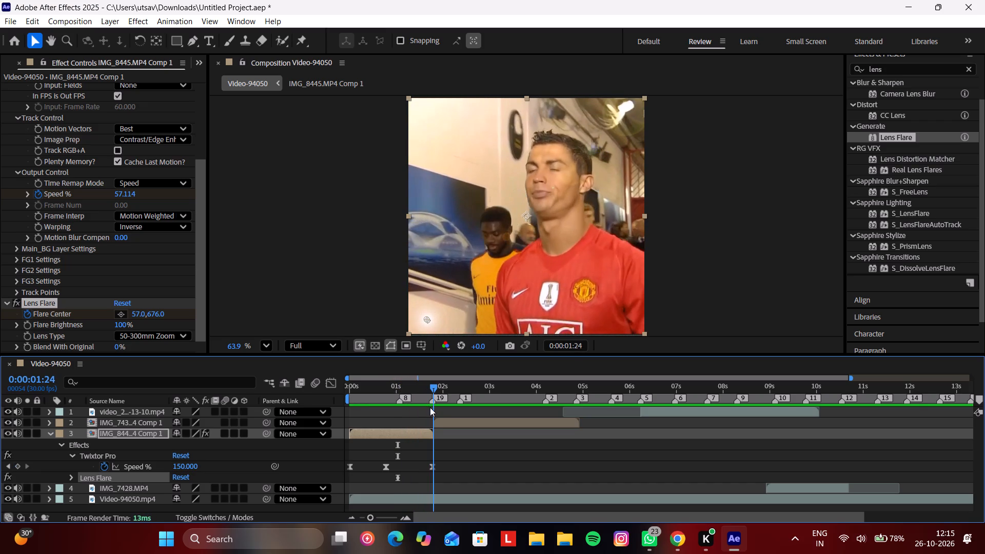
pyautogui.moveTo(430, 407); pyautogui.dragTo(428, 409)
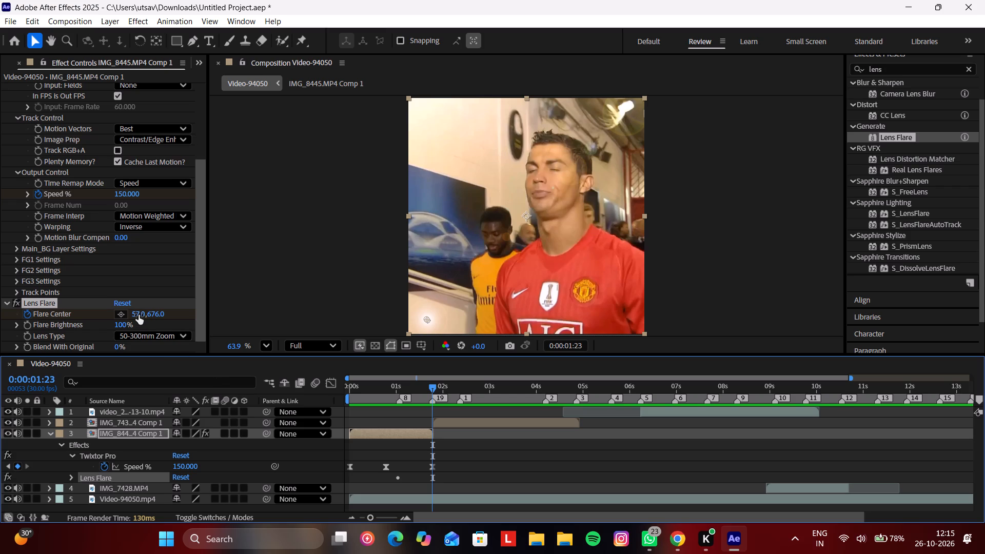
pyautogui.moveTo(137, 313); pyautogui.dragTo(122, 316)
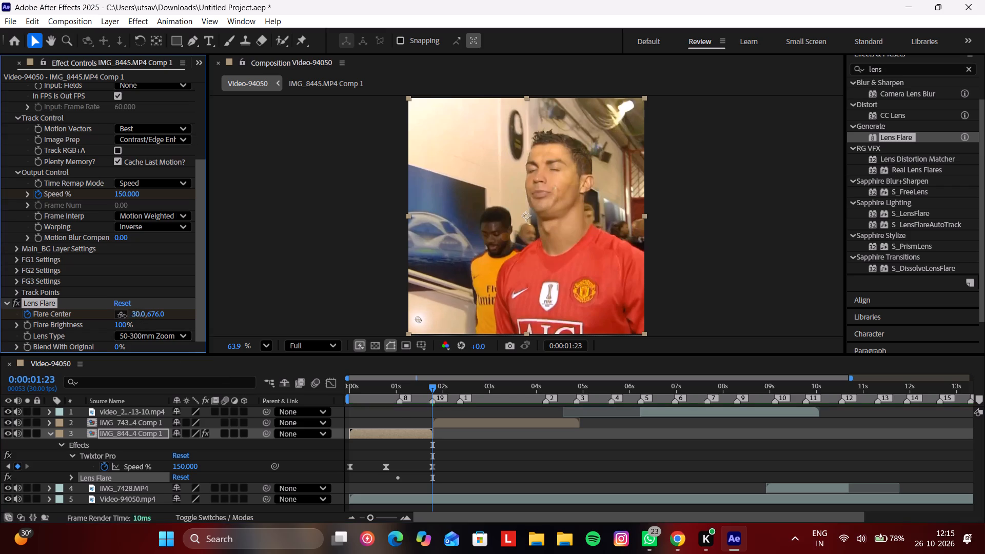
pyautogui.moveTo(122, 316); pyautogui.dragTo(194, 316)
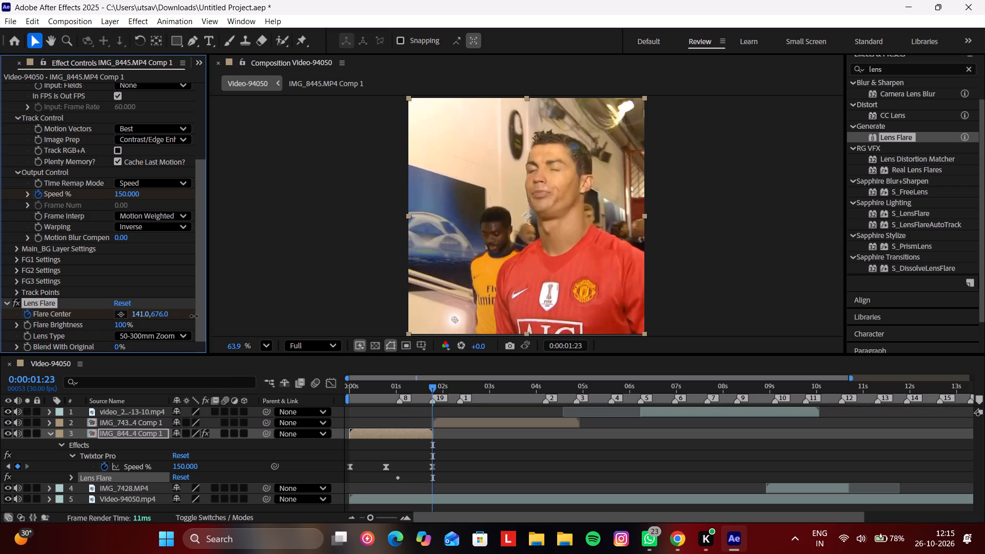
pyautogui.moveTo(194, 316); pyautogui.dragTo(242, 320)
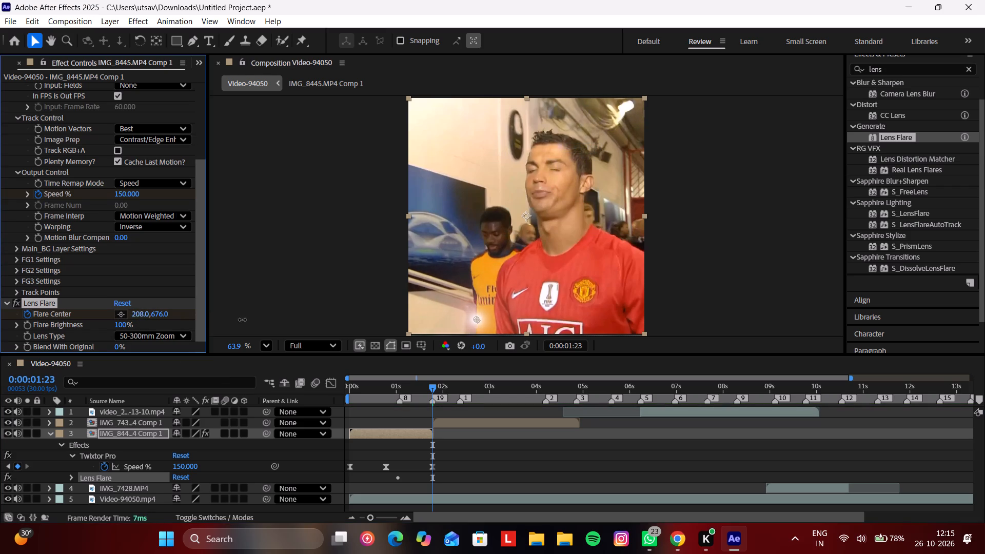
pyautogui.moveTo(242, 320); pyautogui.dragTo(141, 332)
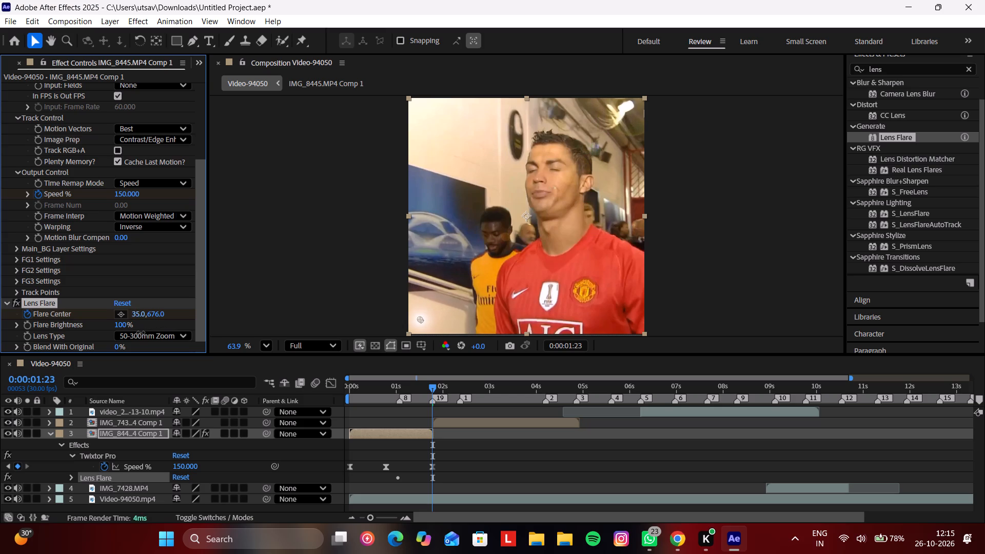
pyautogui.moveTo(141, 332); pyautogui.dragTo(140, 332)
pyautogui.moveTo(140, 332); pyautogui.dragTo(140, 334)
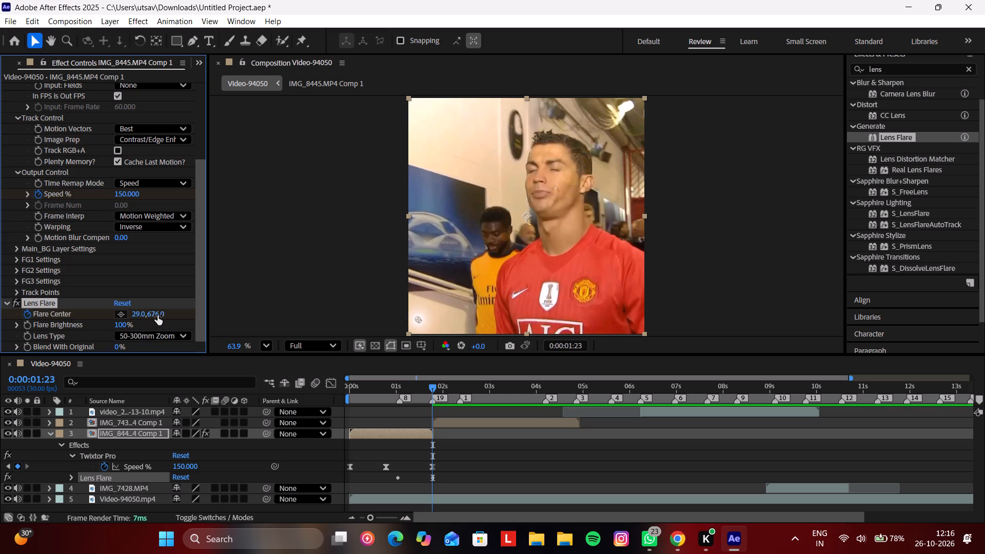
# Set the vertical value of the Lens Flare's Flare Center to 253.0 at 0:00:01:23.
pyautogui.moveTo(157, 315); pyautogui.dragTo(81, 319)
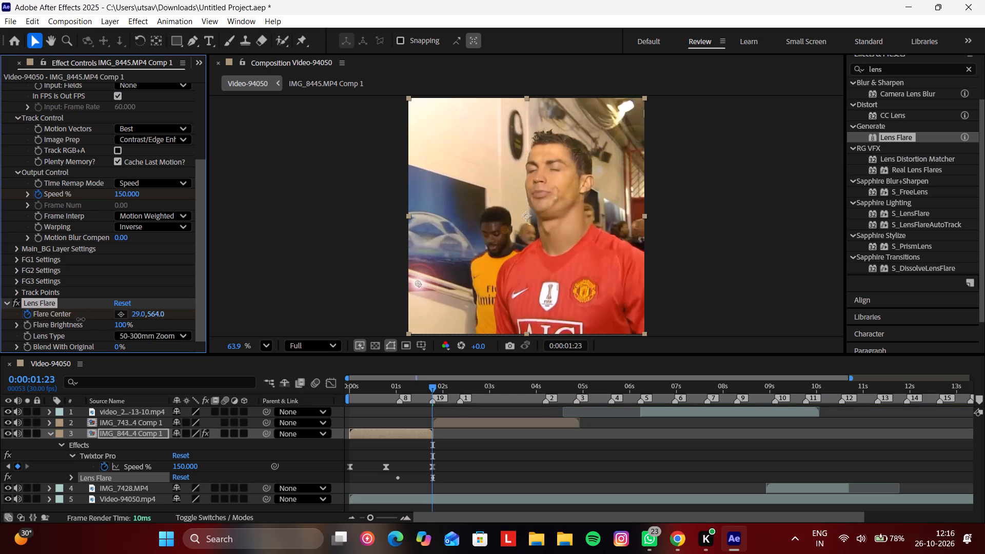
pyautogui.moveTo(81, 319); pyautogui.dragTo(2, 339)
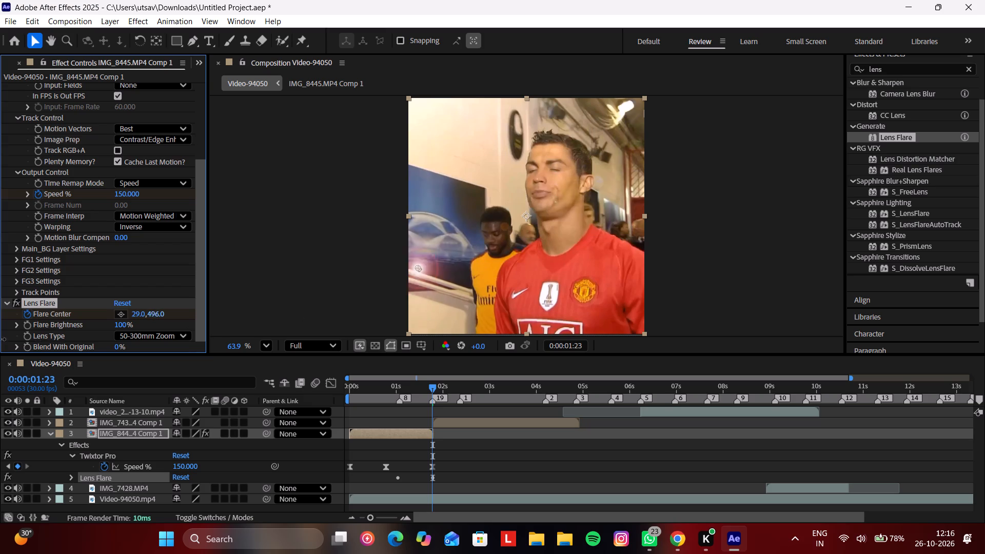
pyautogui.moveTo(2, 339); pyautogui.dragTo(79, 336)
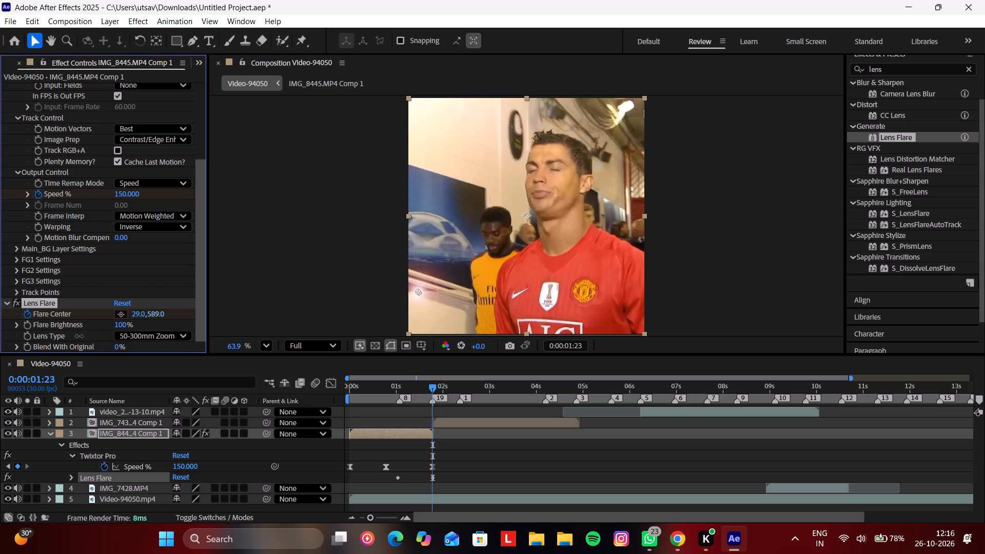
pyautogui.moveTo(79, 336); pyautogui.dragTo(0, 342)
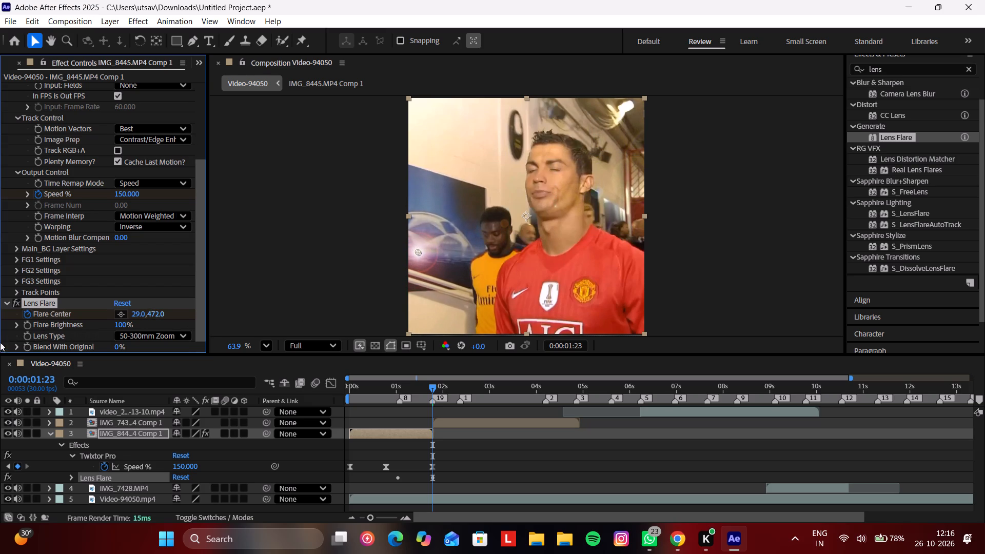
pyautogui.moveTo(0, 342); pyautogui.dragTo(0, 342)
pyautogui.moveTo(161, 314); pyautogui.dragTo(34, 323)
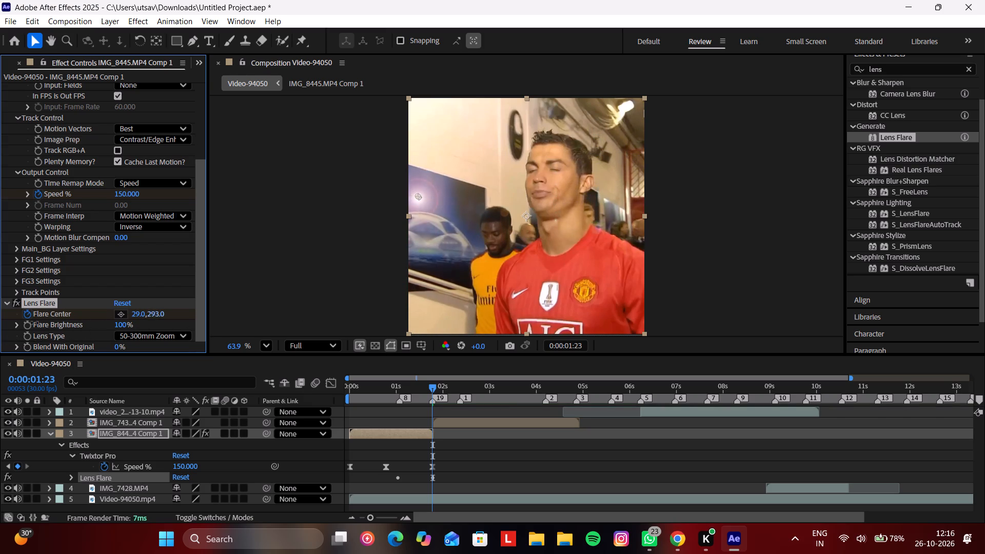
pyautogui.moveTo(34, 323); pyautogui.dragTo(6, 333)
# Play back the animated flare from 0:00:00:00, and return the current time to 0:00:00:00.
pyautogui.moveTo(430, 387); pyautogui.dragTo(429, 387)
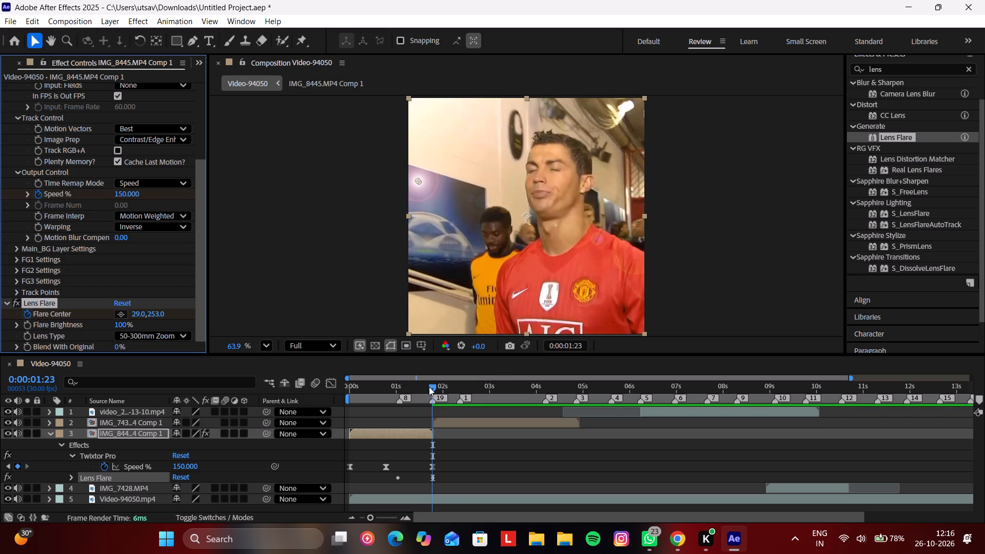
pyautogui.moveTo(429, 387); pyautogui.dragTo(206, 417)
pyautogui.press('space')
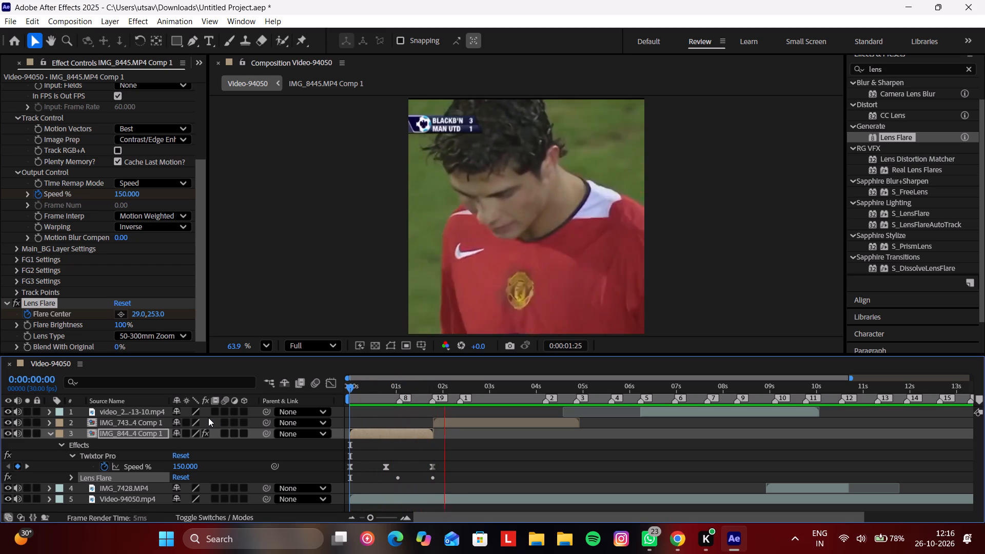
pyautogui.click(476, 389)
pyautogui.moveTo(467, 387); pyautogui.dragTo(349, 409)
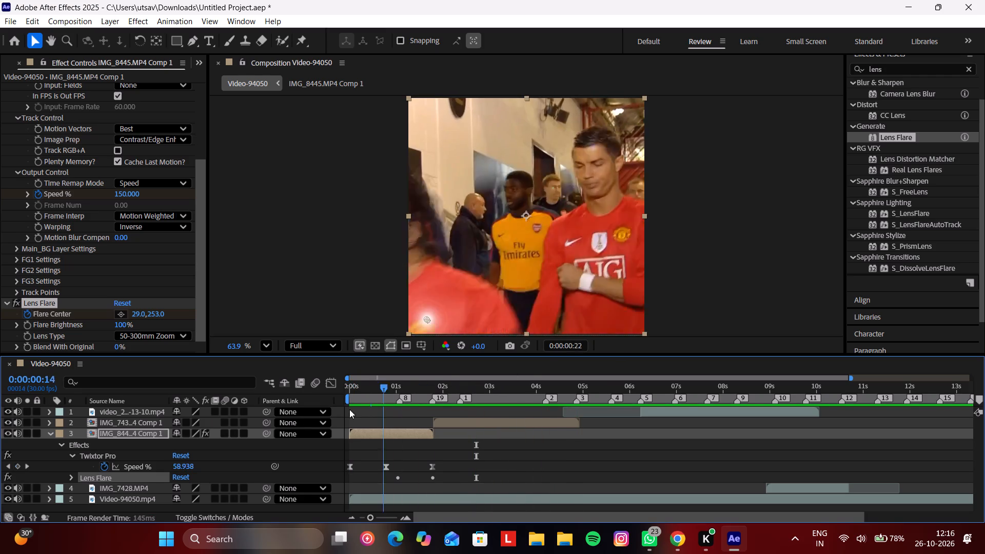
pyautogui.moveTo(349, 409); pyautogui.dragTo(339, 418)
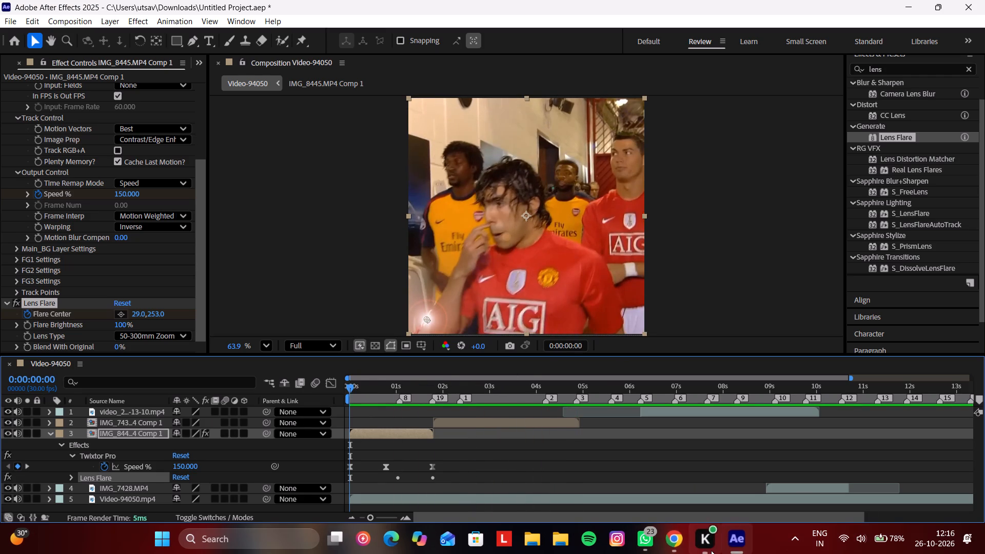
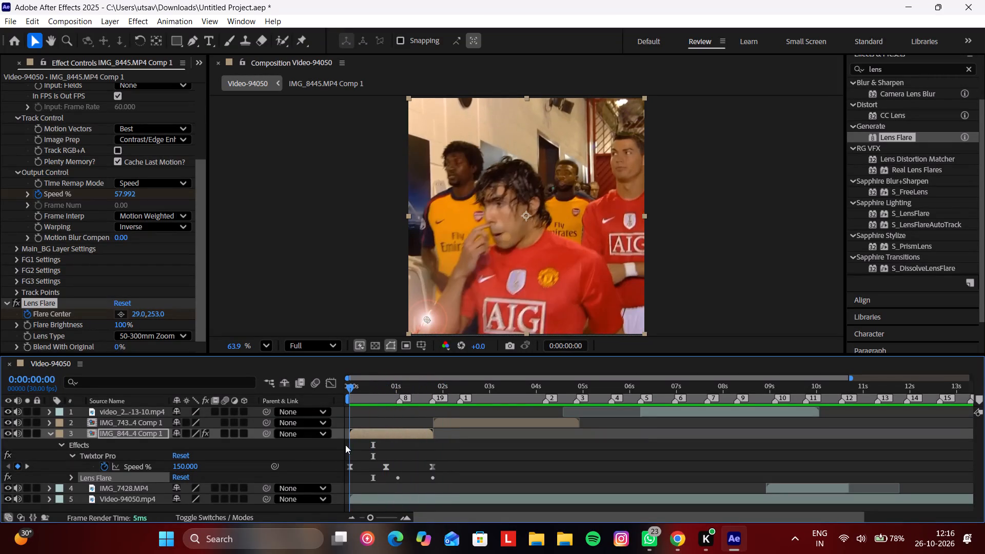
# Undo the Flare Center keyframing and earlier flare adjustments until the Lens Flare effect is gone from the first clip.
pyautogui.hotkey('ctrl', 'z')
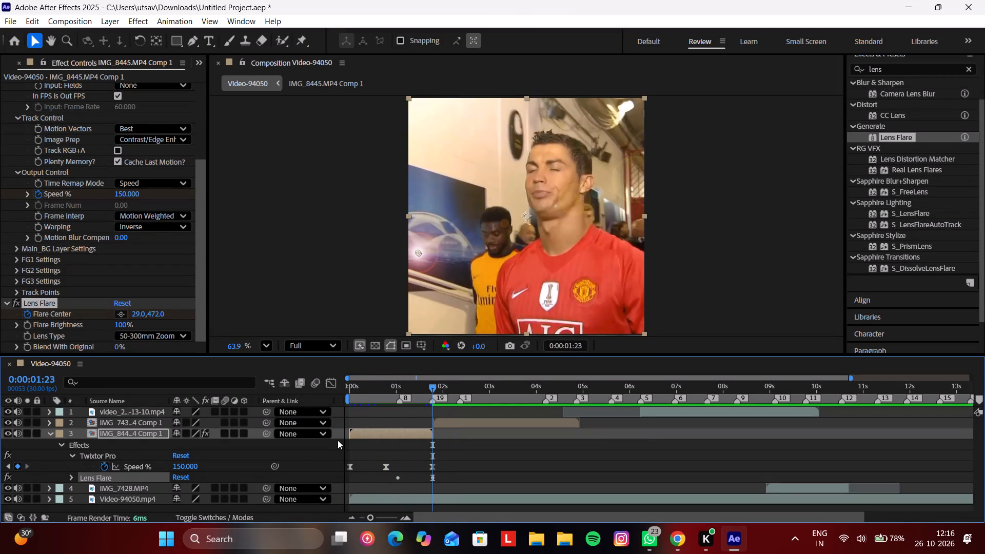
pyautogui.hotkey('ctrl', 'z')
pyautogui.hotkey('ctrl', 'z')
pyautogui.hotkey('ctrl', 'z')
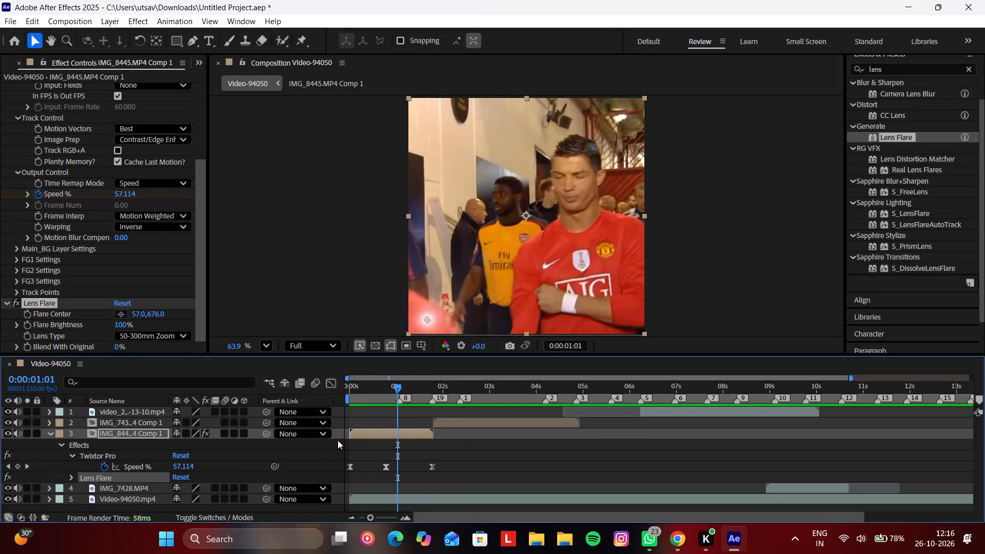
pyautogui.hotkey('ctrl', 'z')
pyautogui.hotkey('ctrl', 'z')
pyautogui.hotkey('ctrl', 'z')
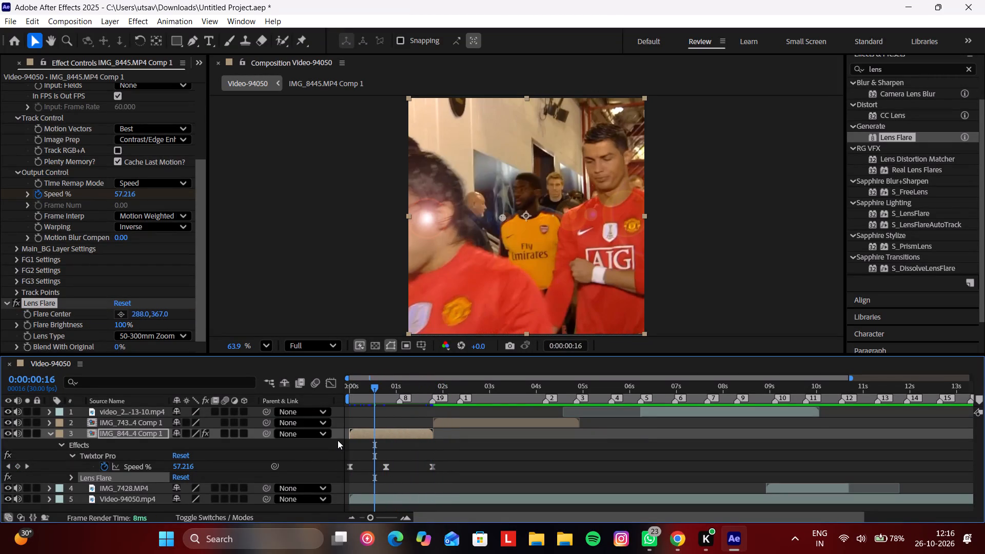
pyautogui.hotkey('ctrl', 'z')
pyautogui.hotkey('ctrl', 'z')
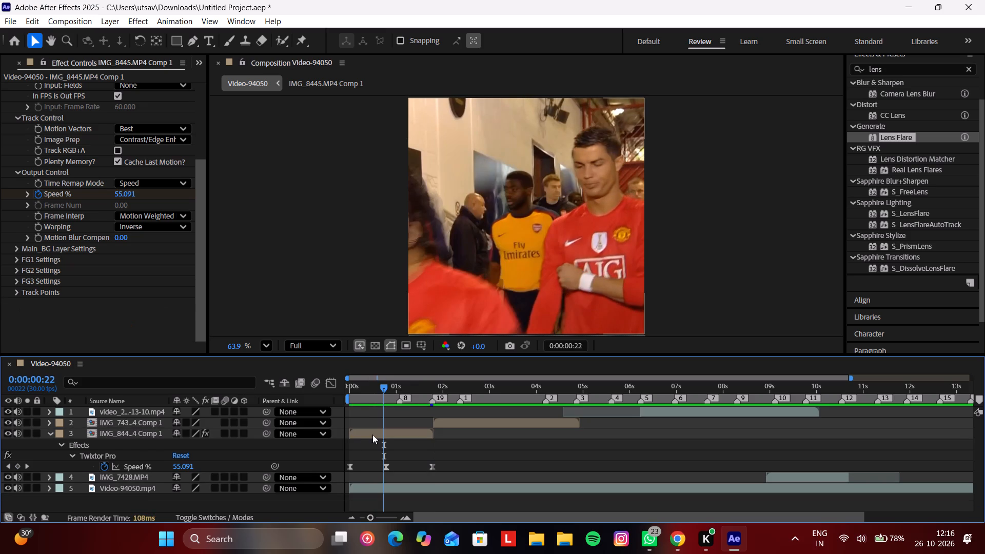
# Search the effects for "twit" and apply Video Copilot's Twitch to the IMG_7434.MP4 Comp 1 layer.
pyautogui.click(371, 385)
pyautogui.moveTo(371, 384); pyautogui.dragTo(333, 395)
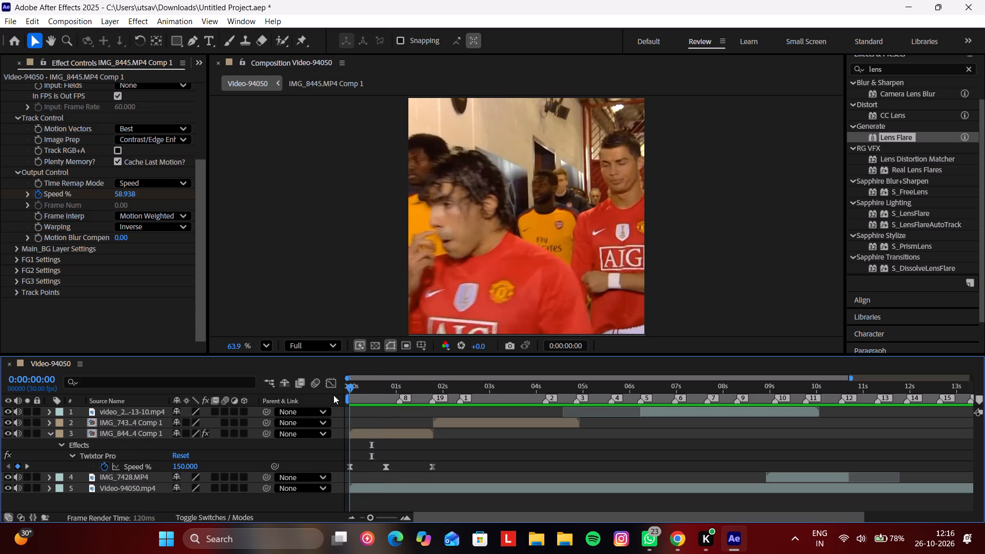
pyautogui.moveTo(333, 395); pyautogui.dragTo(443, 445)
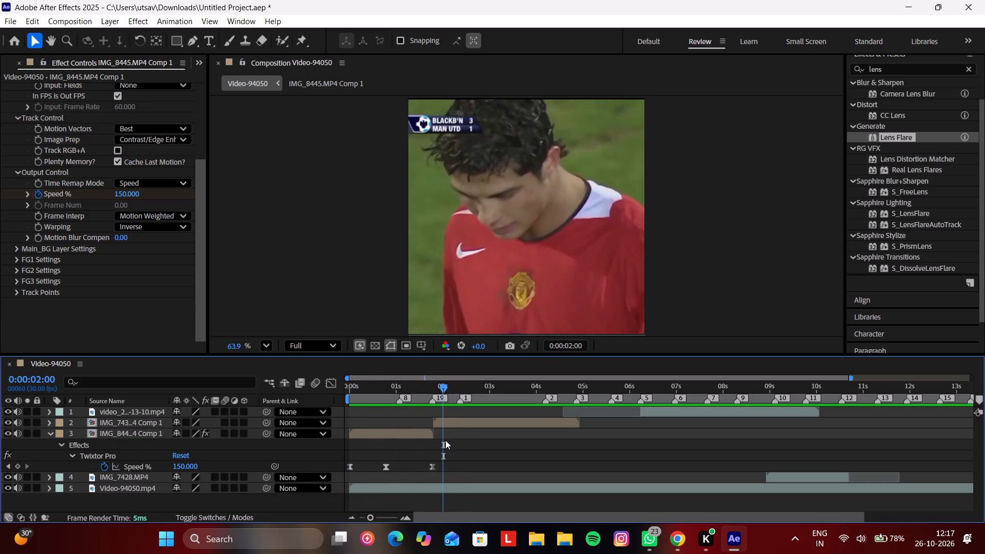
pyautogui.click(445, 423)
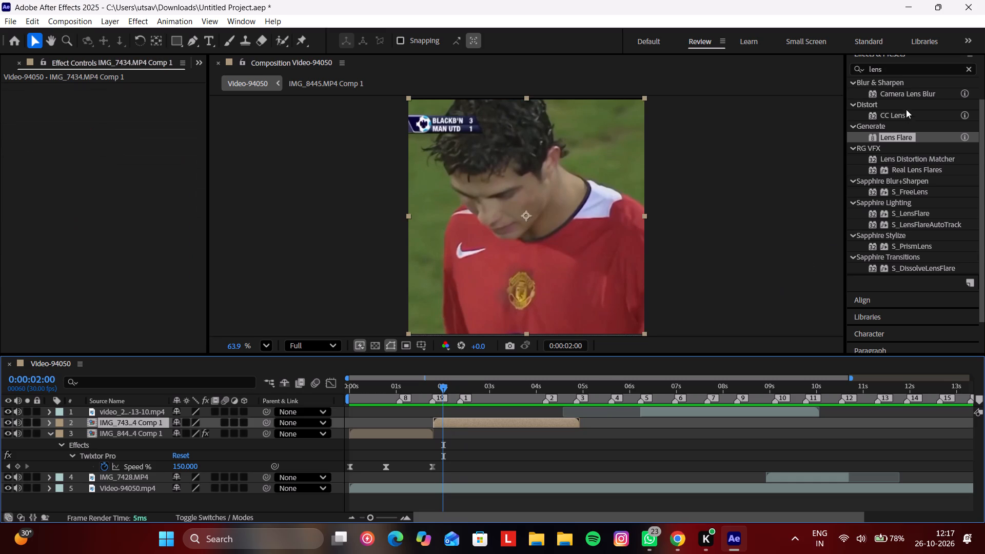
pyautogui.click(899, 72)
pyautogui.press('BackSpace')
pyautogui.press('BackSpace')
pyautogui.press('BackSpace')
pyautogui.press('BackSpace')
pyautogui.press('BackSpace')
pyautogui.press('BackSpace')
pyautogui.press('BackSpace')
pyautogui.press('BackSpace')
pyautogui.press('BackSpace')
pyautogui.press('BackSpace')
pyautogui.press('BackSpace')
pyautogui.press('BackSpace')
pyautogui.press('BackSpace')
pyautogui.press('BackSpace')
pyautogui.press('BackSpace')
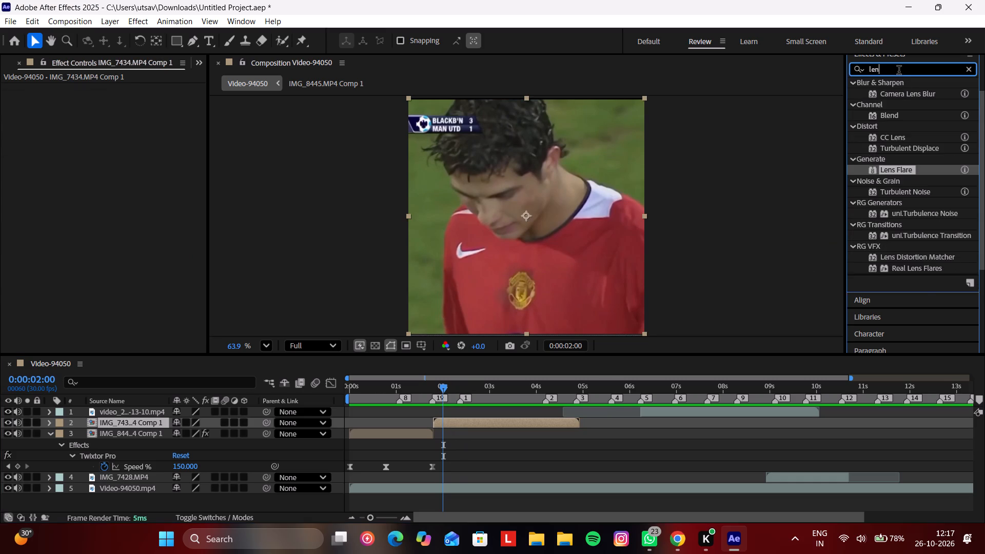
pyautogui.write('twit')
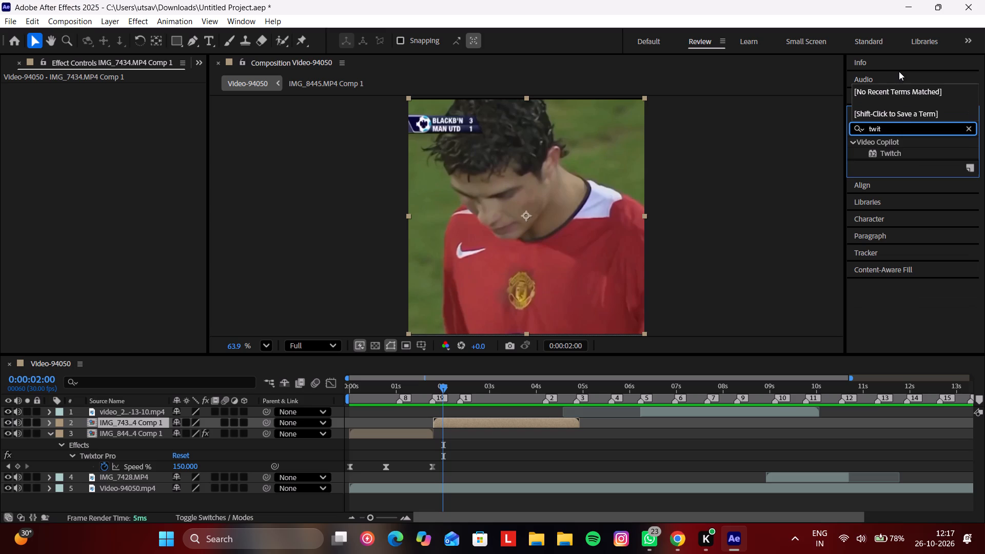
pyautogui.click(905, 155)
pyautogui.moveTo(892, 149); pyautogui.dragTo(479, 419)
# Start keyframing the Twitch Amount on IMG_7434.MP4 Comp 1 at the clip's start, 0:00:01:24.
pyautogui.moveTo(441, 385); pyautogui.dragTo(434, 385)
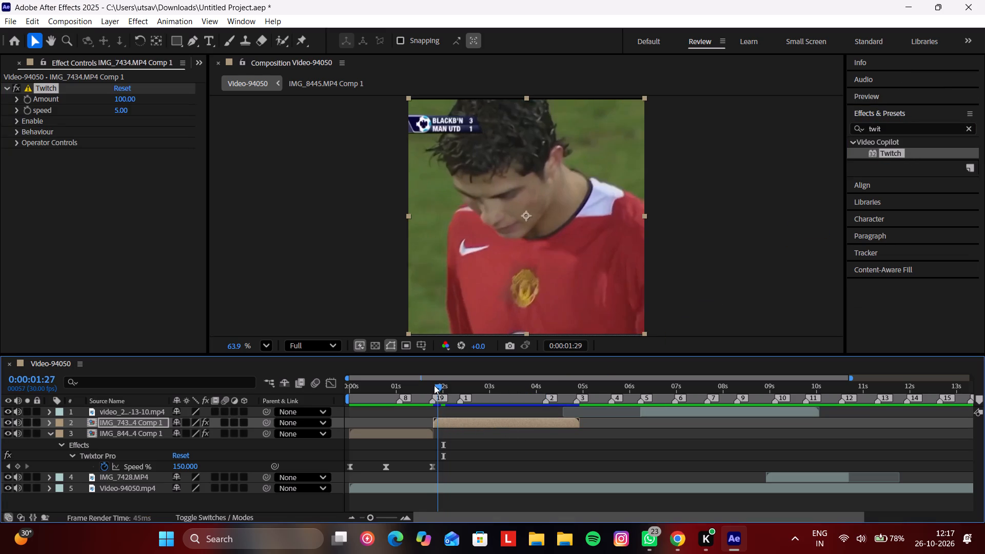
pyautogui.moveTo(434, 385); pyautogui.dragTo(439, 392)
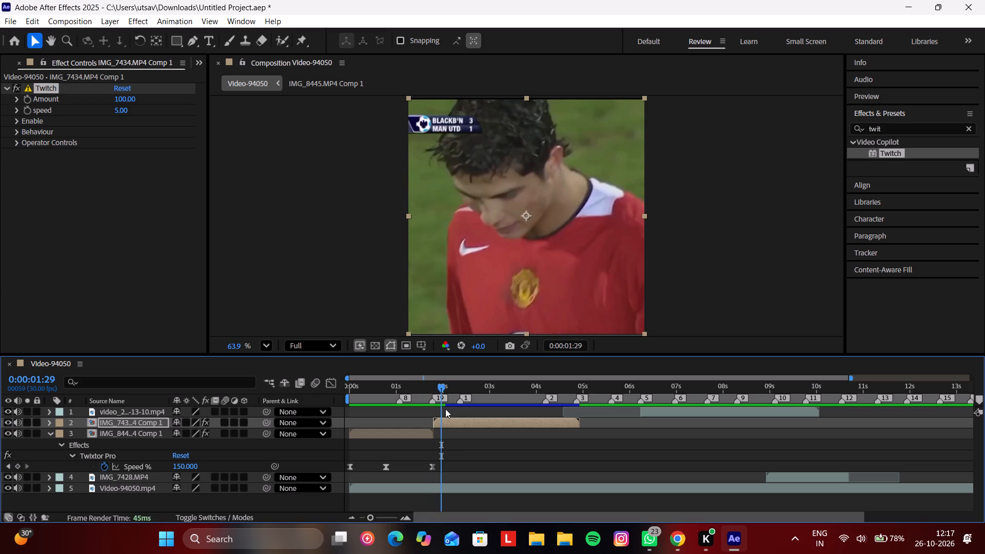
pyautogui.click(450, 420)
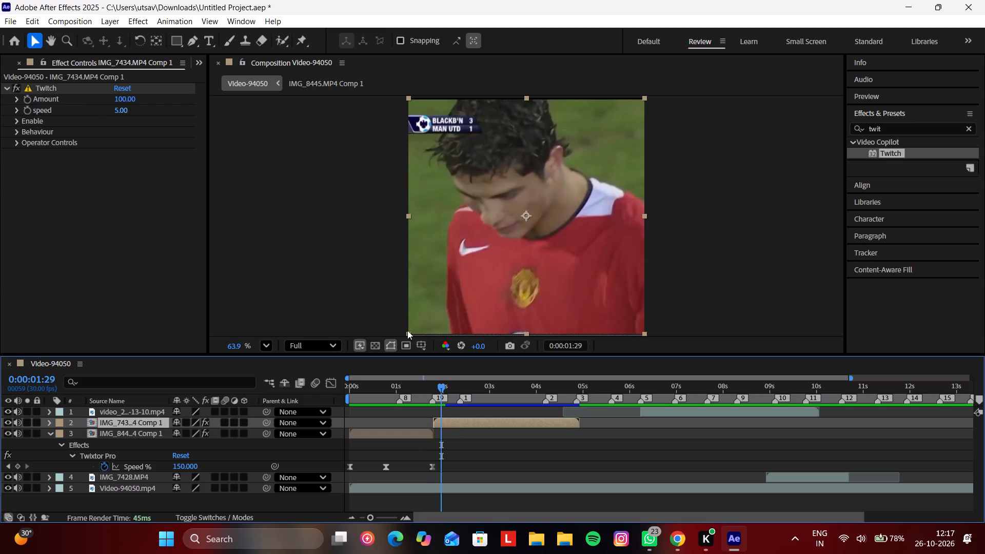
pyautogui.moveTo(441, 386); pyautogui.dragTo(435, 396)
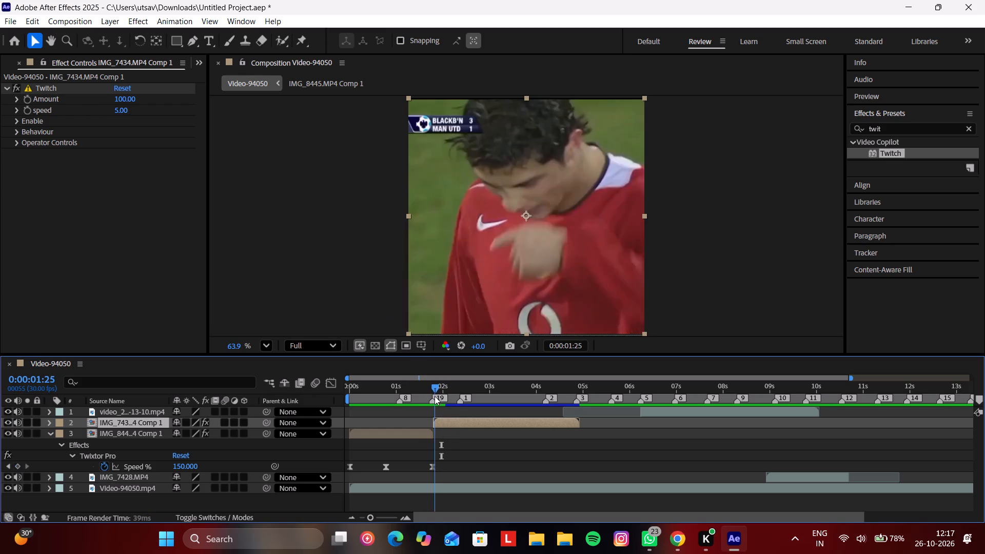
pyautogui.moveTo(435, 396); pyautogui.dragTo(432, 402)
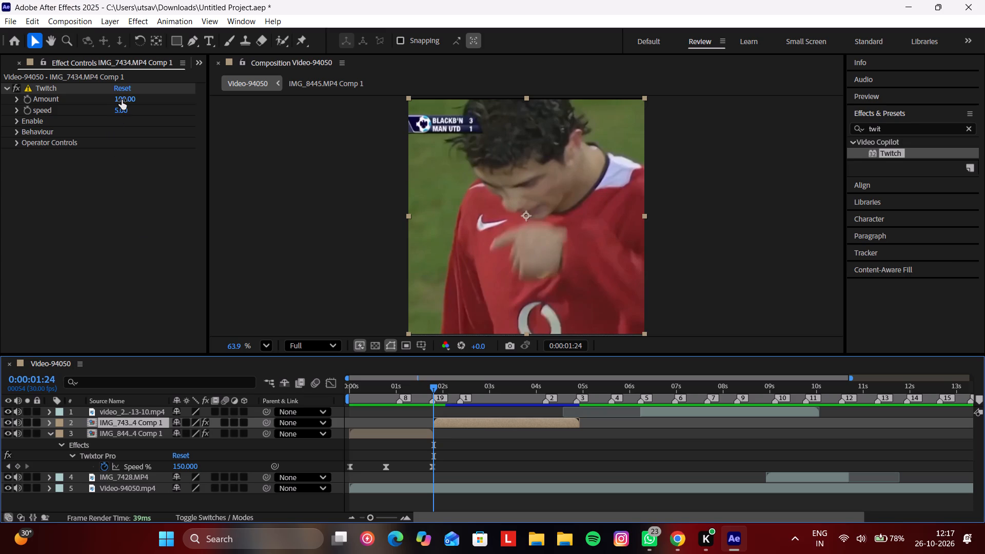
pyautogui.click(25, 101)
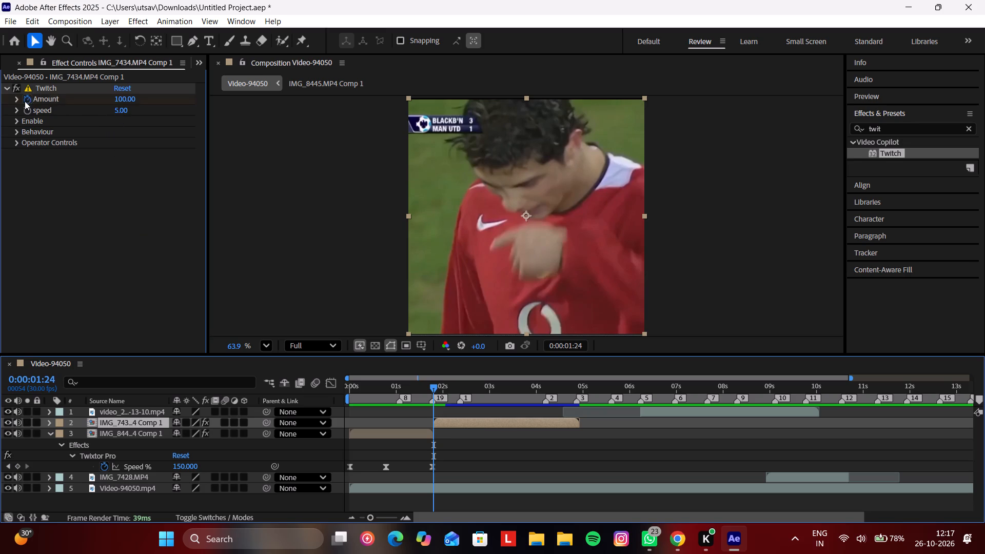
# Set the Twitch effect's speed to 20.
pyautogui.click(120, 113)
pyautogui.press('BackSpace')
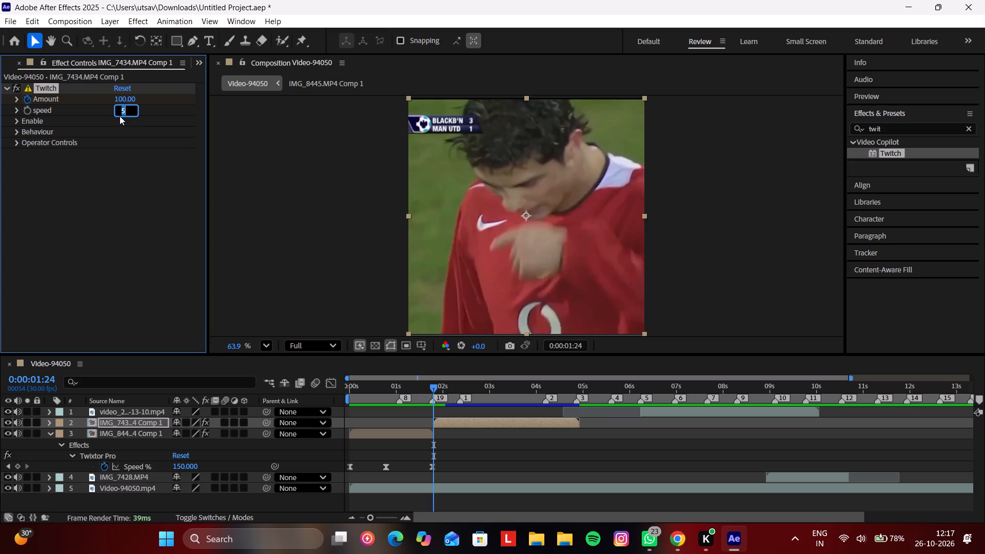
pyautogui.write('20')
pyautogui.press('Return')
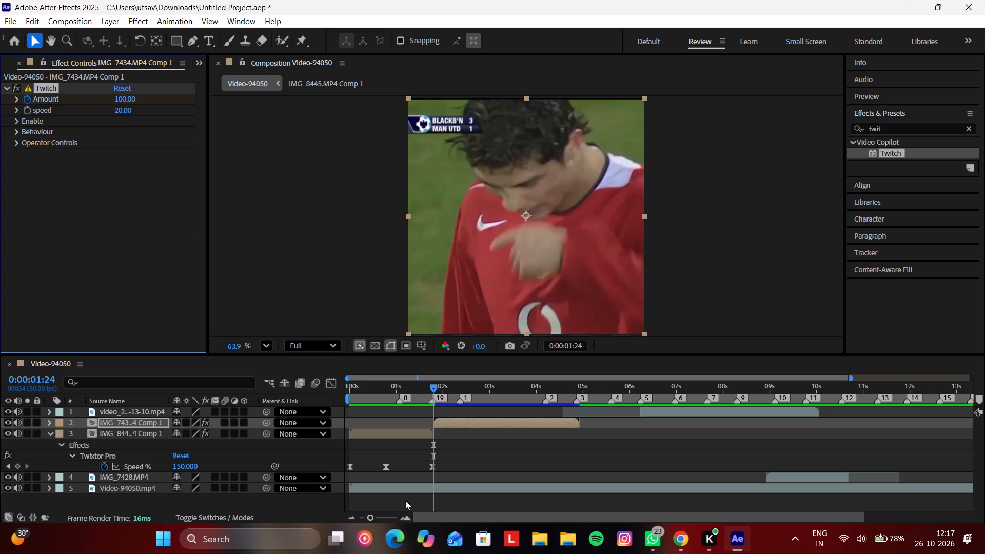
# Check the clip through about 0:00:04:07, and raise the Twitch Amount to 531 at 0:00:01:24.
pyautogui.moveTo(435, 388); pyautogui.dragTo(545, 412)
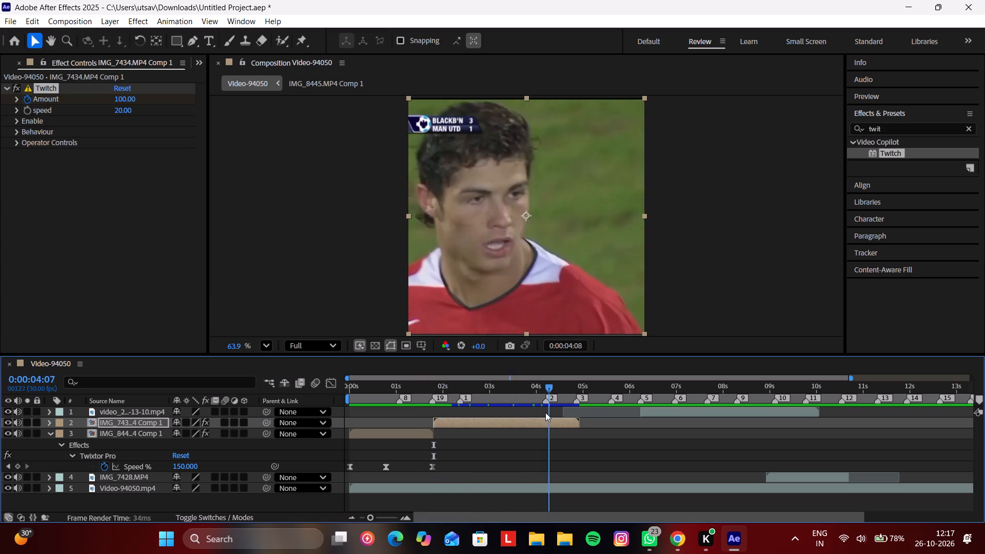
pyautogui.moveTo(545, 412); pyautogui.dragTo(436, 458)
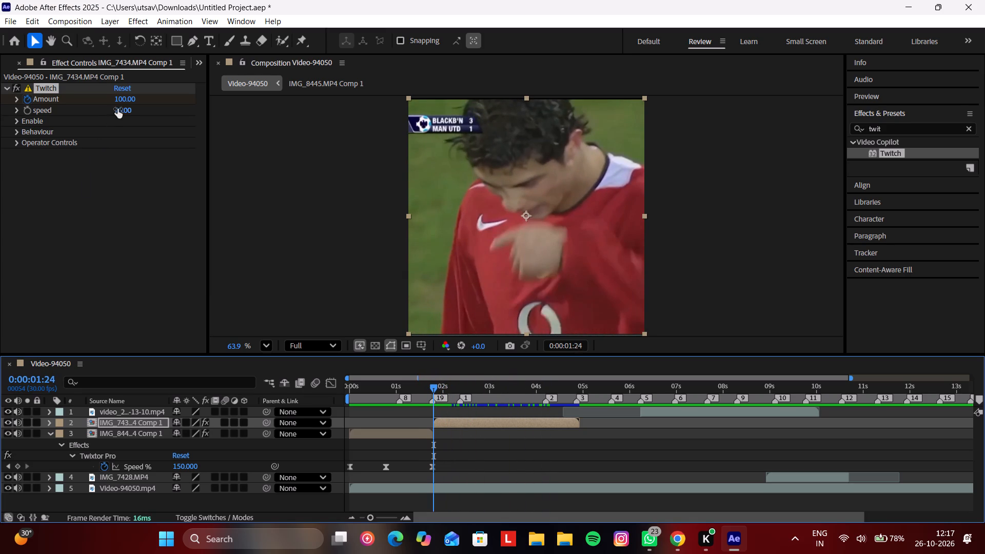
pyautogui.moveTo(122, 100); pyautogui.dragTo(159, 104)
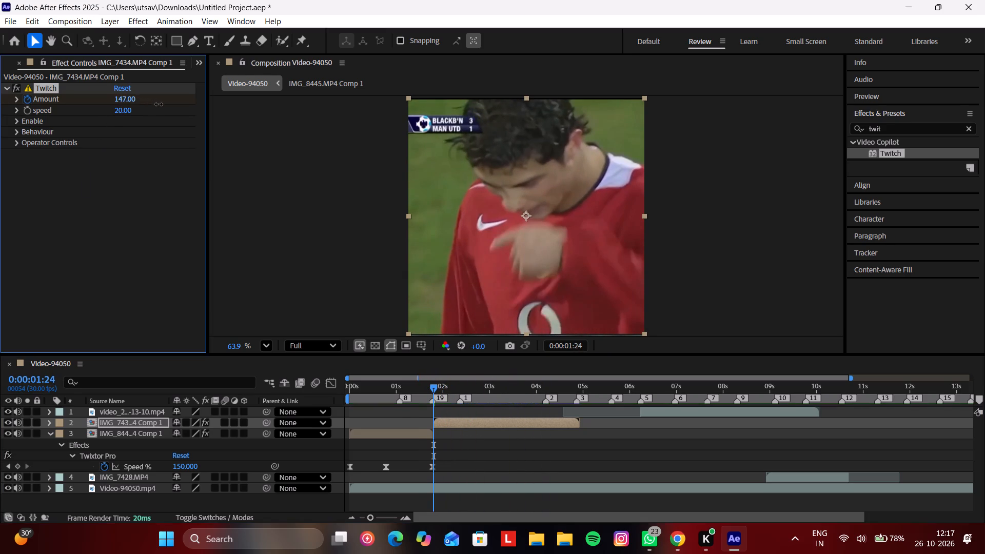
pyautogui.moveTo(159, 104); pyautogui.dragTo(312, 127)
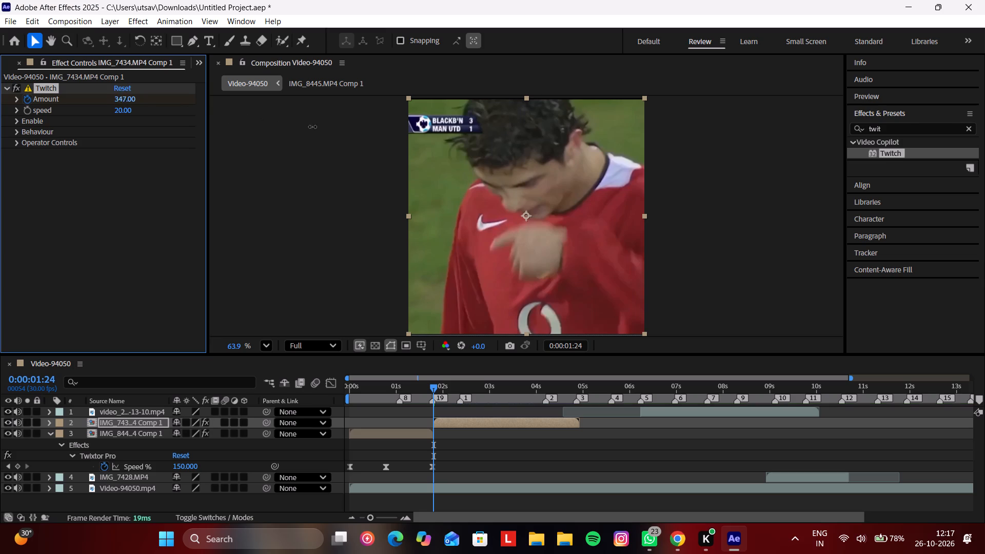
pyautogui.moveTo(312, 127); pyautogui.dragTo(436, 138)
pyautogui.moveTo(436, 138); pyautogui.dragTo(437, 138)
# Preview the Twitch effect by playing the composition from 0:00:00:00, and return the current time to 0:00:01:24.
pyautogui.moveTo(434, 387); pyautogui.dragTo(436, 388)
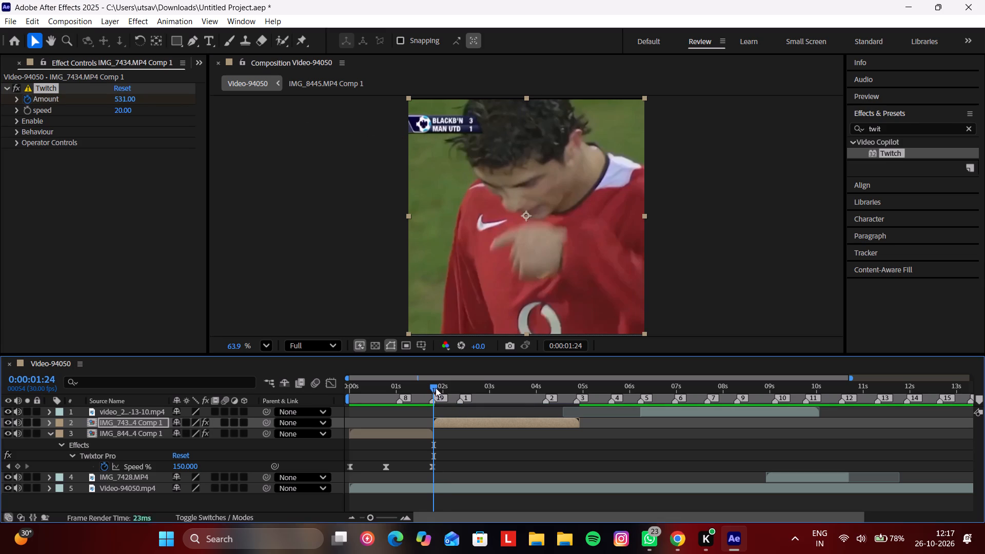
pyautogui.moveTo(436, 388); pyautogui.dragTo(457, 415)
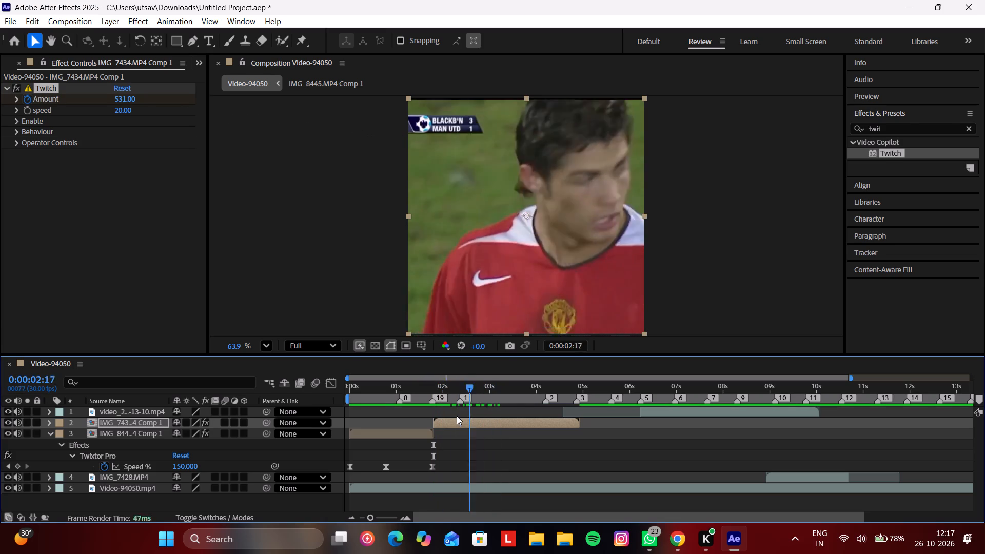
pyautogui.moveTo(457, 415); pyautogui.dragTo(277, 436)
pyautogui.press('space')
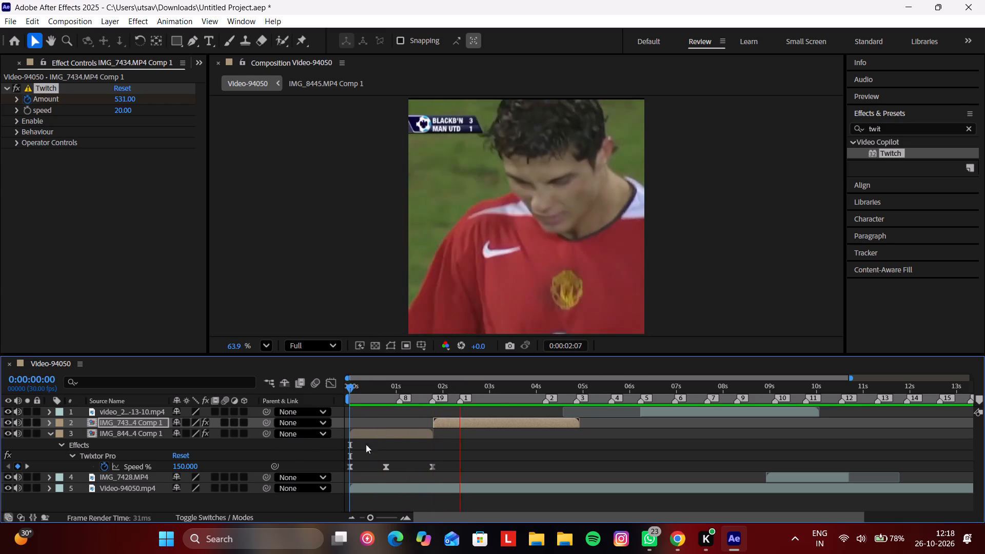
pyautogui.click(442, 398)
pyautogui.moveTo(441, 387); pyautogui.dragTo(437, 393)
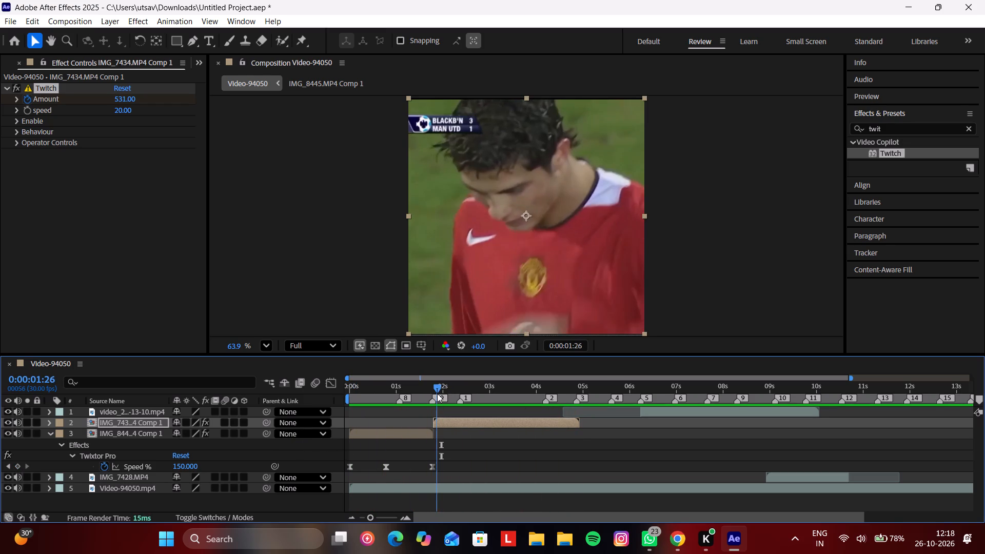
pyautogui.moveTo(437, 393); pyautogui.dragTo(434, 401)
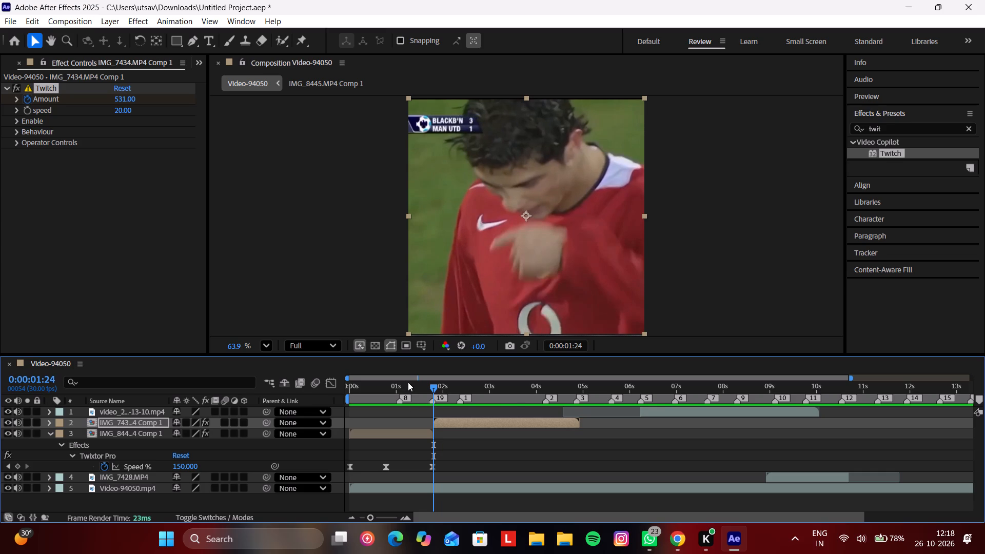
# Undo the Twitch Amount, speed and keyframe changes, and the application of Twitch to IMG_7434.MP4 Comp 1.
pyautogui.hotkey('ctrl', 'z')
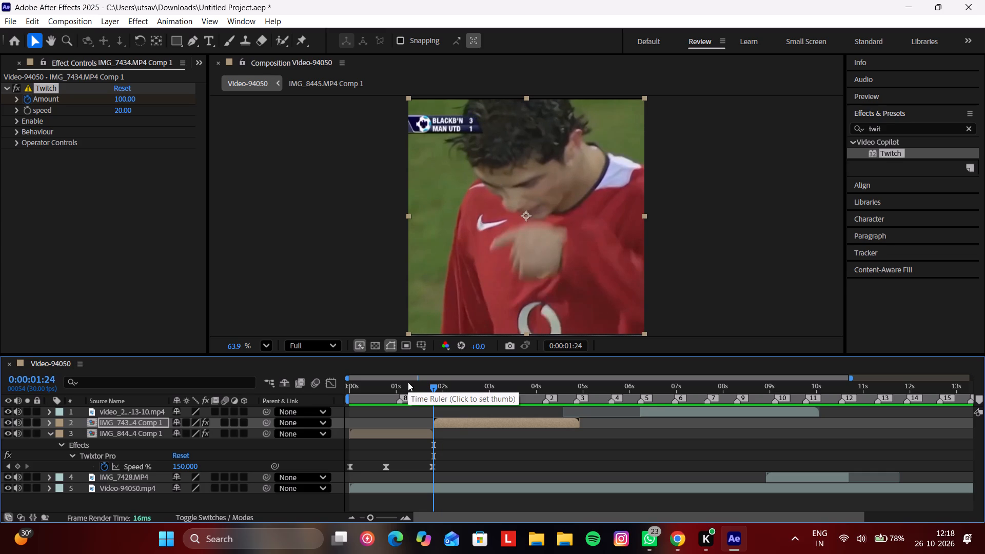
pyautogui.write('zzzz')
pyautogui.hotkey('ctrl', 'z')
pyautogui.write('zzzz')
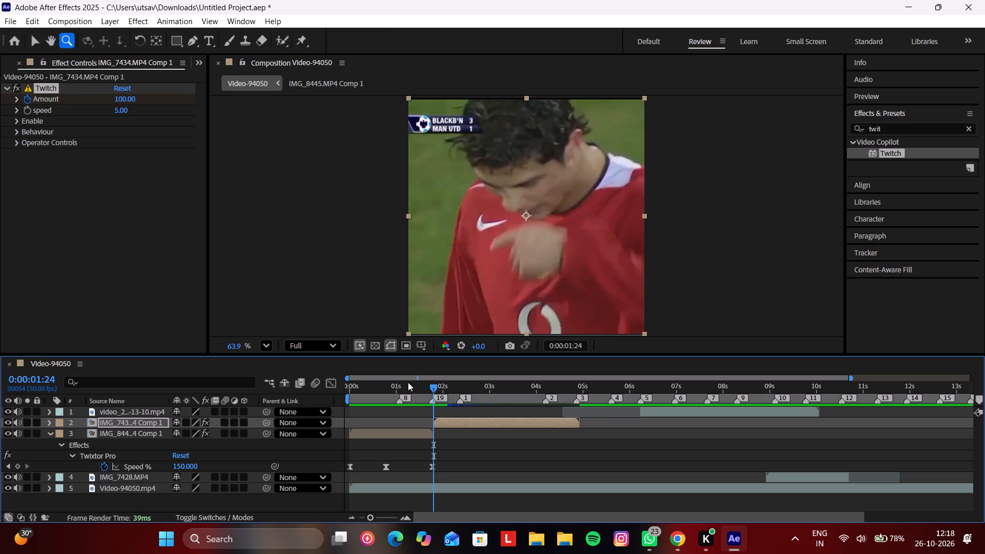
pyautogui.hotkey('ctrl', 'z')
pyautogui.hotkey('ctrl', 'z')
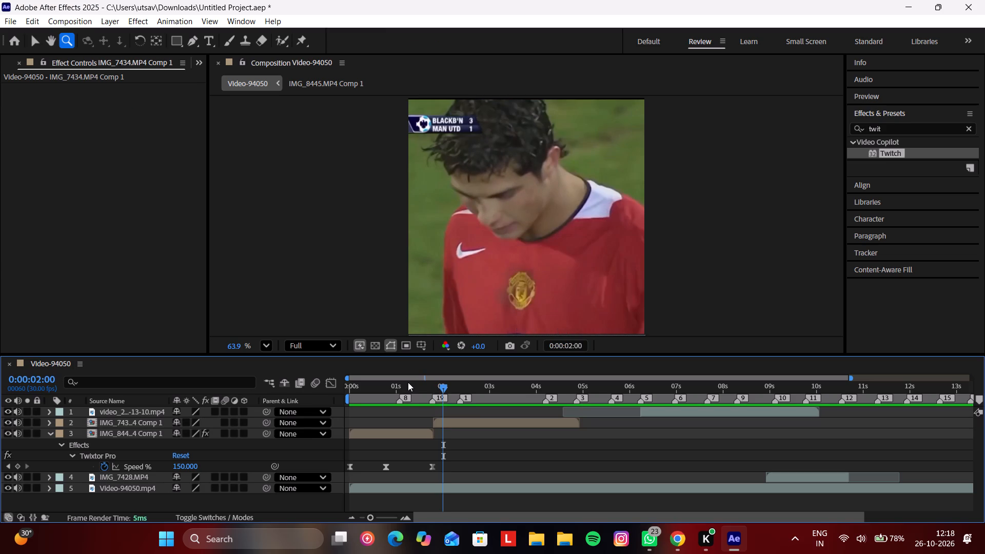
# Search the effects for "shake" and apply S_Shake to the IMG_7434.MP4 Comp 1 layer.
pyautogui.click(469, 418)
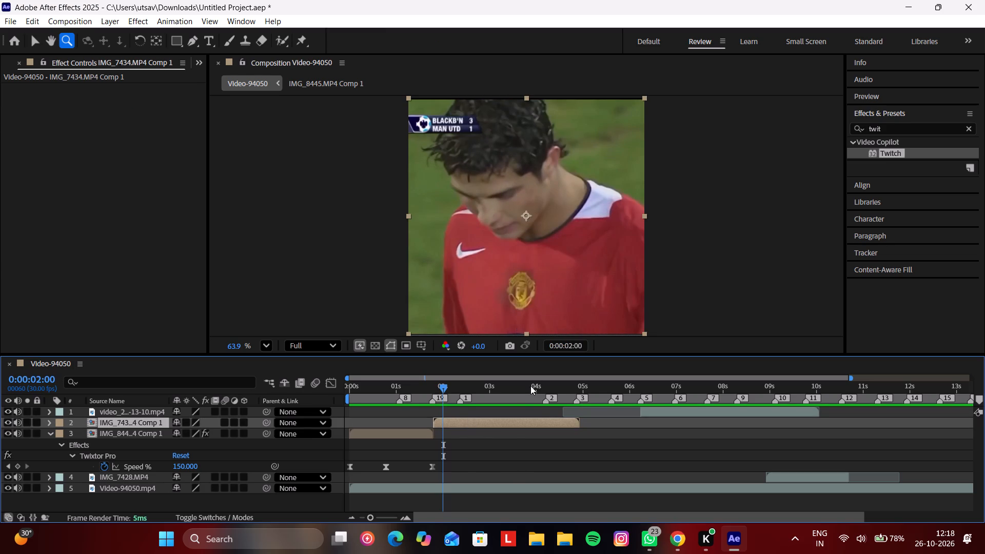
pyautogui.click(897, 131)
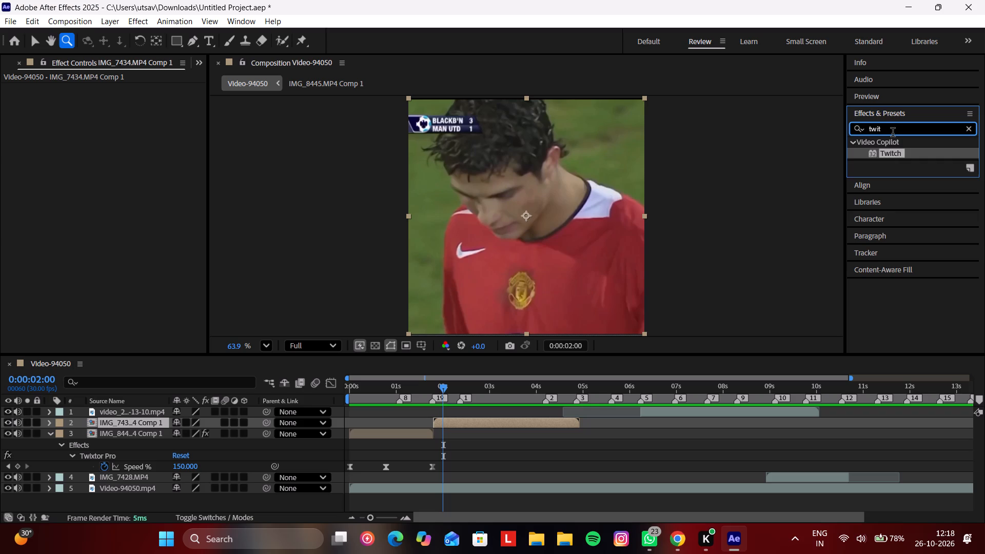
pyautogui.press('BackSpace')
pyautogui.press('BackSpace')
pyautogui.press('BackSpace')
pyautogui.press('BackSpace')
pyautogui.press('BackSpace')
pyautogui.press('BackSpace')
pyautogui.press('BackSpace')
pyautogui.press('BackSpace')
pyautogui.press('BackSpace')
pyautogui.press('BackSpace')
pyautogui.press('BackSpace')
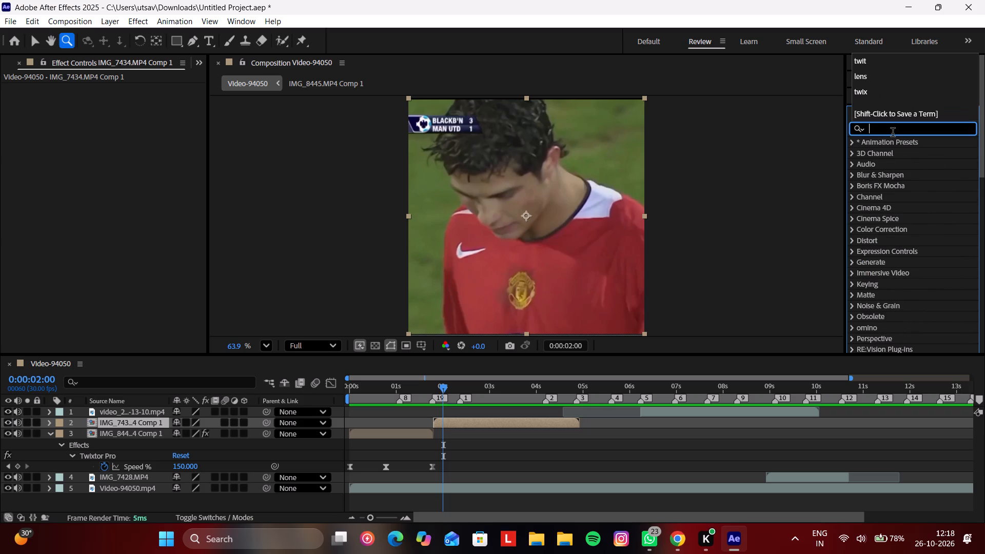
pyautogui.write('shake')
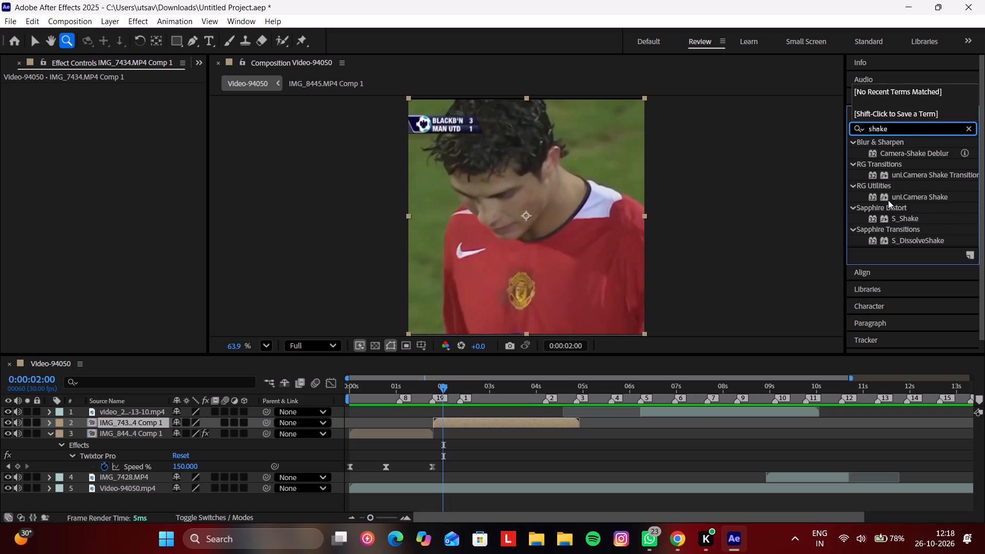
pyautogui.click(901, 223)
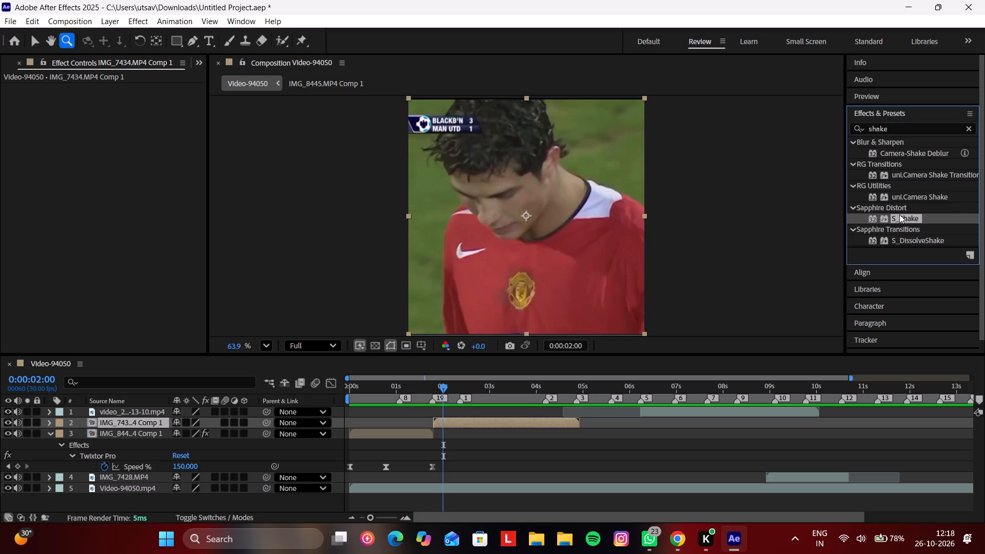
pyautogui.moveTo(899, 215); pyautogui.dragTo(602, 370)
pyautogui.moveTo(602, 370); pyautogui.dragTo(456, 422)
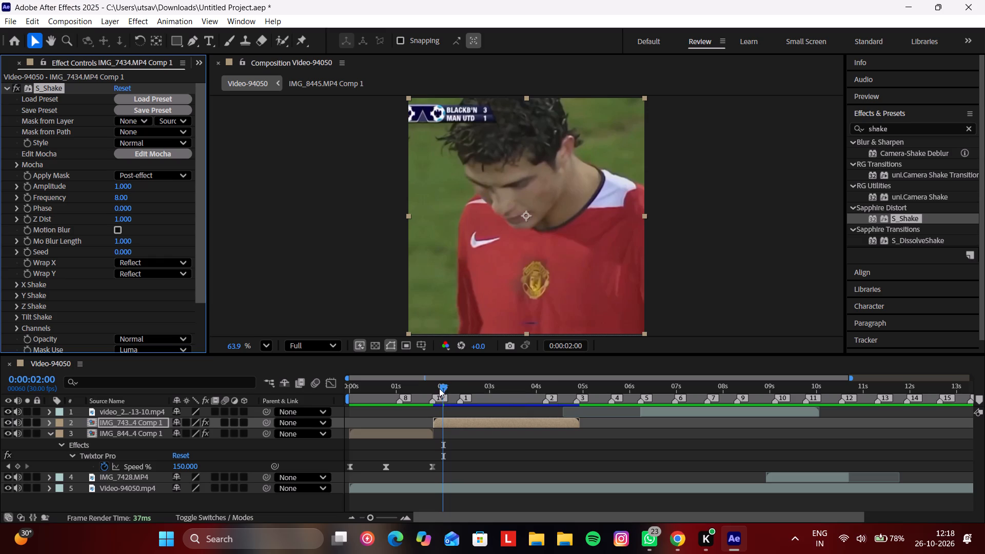
# Examine the S_Shake settings on IMG_7434.MP4 Comp 1 with the current time at 0:00:01:24.
pyautogui.moveTo(443, 388); pyautogui.dragTo(432, 409)
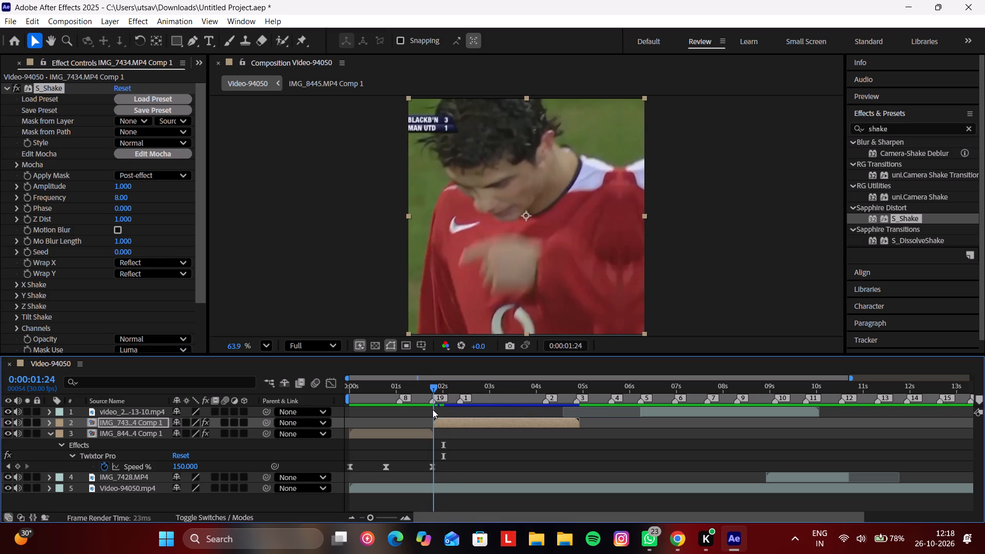
pyautogui.moveTo(432, 409); pyautogui.dragTo(432, 412)
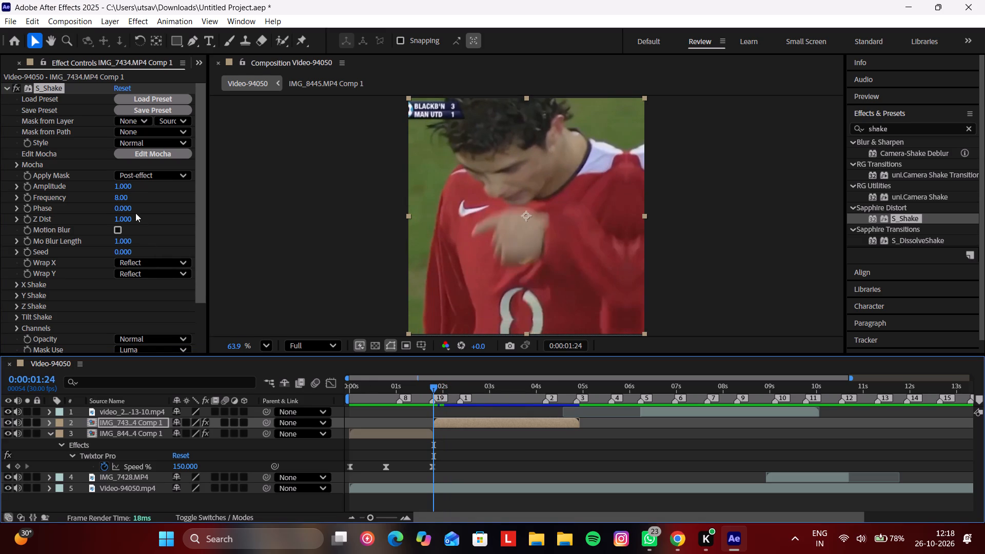
pyautogui.scroll(-1, 54, 166)
pyautogui.scroll(3, 54, 166)
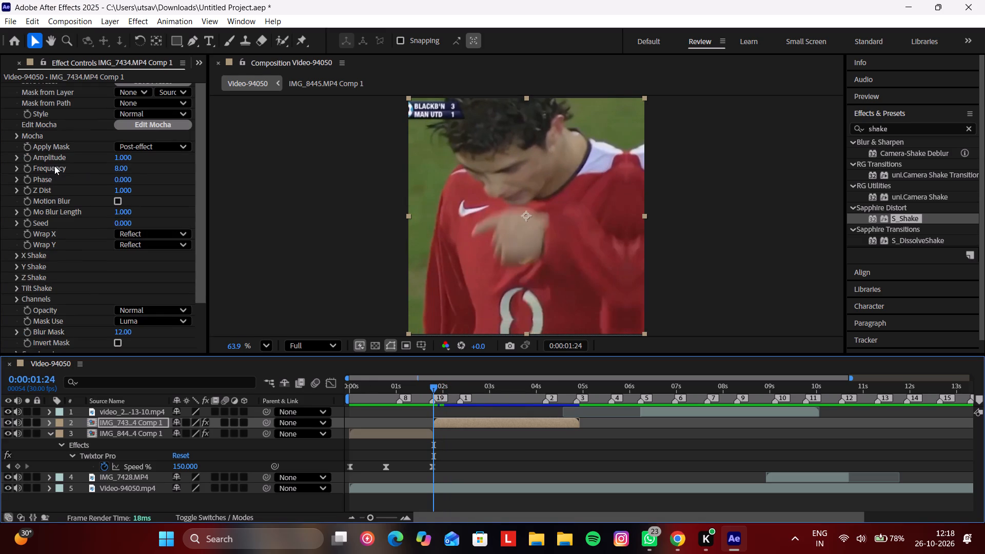
pyautogui.scroll(-2, 60, 162)
pyautogui.scroll(1, 60, 162)
pyautogui.scroll(-1, 60, 162)
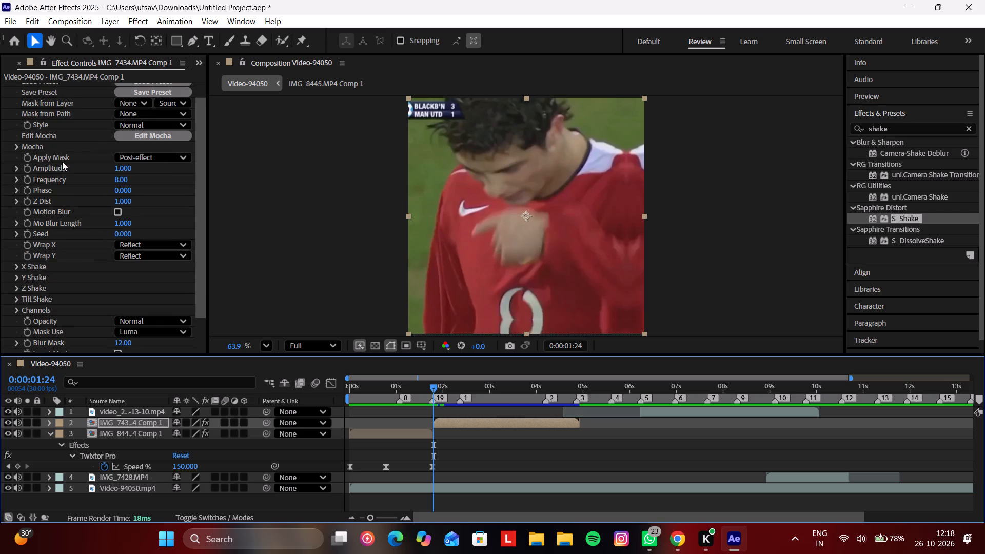
pyautogui.click(15, 235)
pyautogui.click(15, 235)
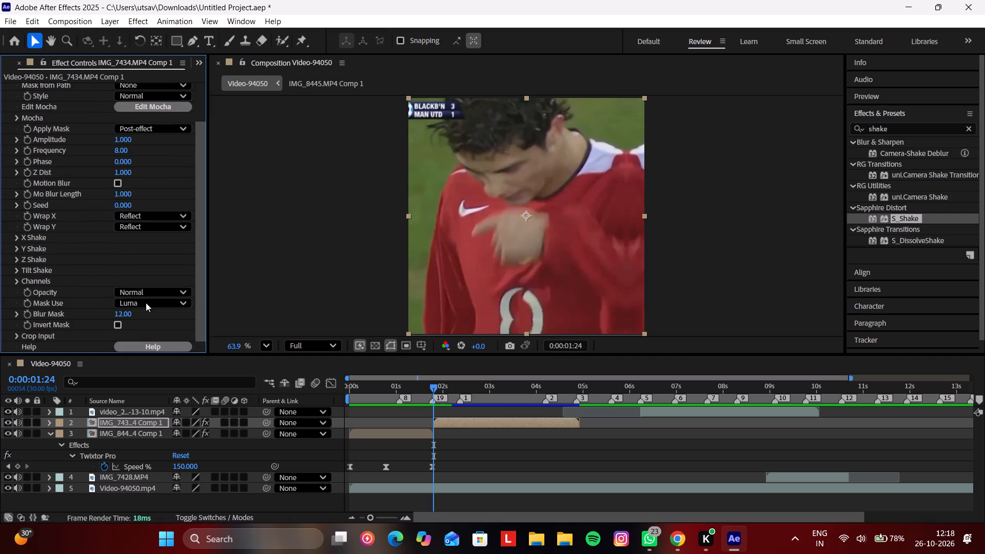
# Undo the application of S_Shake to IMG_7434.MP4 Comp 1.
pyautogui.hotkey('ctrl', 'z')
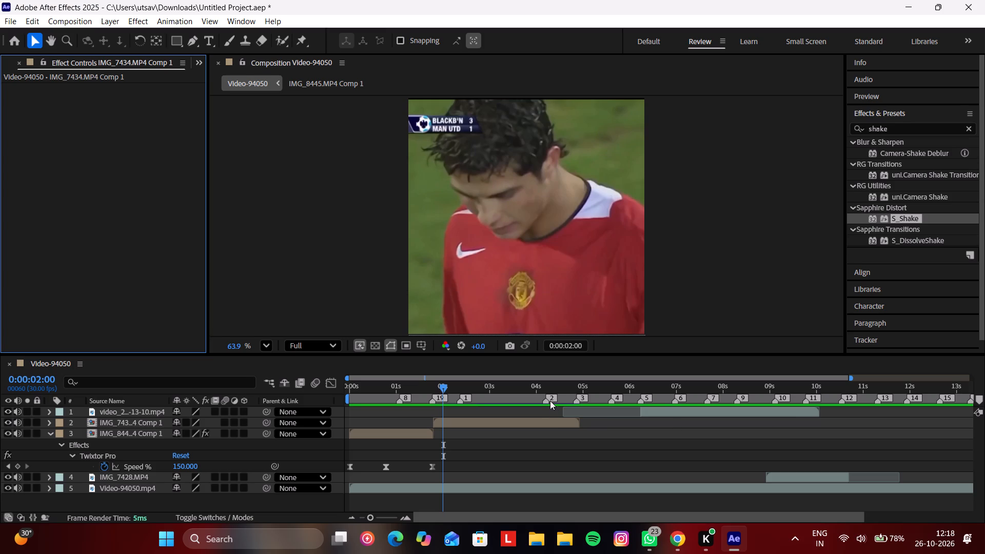
# Preview the composition by playing it from 0:00:03:29.
pyautogui.click(545, 386)
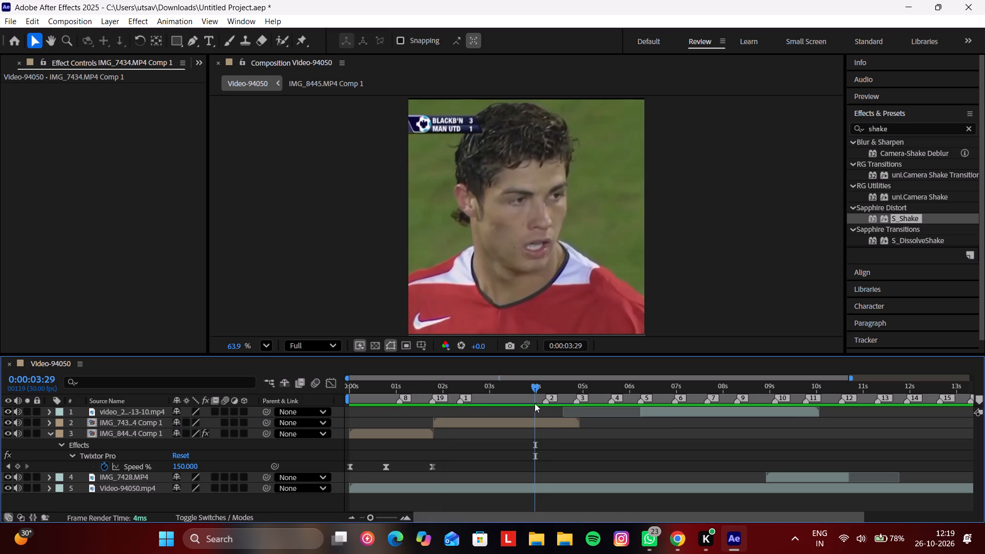
pyautogui.press('space')
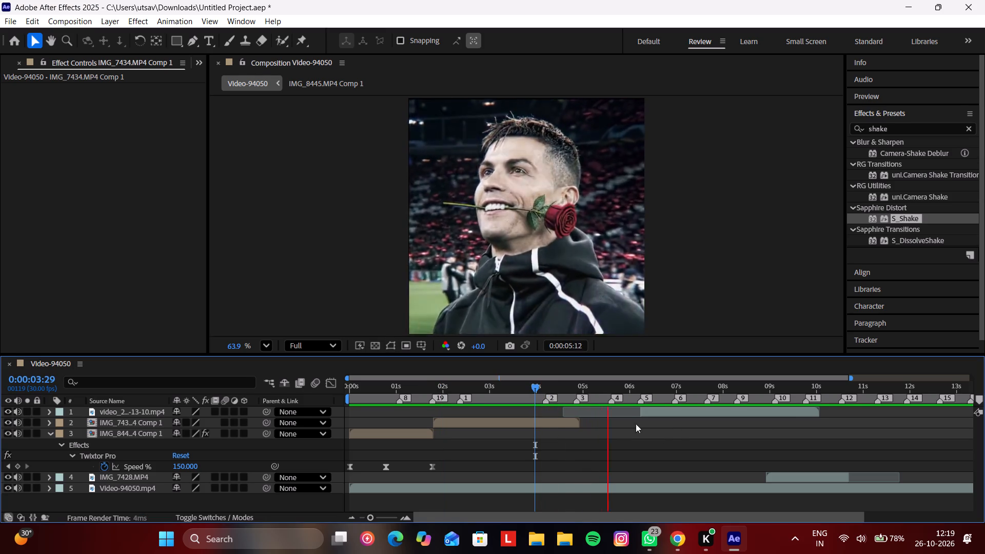
# Move the video_2026-10-26_11-13-10.mp4 clip so its visible part starts at 0:00:04:27, directly after IMG_7434.MP4 Comp 1.
pyautogui.click(576, 388)
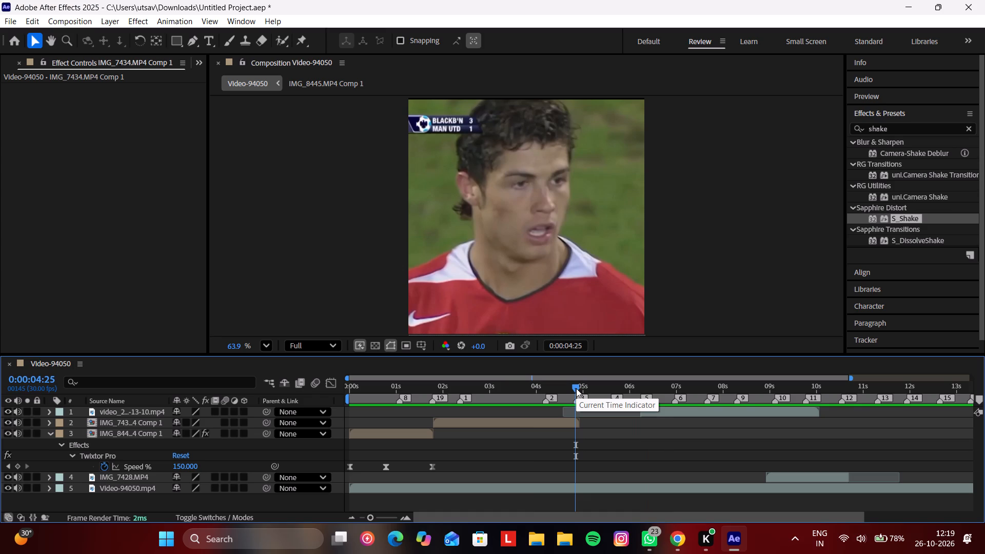
pyautogui.moveTo(576, 388); pyautogui.dragTo(579, 400)
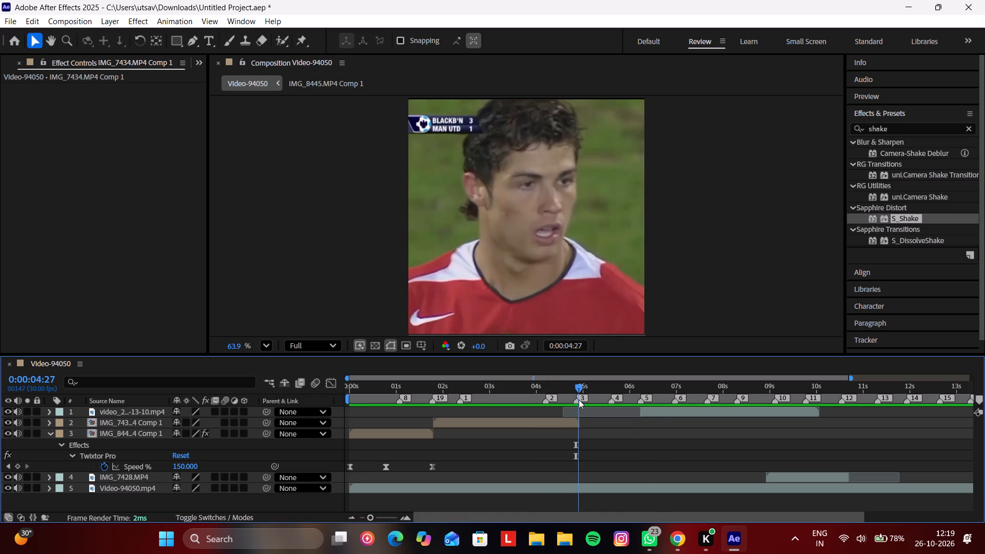
pyautogui.moveTo(579, 400); pyautogui.dragTo(580, 402)
pyautogui.scroll(1, 703, 464)
pyautogui.scroll(-3, 702, 462)
pyautogui.scroll(5, 697, 456)
pyautogui.scroll(-1, 694, 447)
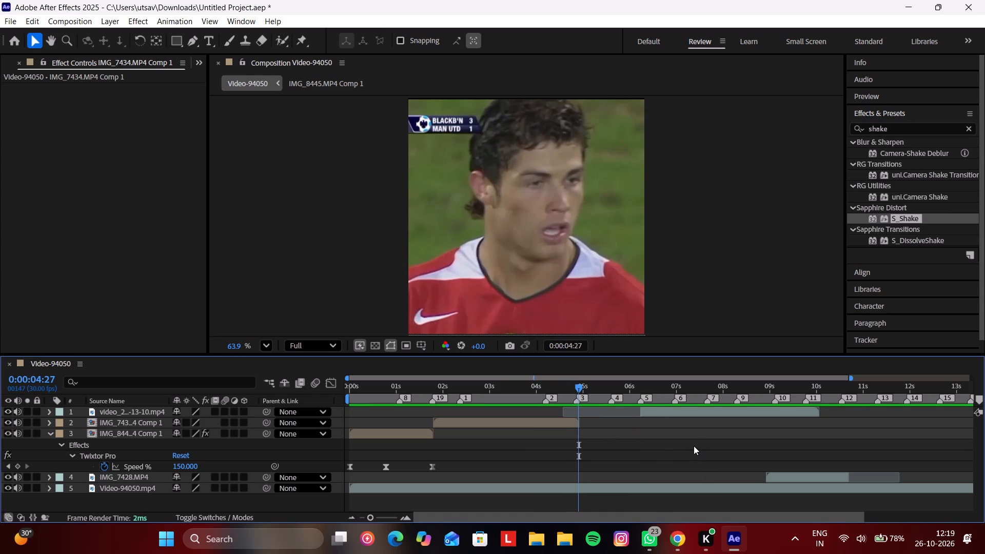
pyautogui.click(683, 411)
pyautogui.moveTo(683, 411); pyautogui.dragTo(647, 408)
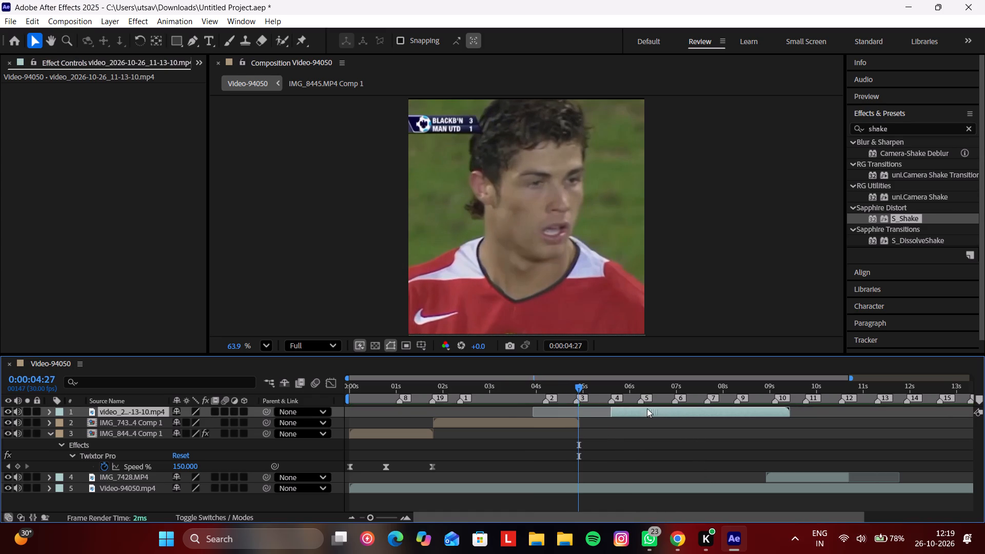
pyautogui.moveTo(647, 408); pyautogui.dragTo(621, 417)
# Split the video_2026-10-26_11-13-10.mp4 layer at 0:00:07:06 and delete the earlier part.
pyautogui.moveTo(579, 385); pyautogui.dragTo(607, 398)
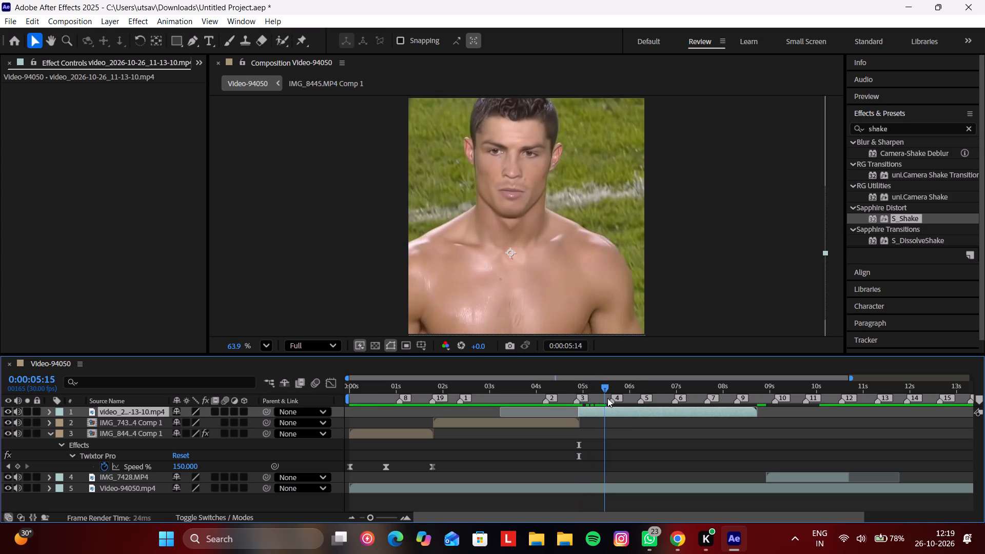
pyautogui.moveTo(607, 398); pyautogui.dragTo(612, 409)
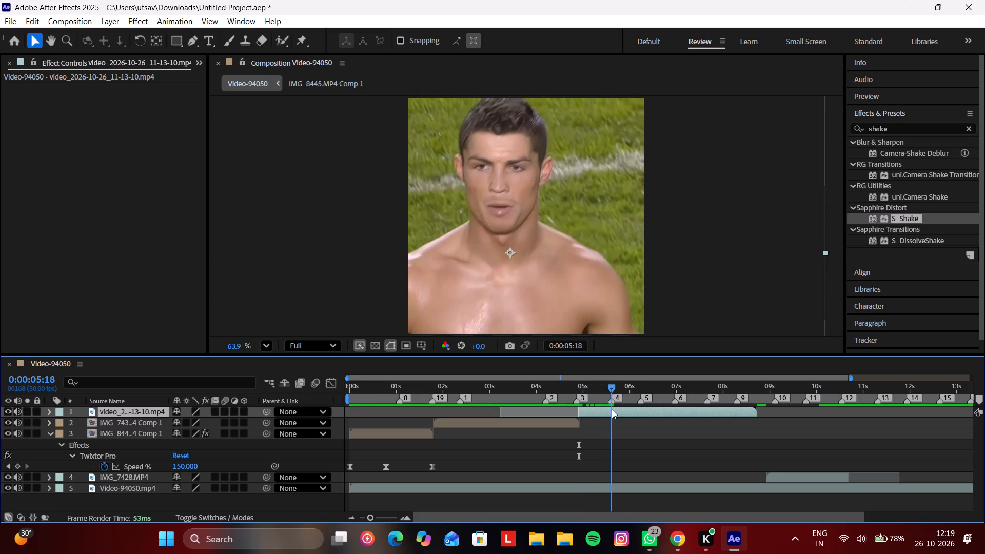
pyautogui.moveTo(612, 409); pyautogui.dragTo(698, 430)
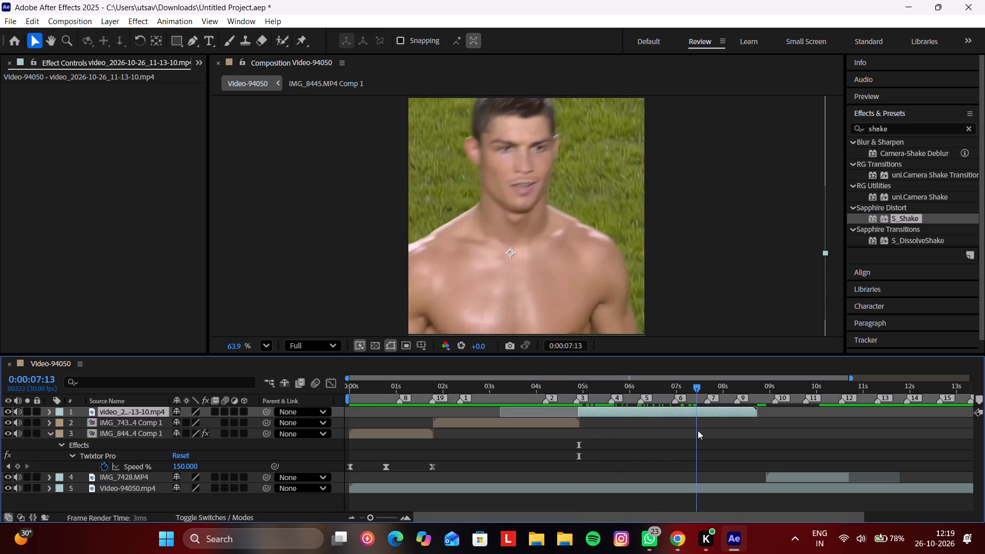
pyautogui.moveTo(698, 430); pyautogui.dragTo(687, 432)
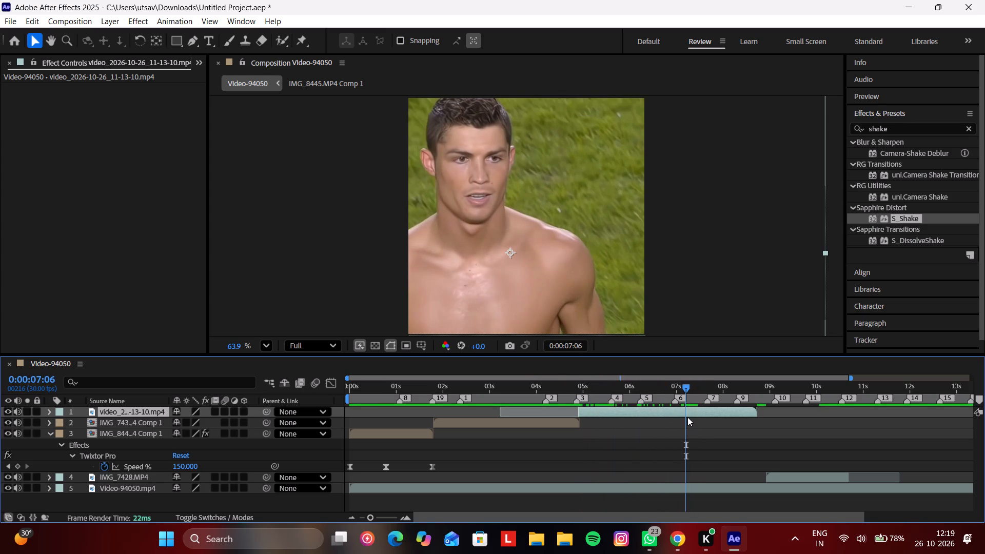
pyautogui.hotkey('ctrl', 'shift', 'd')
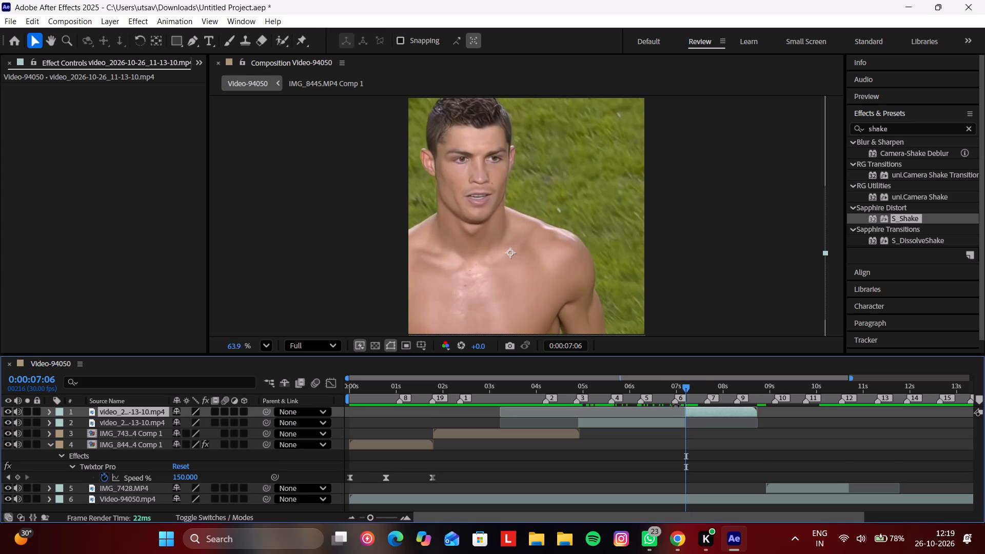
pyautogui.click(671, 421)
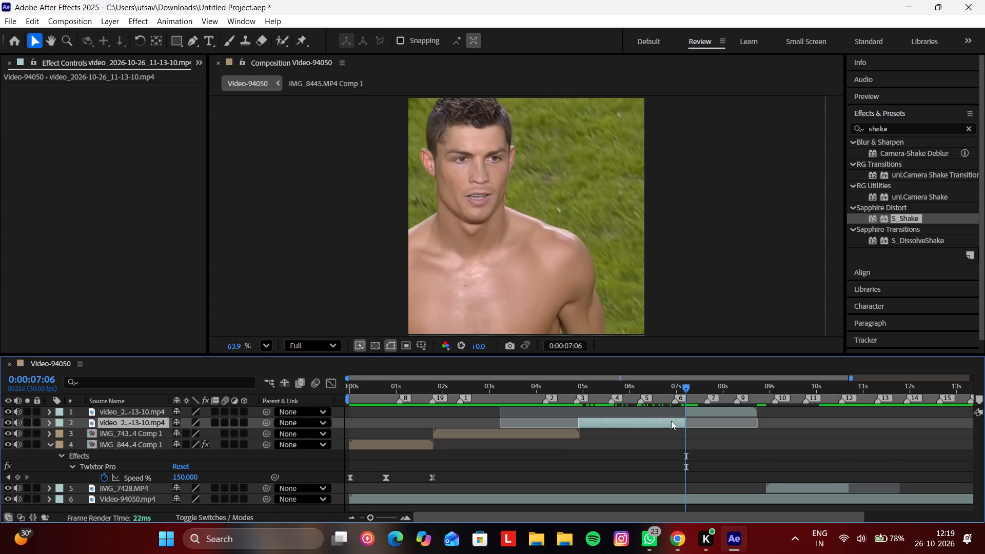
pyautogui.press('Delete')
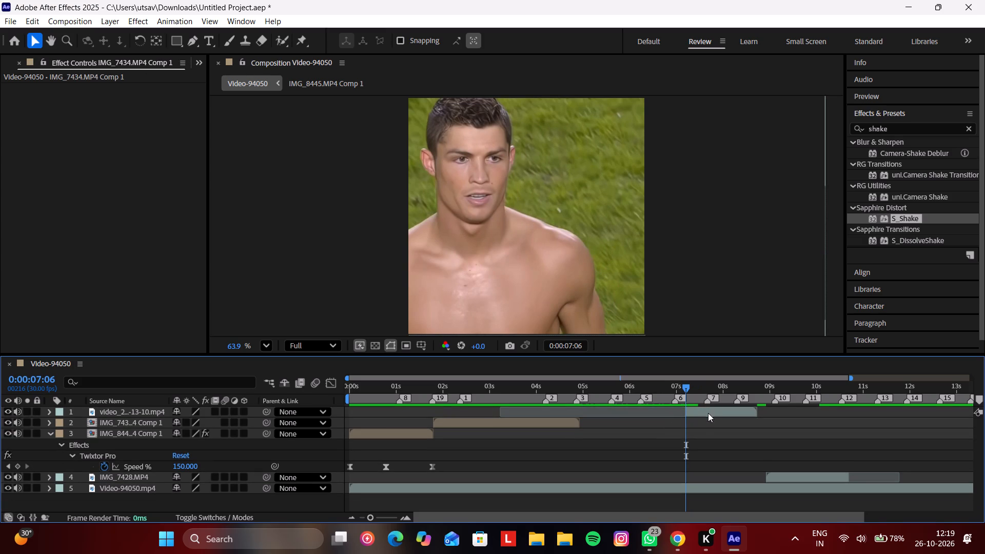
# Move the remaining video_2026-10-26_11-13-10.mp4 clip so its visible part starts at 0:00:04:27, where IMG_7434.MP4 Comp 1 ends.
pyautogui.moveTo(708, 413); pyautogui.dragTo(602, 421)
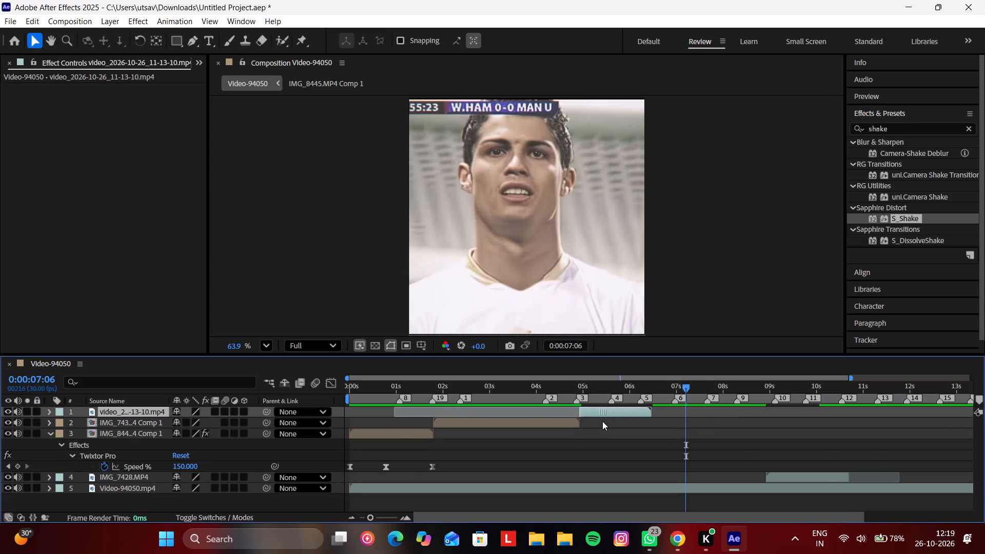
pyautogui.moveTo(602, 421); pyautogui.dragTo(600, 424)
# Split the video_2026-10-26_11-13-10.mp4 clip at 0:00:05:19, by marker 4, and delete the later part.
pyautogui.click(578, 390)
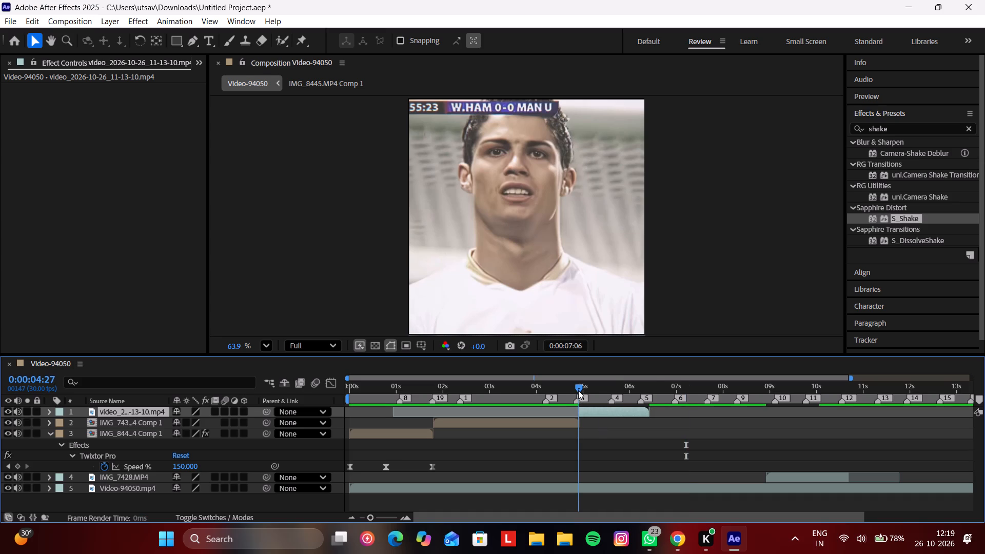
pyautogui.moveTo(578, 385); pyautogui.dragTo(608, 411)
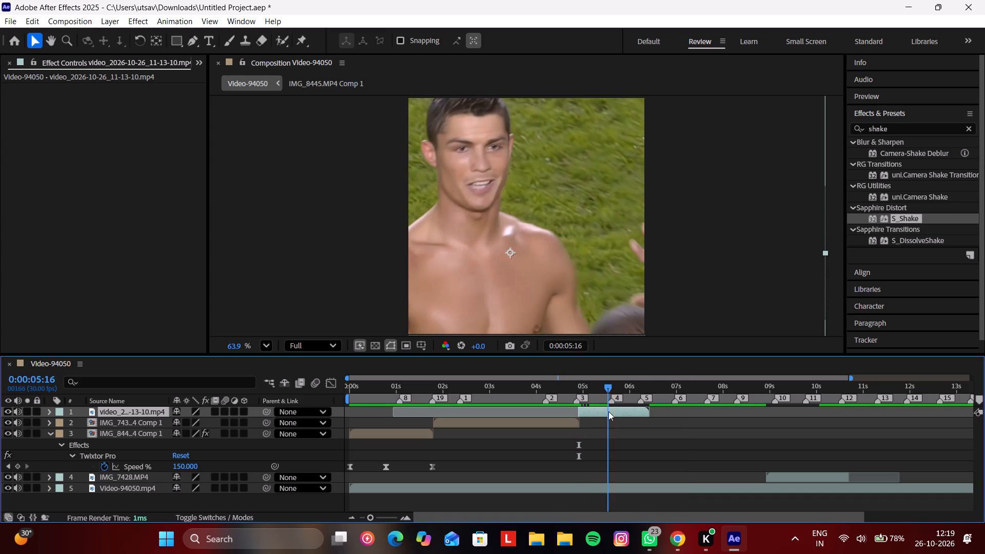
pyautogui.moveTo(608, 411); pyautogui.dragTo(612, 414)
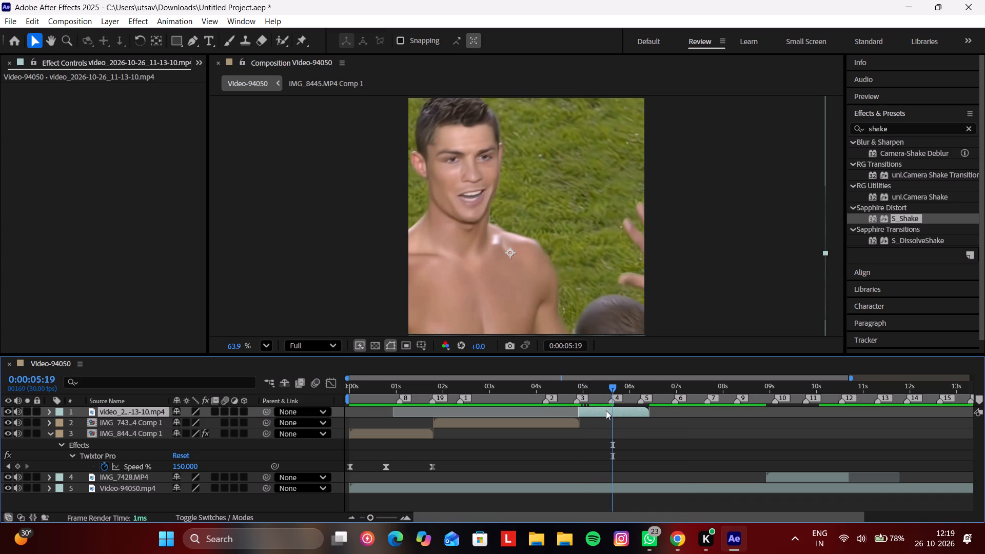
pyautogui.hotkey('ctrl', 'shift', 'd')
pyautogui.press('Delete')
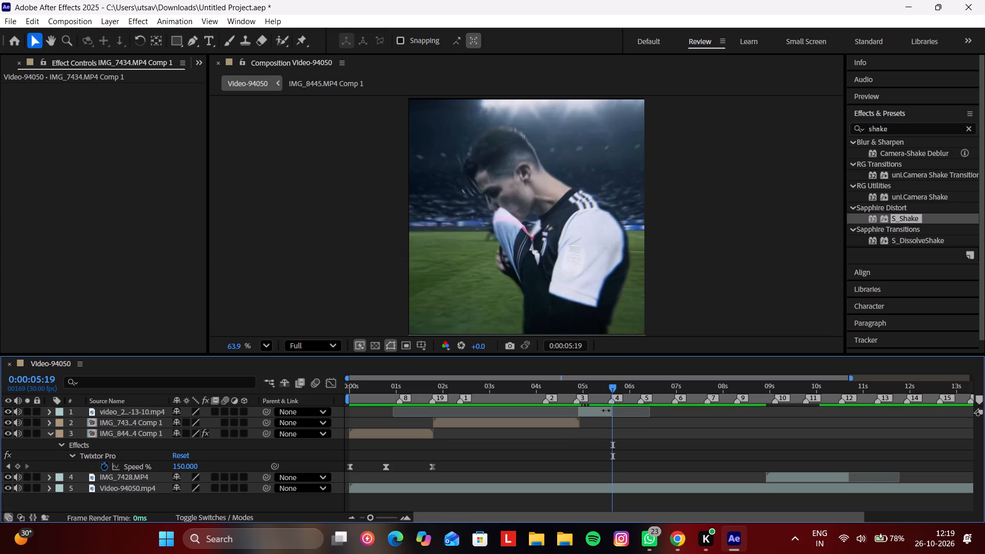
# At 0:00:05:07, shift the third clip's picture slightly right and down in the frame, and check its framing from 0:00:04:27 to 0:00:05:00.
pyautogui.click(600, 408)
pyautogui.click(600, 384)
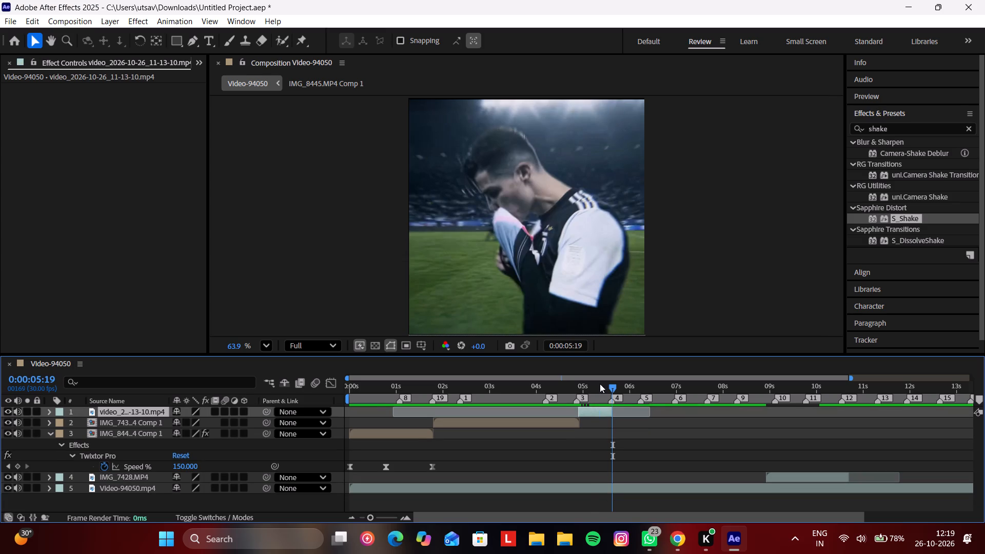
pyautogui.moveTo(601, 383); pyautogui.dragTo(595, 384)
pyautogui.moveTo(520, 266); pyautogui.dragTo(528, 269)
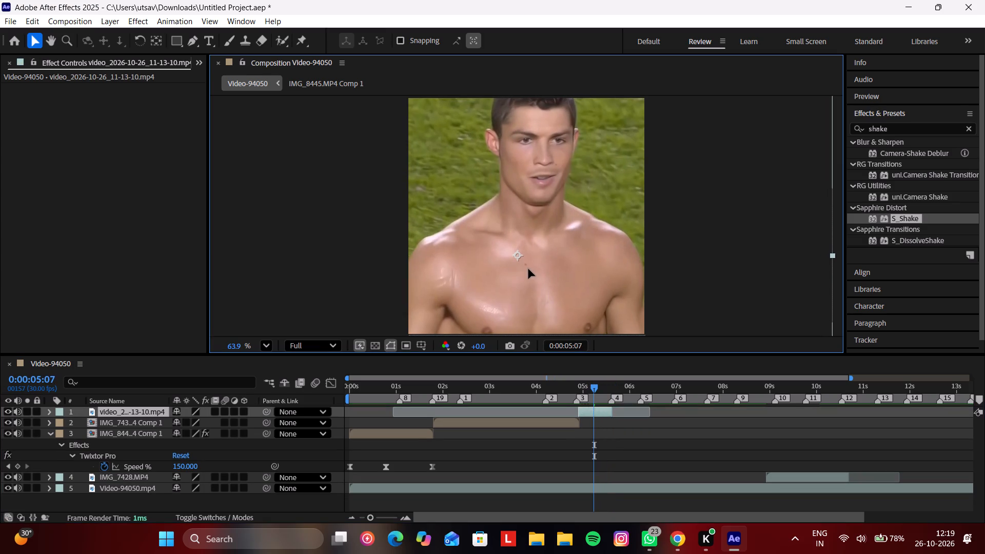
pyautogui.moveTo(528, 269); pyautogui.dragTo(528, 288)
pyautogui.moveTo(593, 384); pyautogui.dragTo(578, 402)
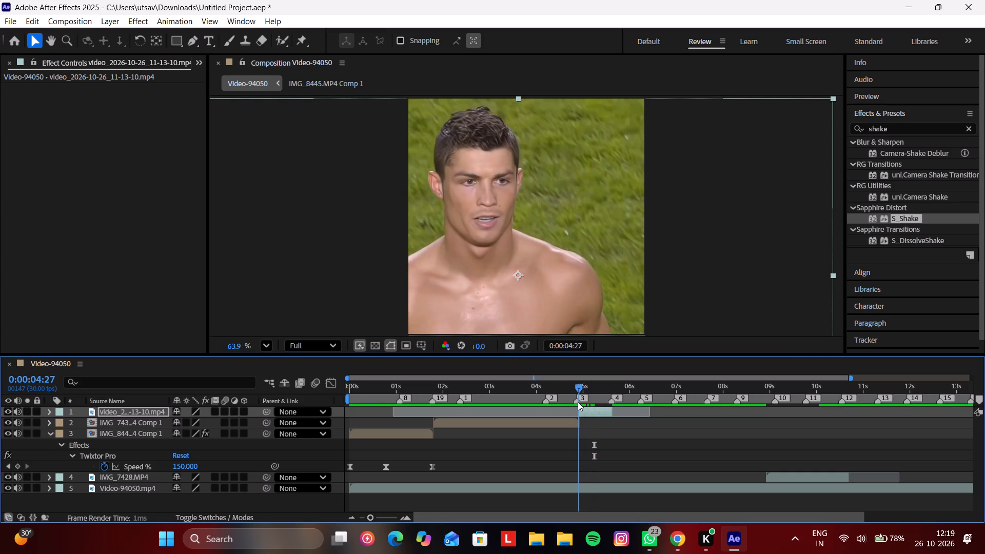
pyautogui.moveTo(578, 402); pyautogui.dragTo(581, 410)
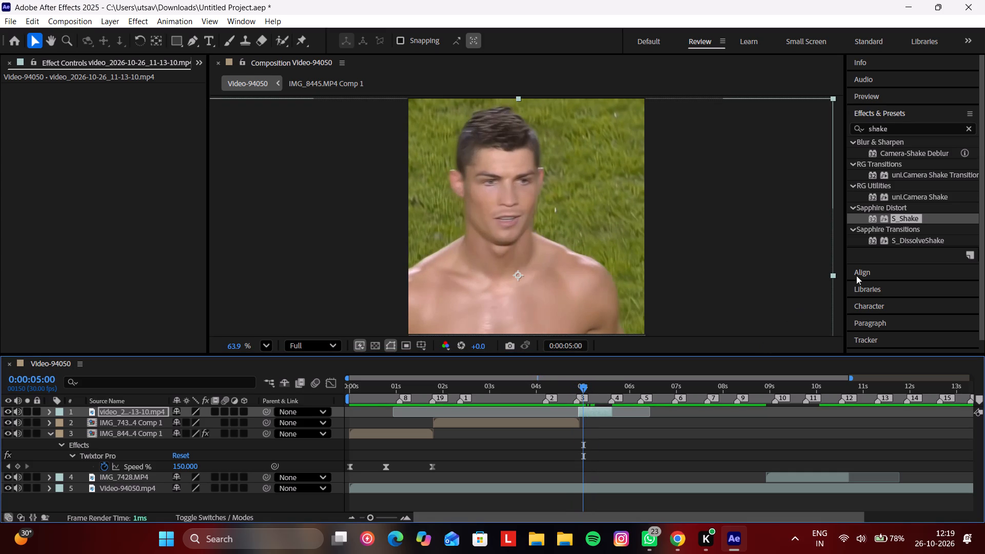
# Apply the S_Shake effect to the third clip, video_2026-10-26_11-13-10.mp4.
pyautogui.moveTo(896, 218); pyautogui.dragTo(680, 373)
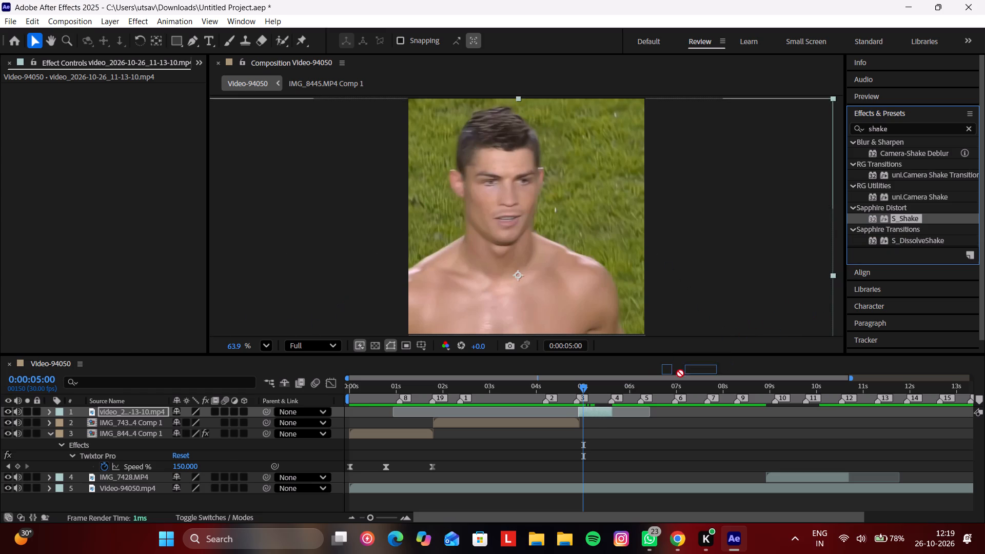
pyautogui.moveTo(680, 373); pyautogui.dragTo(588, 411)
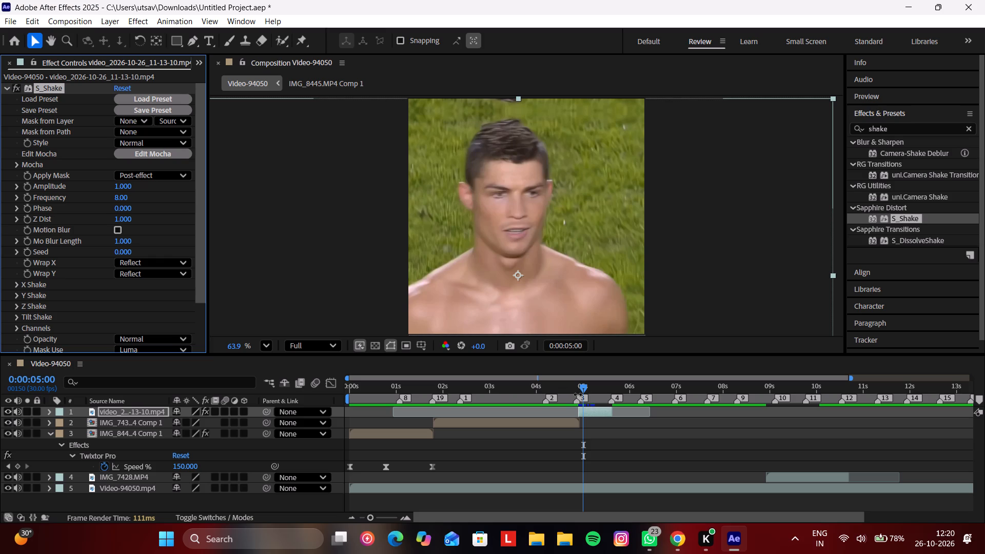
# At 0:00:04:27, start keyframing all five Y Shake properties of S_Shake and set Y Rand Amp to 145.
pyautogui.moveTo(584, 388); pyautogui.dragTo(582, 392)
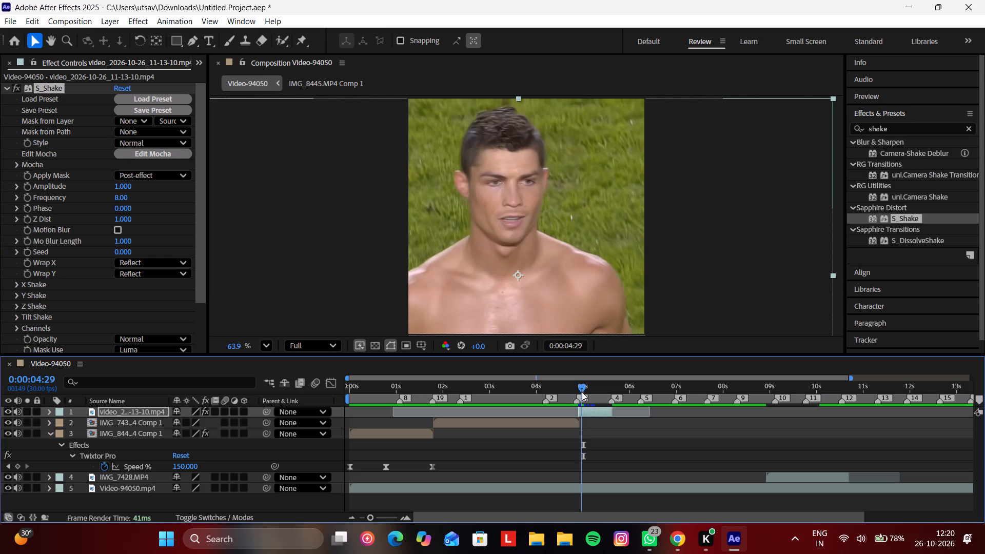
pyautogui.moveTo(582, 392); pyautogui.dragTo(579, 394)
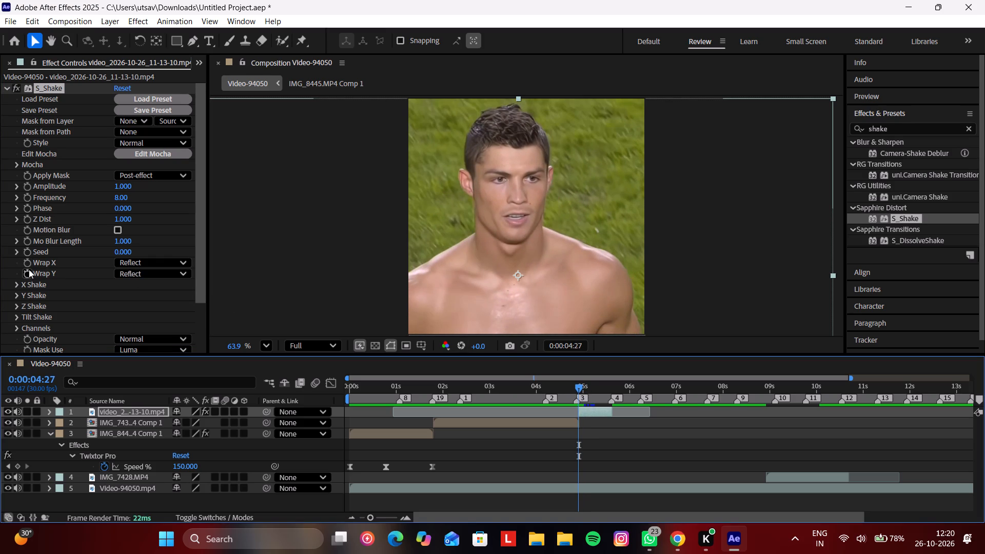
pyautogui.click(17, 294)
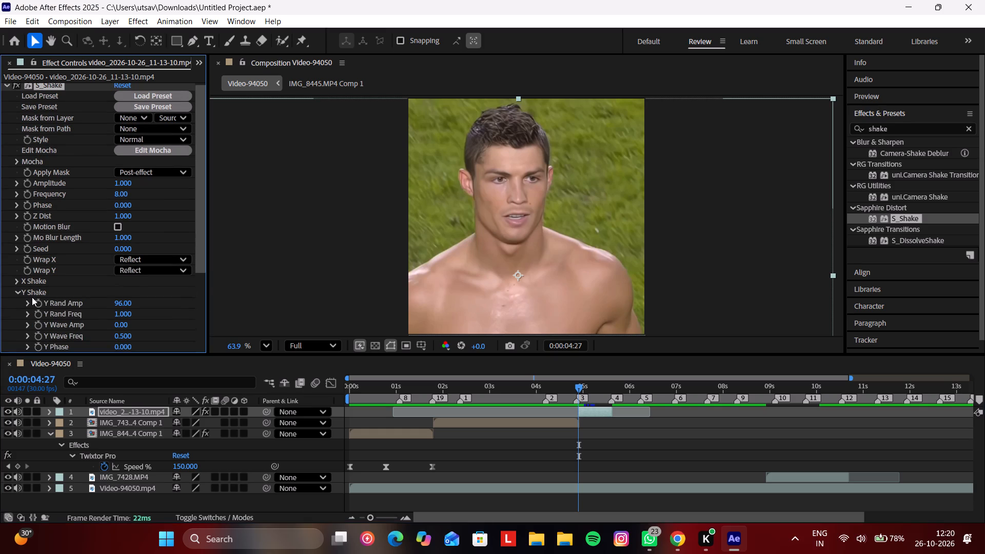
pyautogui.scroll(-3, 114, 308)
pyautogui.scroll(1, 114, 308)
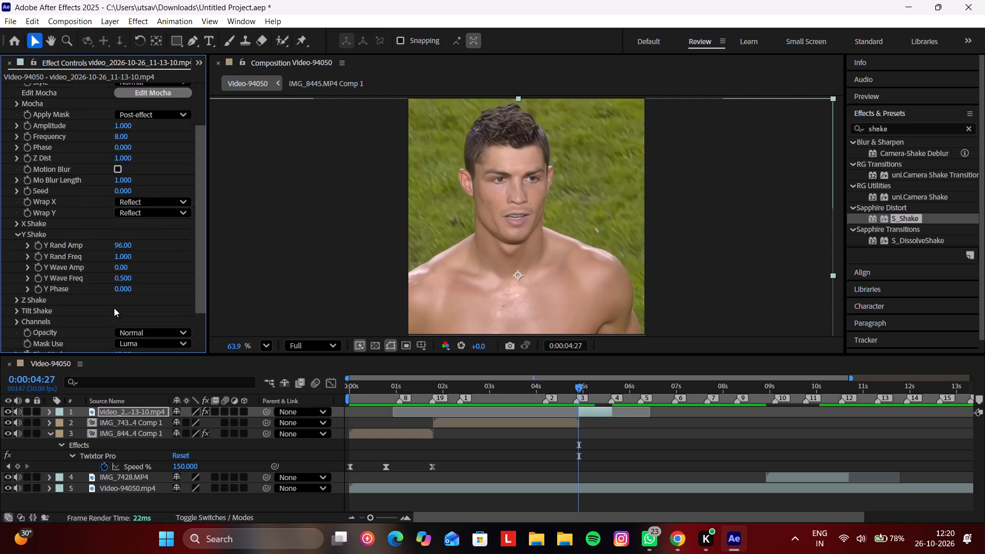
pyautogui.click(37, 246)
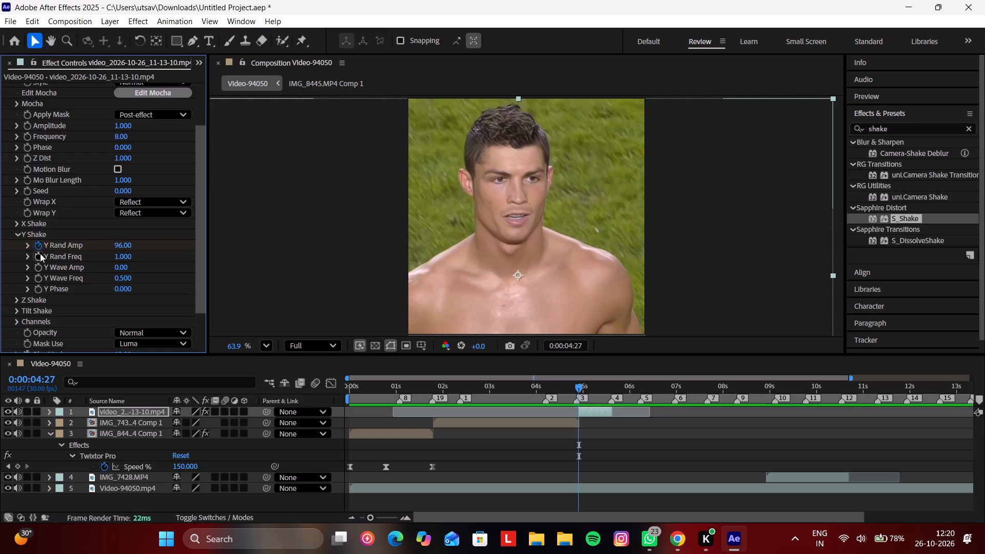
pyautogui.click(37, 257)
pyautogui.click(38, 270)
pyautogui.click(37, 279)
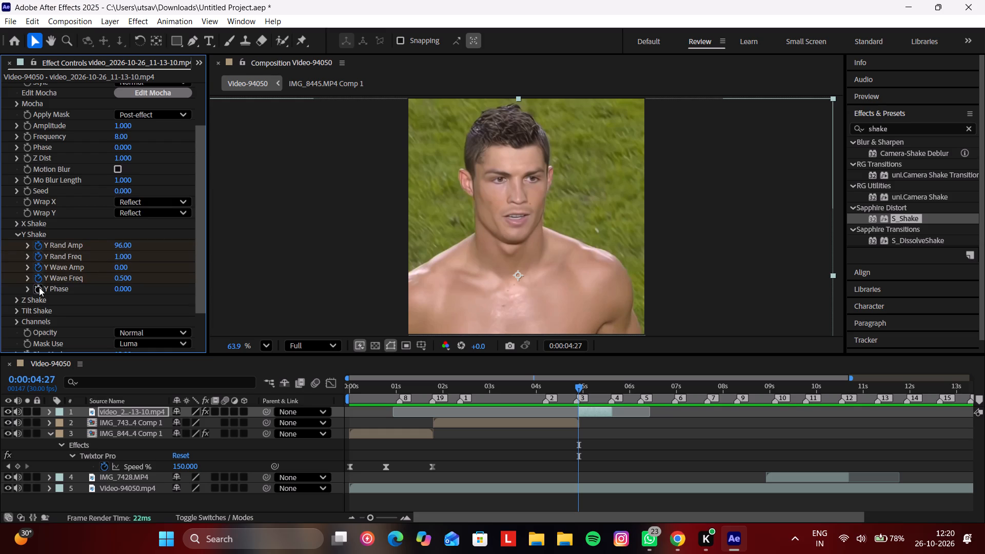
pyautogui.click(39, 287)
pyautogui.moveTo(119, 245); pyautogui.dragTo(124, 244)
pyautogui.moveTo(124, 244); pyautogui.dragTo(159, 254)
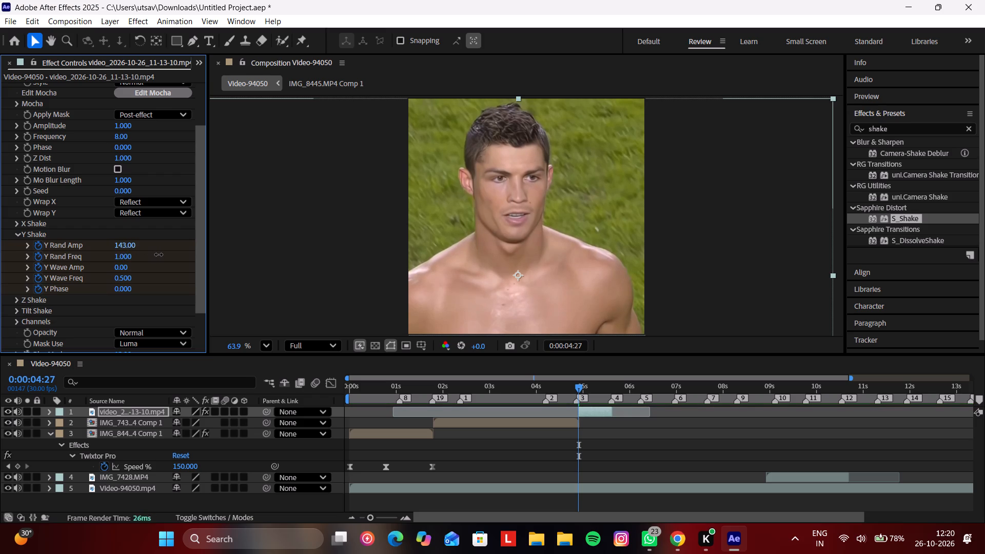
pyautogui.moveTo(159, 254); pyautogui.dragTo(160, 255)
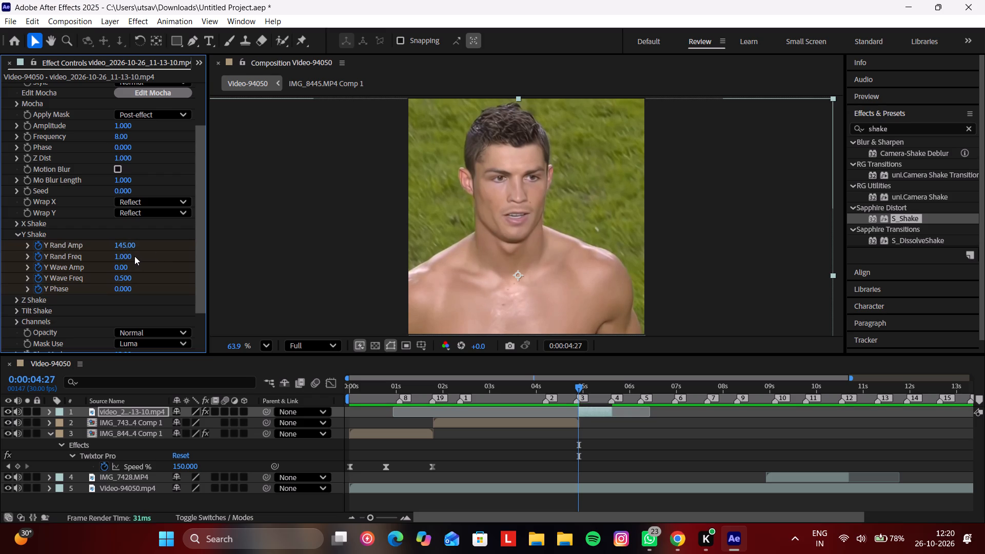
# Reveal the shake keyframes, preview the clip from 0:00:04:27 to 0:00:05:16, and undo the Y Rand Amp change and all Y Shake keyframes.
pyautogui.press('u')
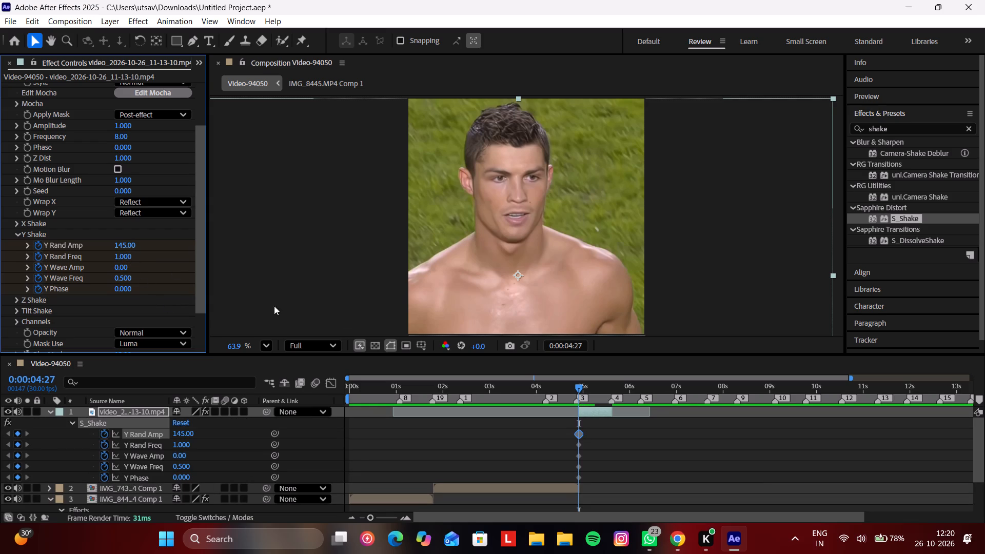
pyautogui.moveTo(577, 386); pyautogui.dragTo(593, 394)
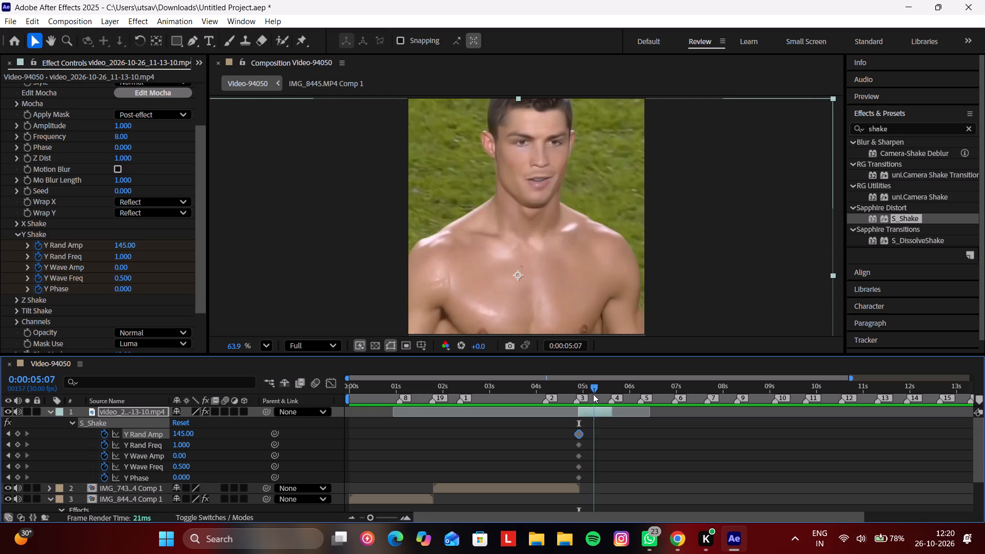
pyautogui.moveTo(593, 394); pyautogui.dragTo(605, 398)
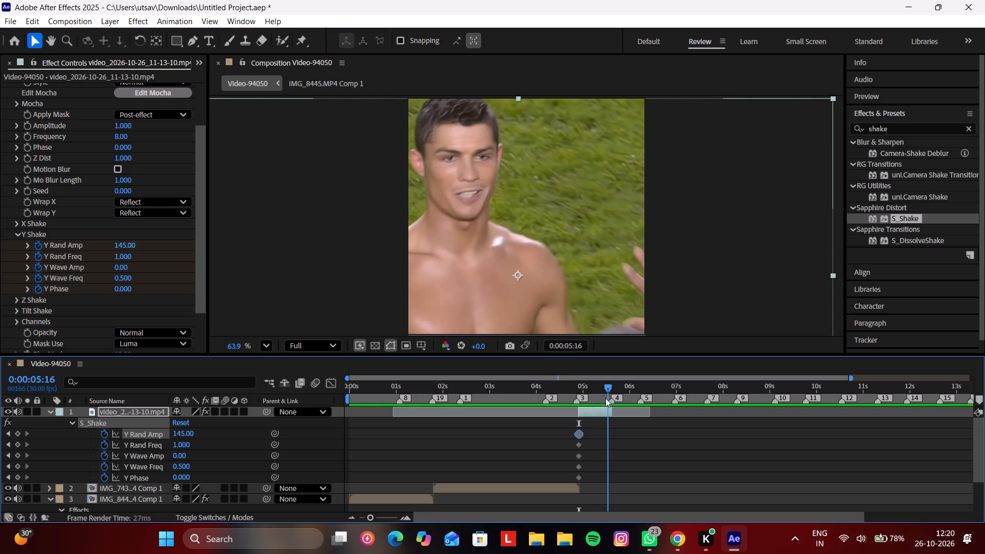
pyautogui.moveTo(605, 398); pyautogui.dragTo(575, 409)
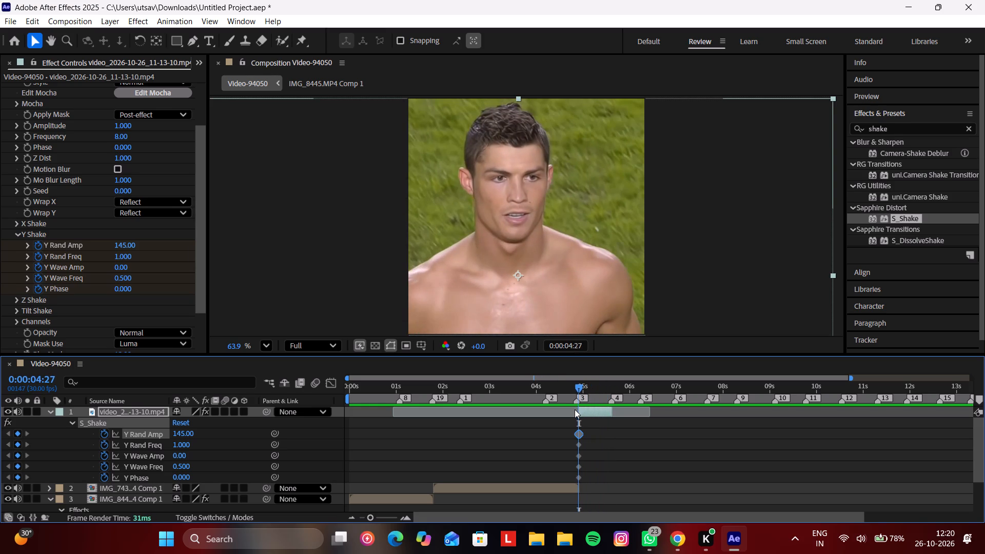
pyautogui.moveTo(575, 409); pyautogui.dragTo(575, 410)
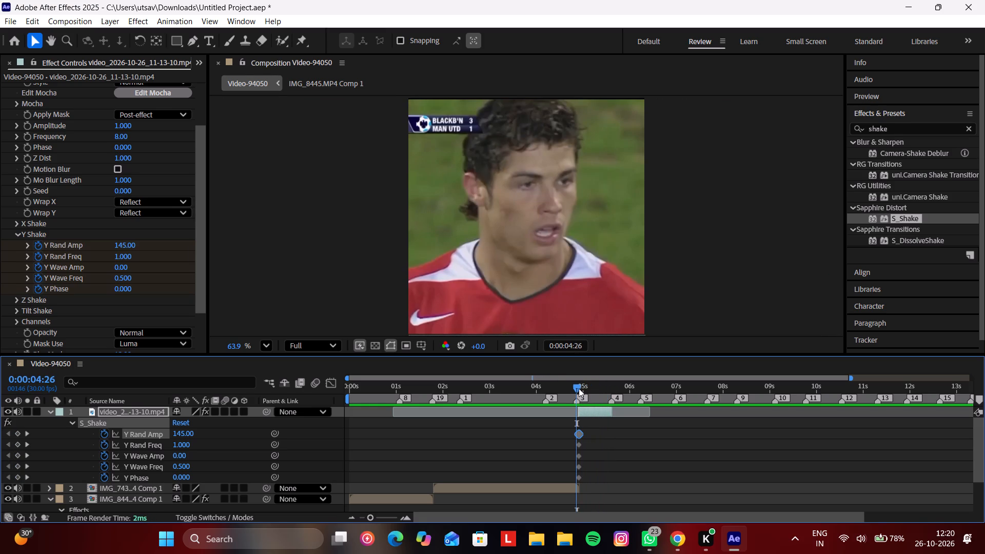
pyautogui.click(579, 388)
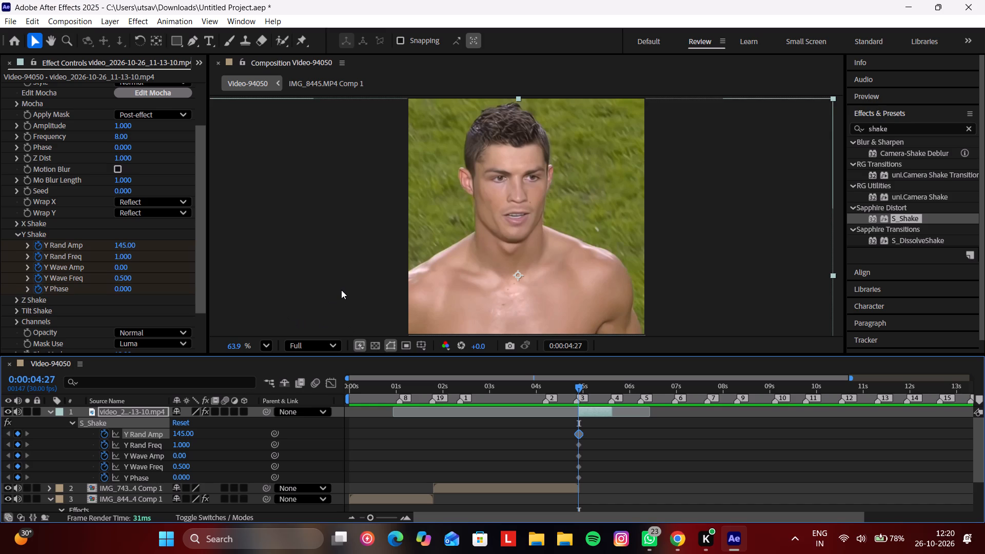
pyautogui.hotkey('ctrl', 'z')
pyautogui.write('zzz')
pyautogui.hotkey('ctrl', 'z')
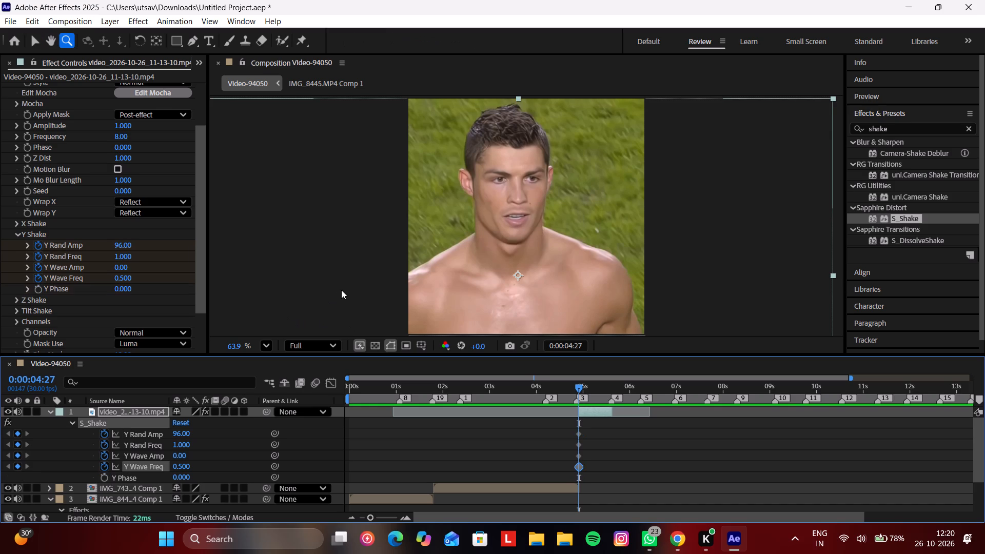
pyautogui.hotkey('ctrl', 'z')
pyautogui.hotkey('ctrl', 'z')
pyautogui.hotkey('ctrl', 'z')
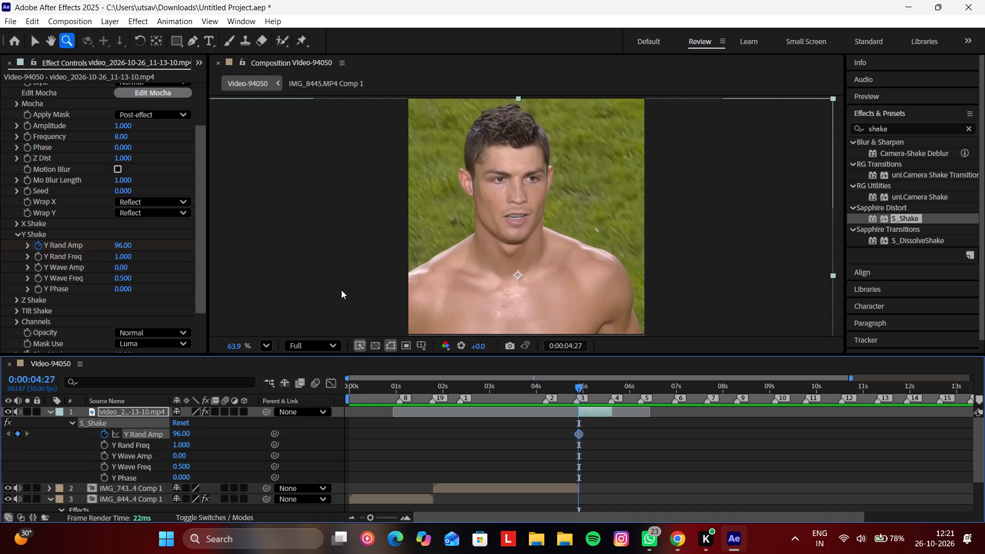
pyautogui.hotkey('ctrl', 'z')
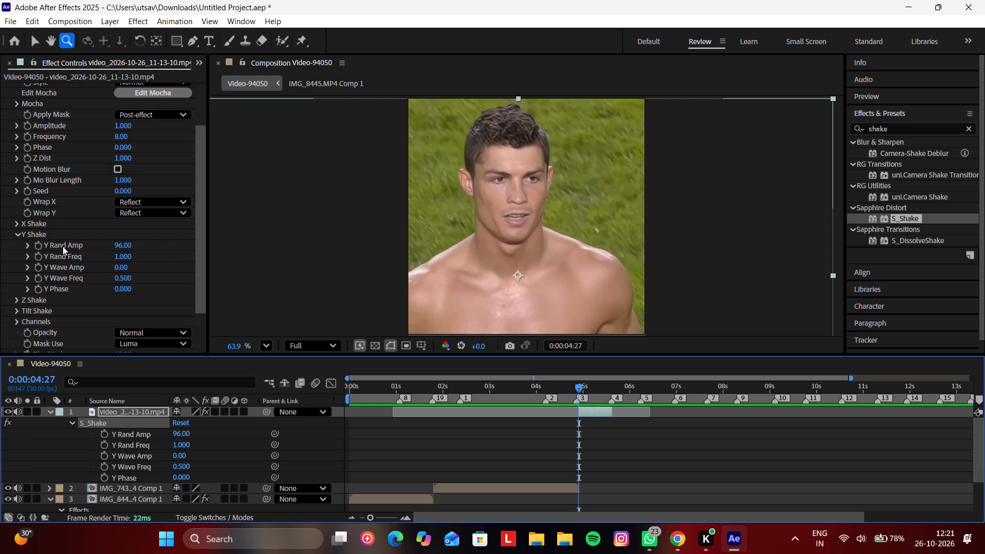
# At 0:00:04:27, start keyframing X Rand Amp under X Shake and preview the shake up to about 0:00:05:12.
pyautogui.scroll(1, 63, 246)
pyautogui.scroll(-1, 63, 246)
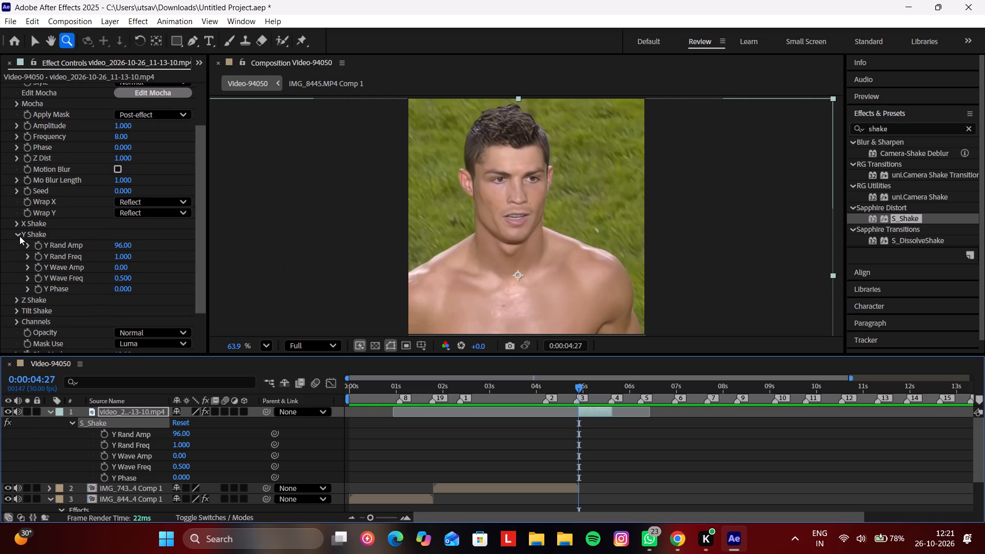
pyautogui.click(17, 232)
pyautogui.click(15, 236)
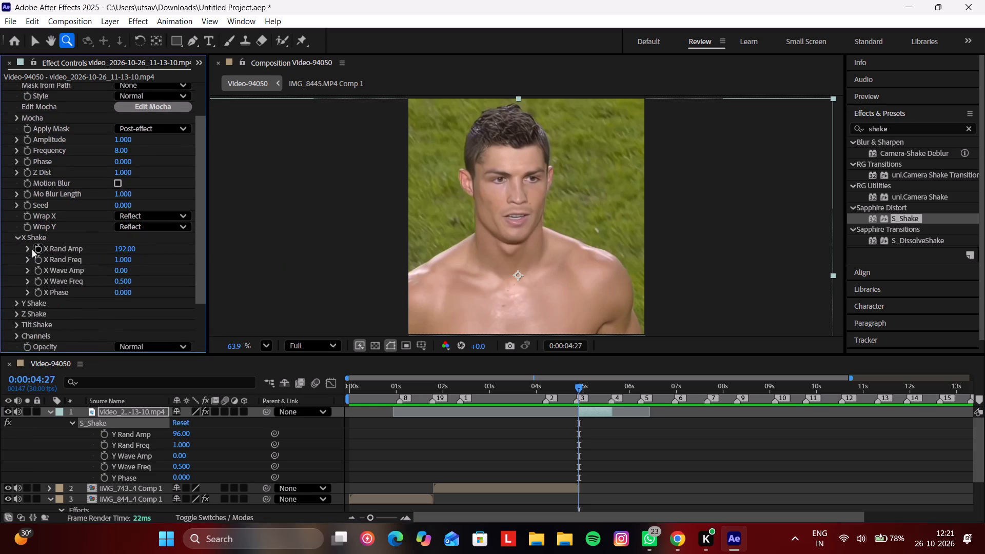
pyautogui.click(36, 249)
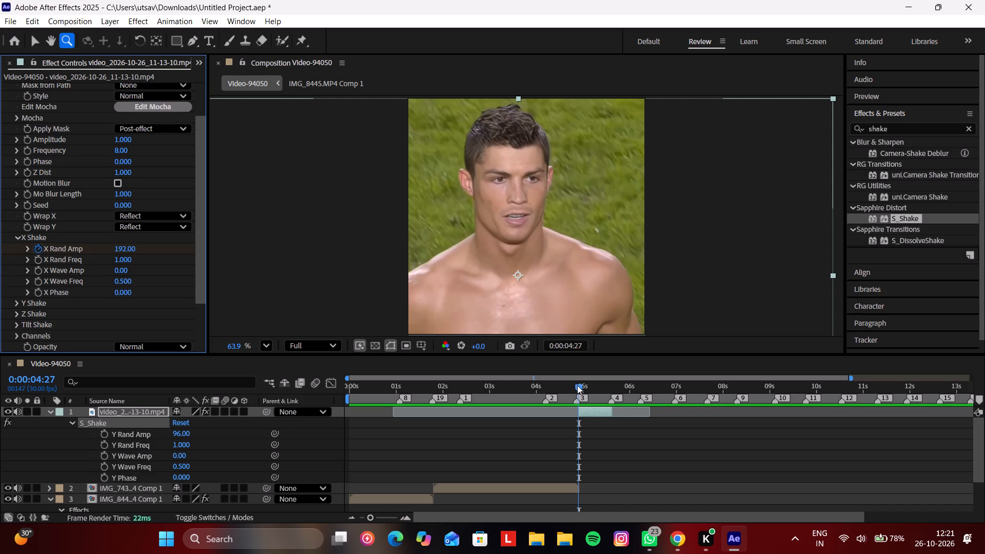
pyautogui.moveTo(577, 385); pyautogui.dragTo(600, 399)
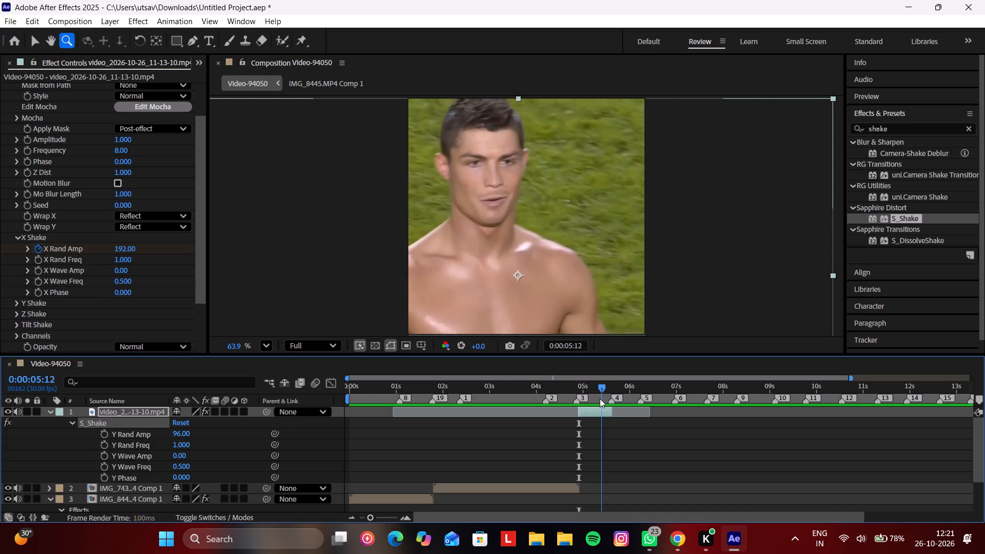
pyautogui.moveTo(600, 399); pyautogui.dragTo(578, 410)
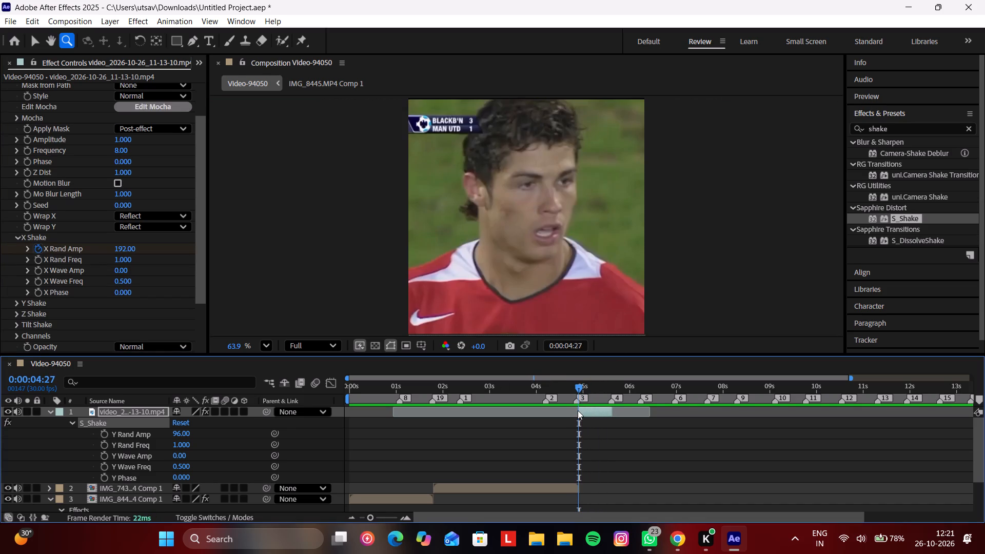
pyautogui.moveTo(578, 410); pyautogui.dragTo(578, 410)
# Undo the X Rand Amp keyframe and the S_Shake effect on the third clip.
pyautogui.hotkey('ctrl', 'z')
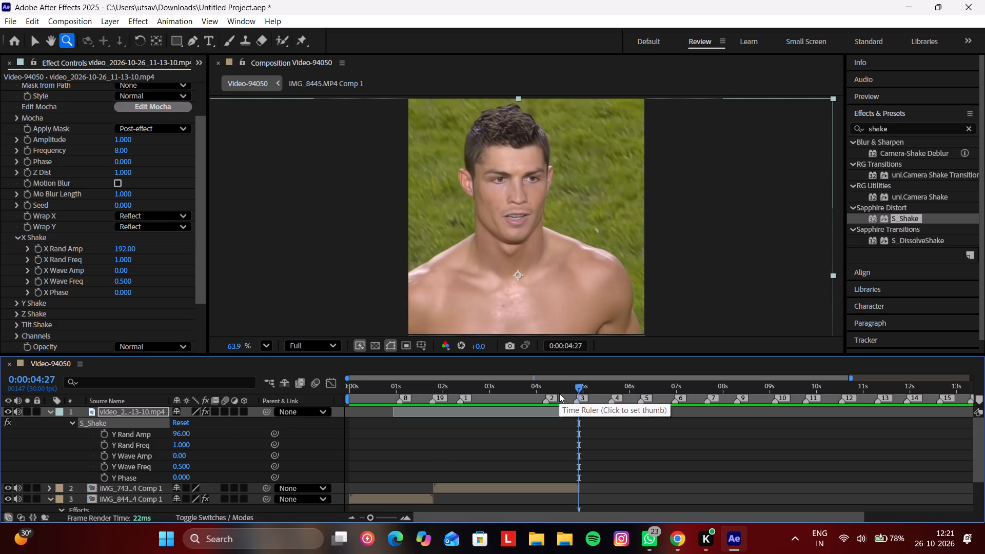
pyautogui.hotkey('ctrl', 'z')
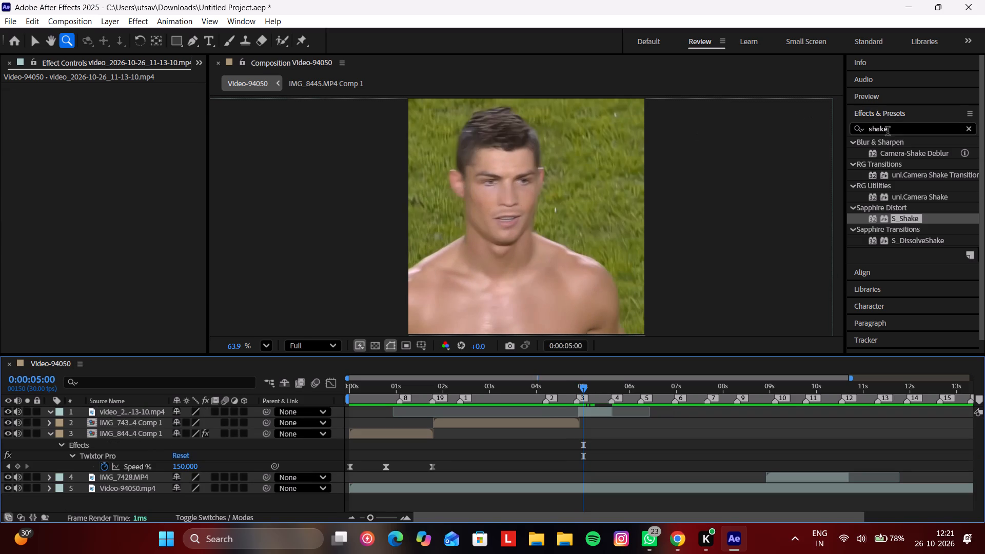
pyautogui.click(902, 131)
pyautogui.press('BackSpace')
pyautogui.press('BackSpace')
pyautogui.press('BackSpace')
pyautogui.press('BackSpace')
pyautogui.press('BackSpace')
pyautogui.press('BackSpace')
pyautogui.press('BackSpace')
pyautogui.press('BackSpace')
pyautogui.press('BackSpace')
pyautogui.press('BackSpace')
pyautogui.press('BackSpace')
pyautogui.press('BackSpace')
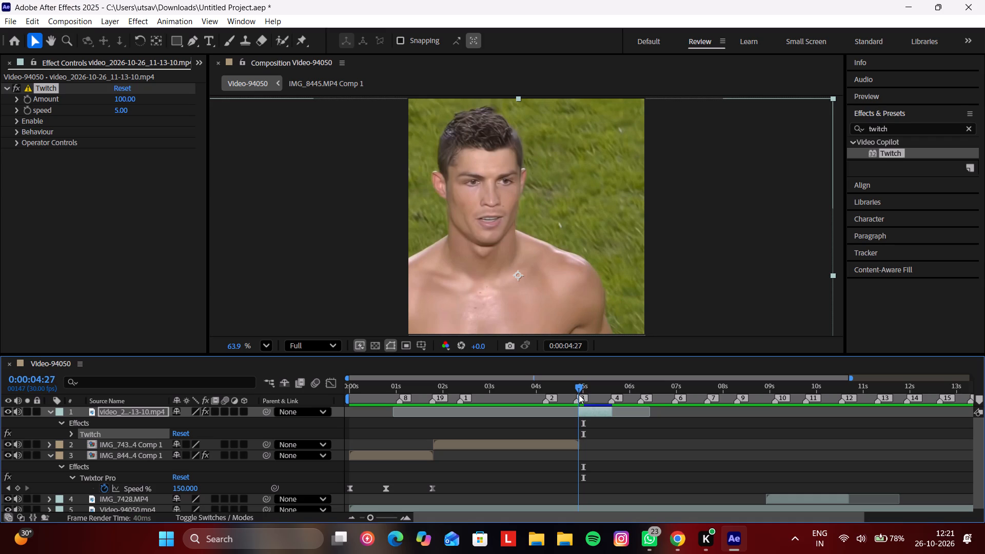
pyautogui.moveTo(579, 394); pyautogui.dragTo(579, 399)
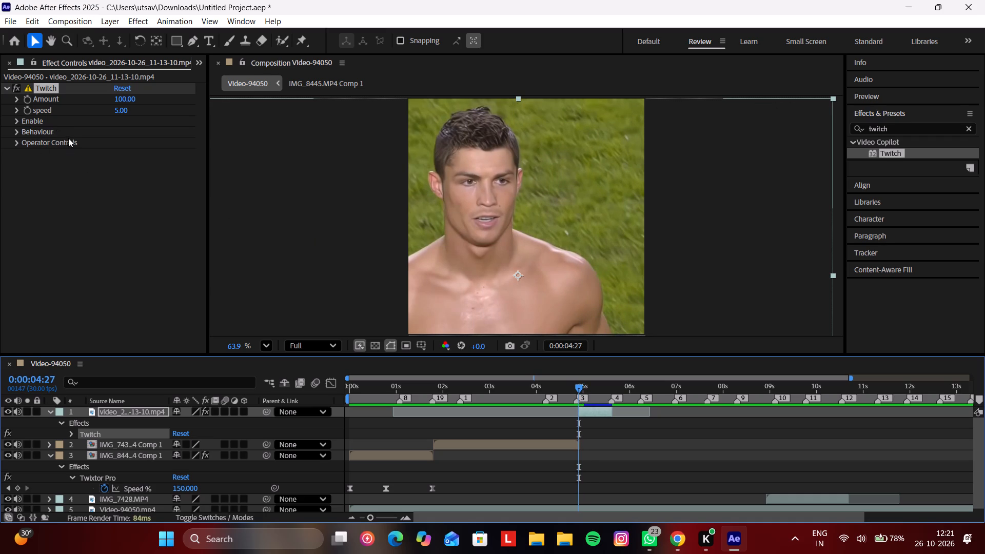
pyautogui.click(13, 121)
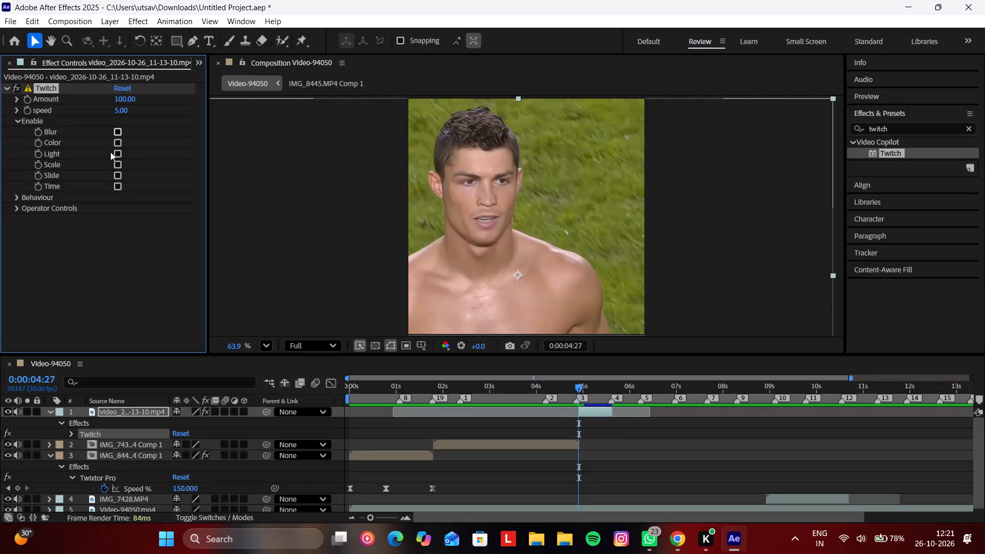
pyautogui.click(119, 186)
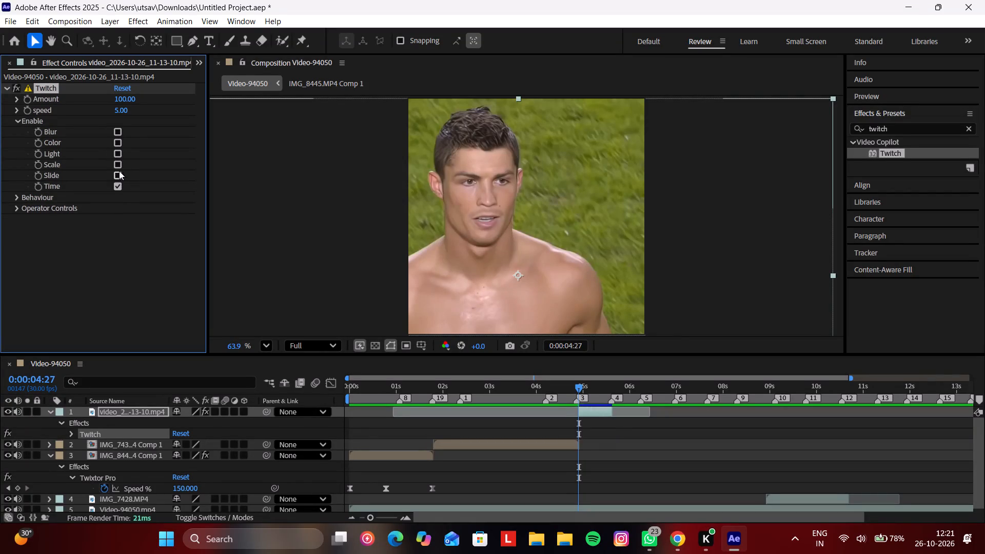
pyautogui.click(121, 163)
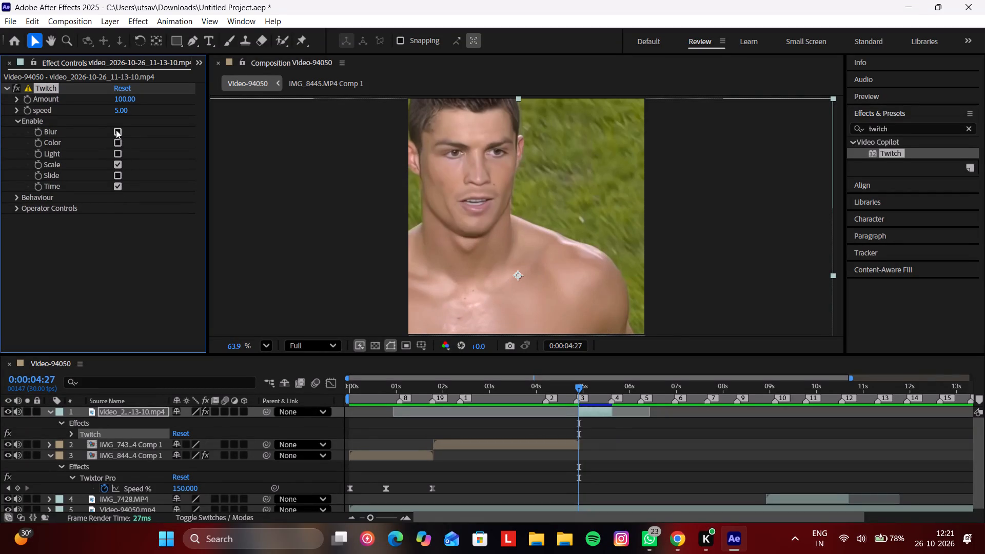
pyautogui.click(117, 130)
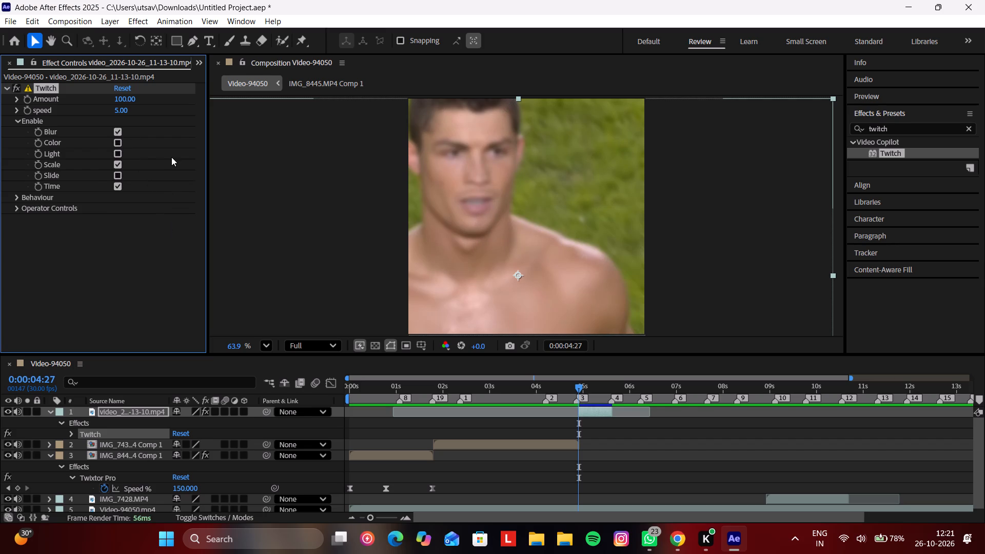
pyautogui.click(120, 175)
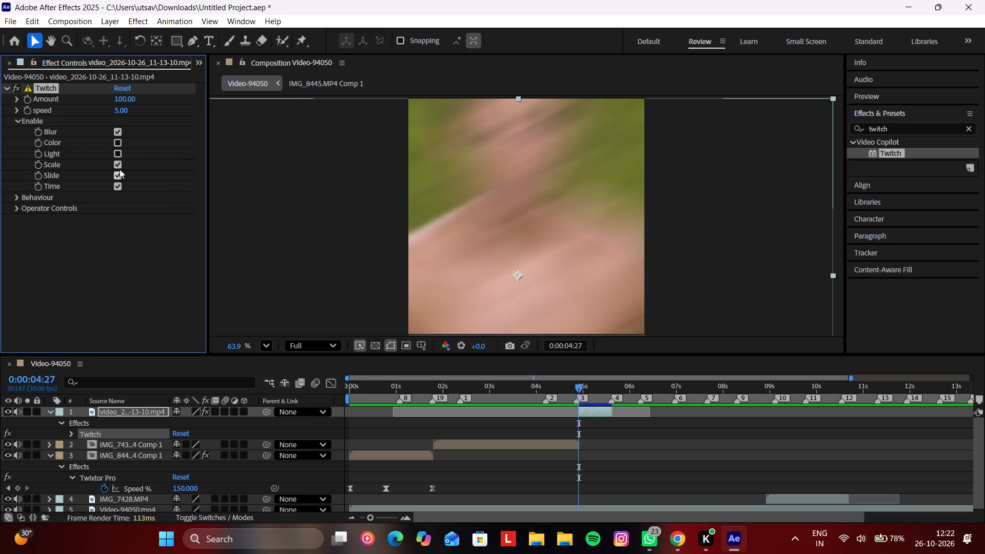
pyautogui.click(117, 141)
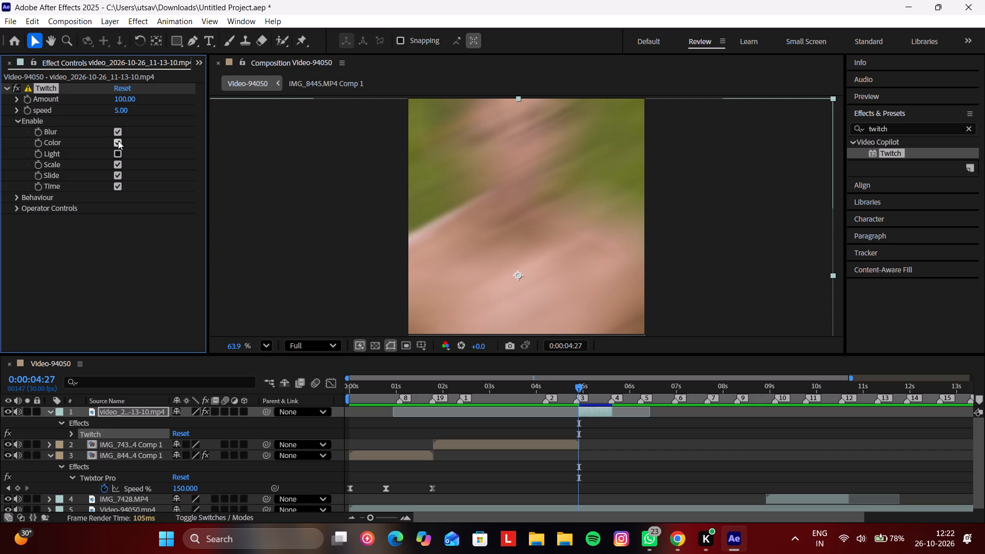
pyautogui.click(117, 150)
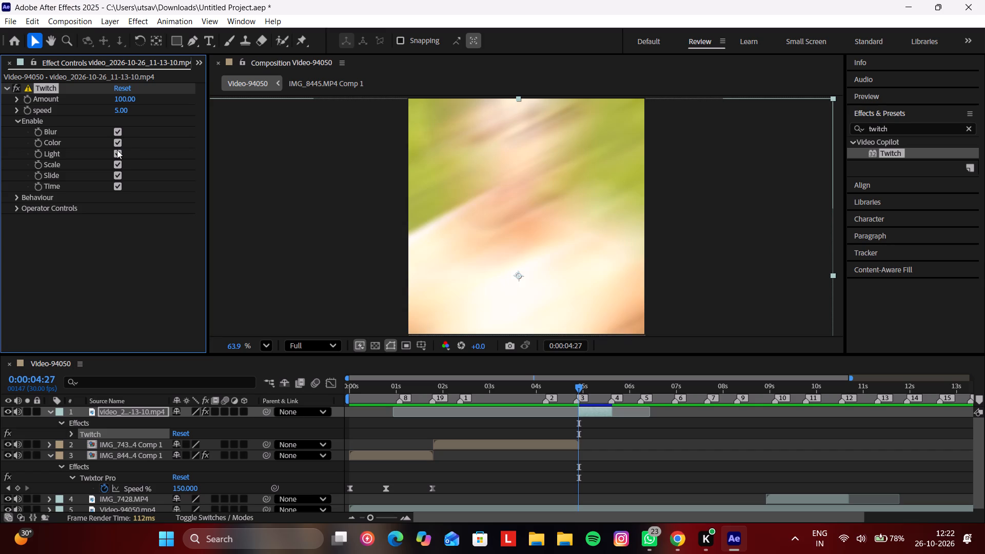
pyautogui.click(118, 144)
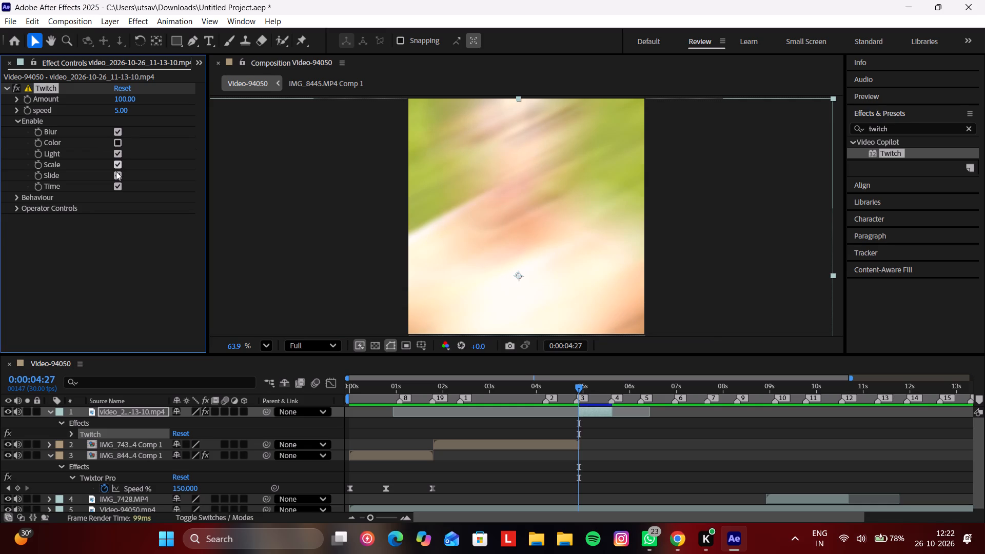
pyautogui.click(117, 164)
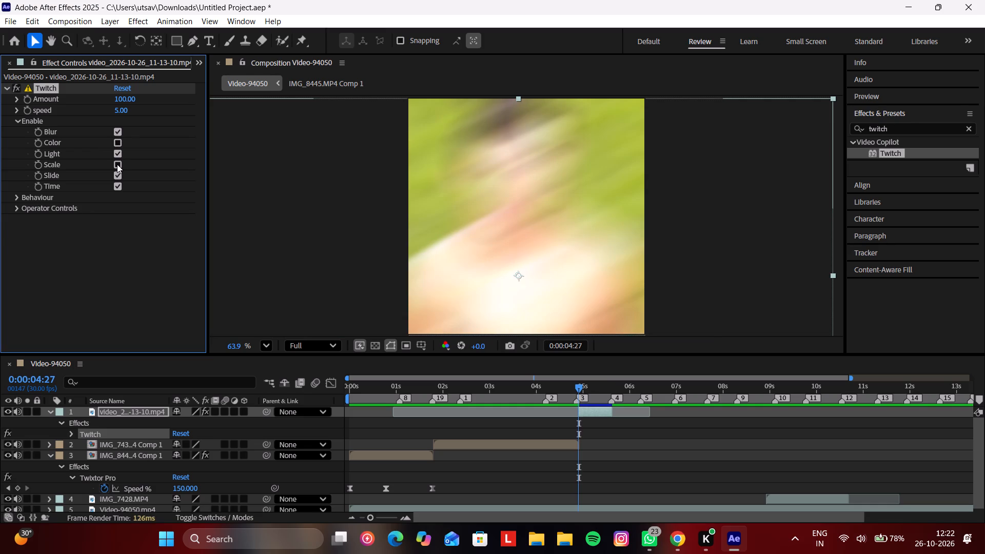
pyautogui.click(117, 164)
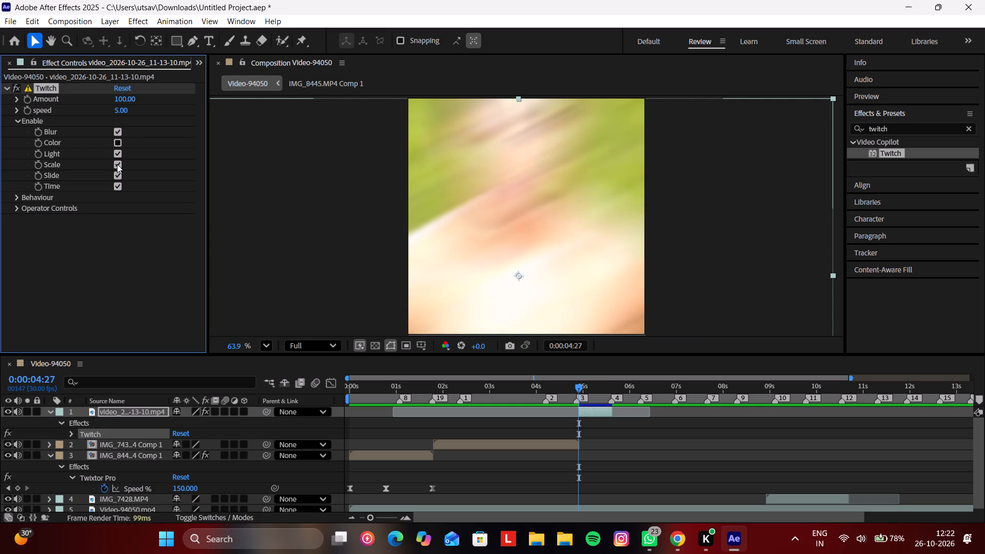
pyautogui.click(117, 164)
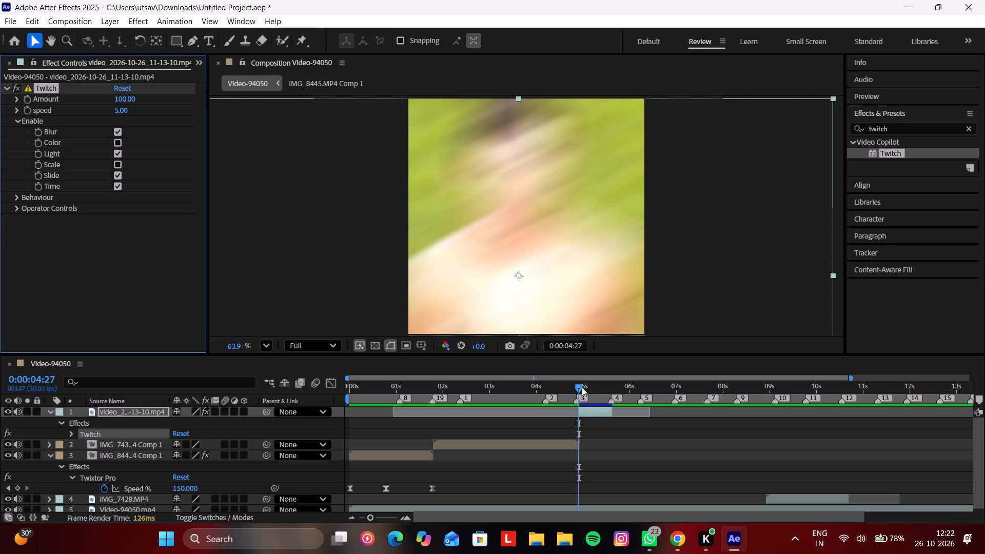
# Scrub the clip between 0:00:04:27 and about 0:00:05:13, and add a Twitch Amount keyframe of 100 at 0:00:04:27.
pyautogui.moveTo(577, 387); pyautogui.dragTo(579, 388)
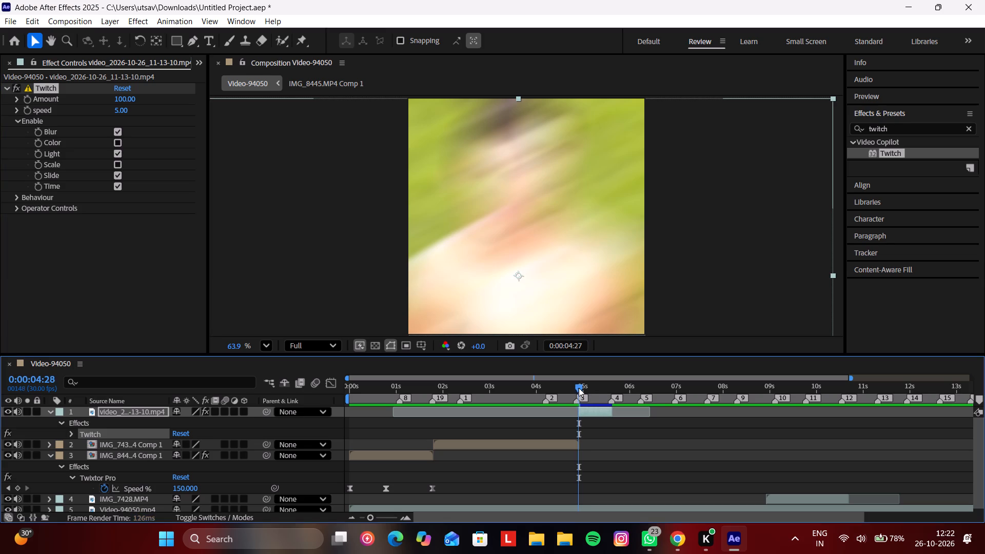
pyautogui.moveTo(579, 388); pyautogui.dragTo(601, 395)
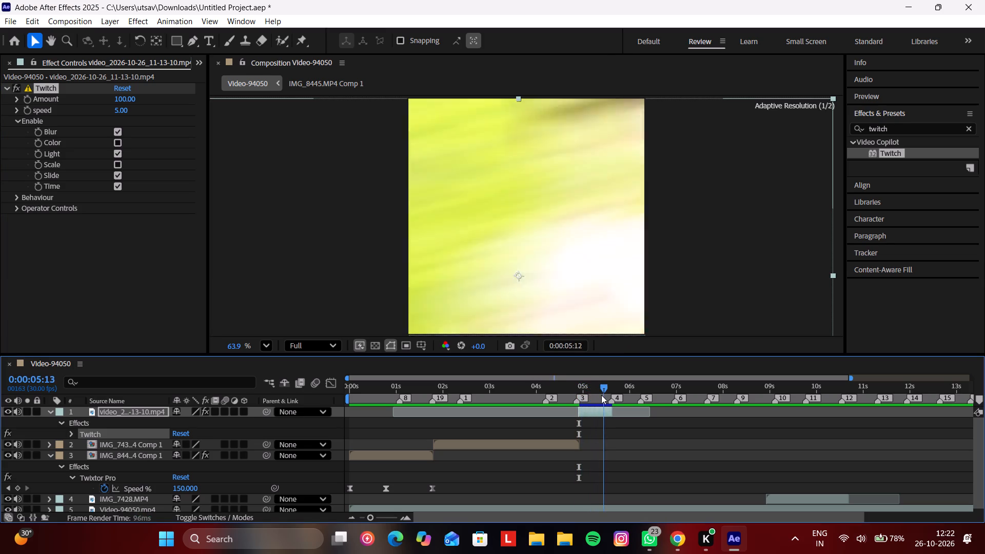
pyautogui.moveTo(601, 395); pyautogui.dragTo(579, 401)
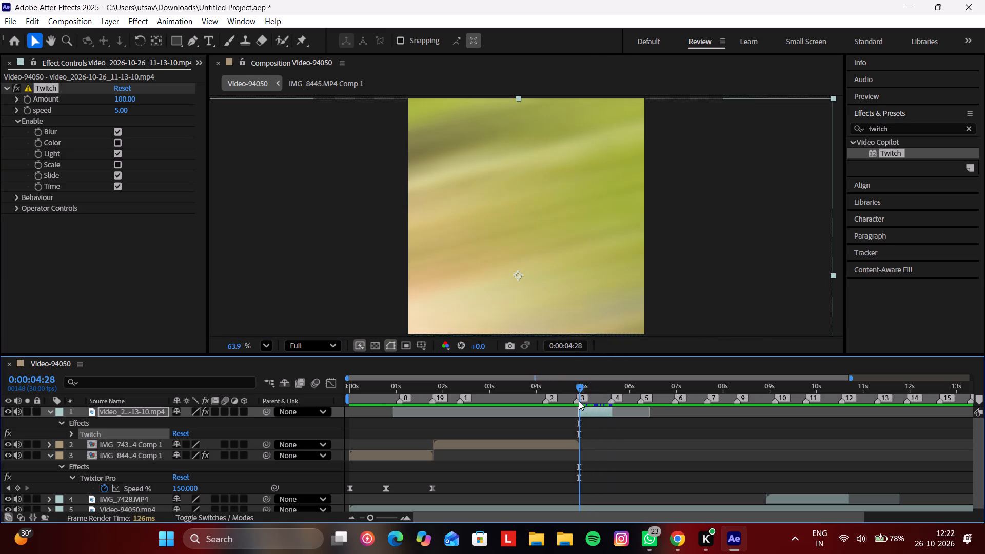
pyautogui.moveTo(579, 401); pyautogui.dragTo(577, 403)
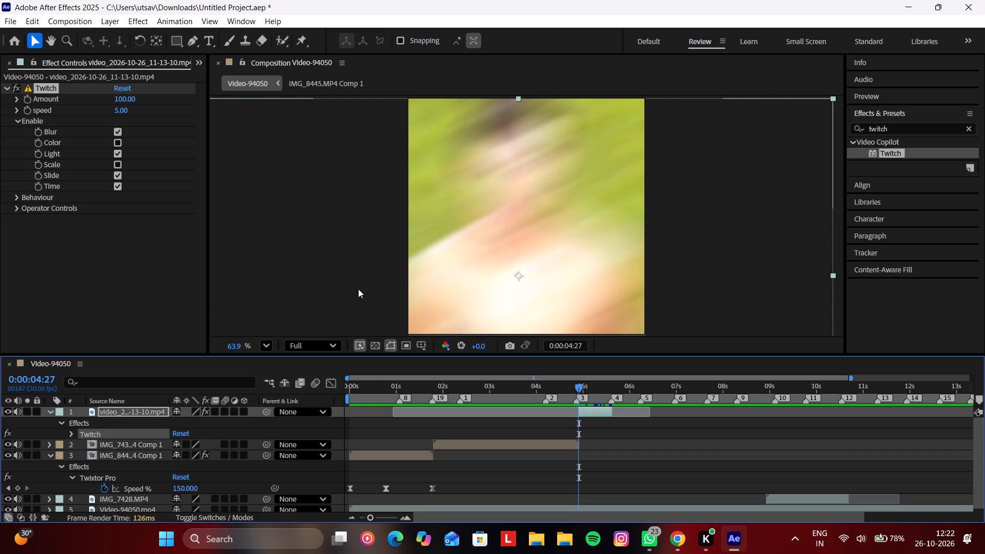
pyautogui.click(17, 100)
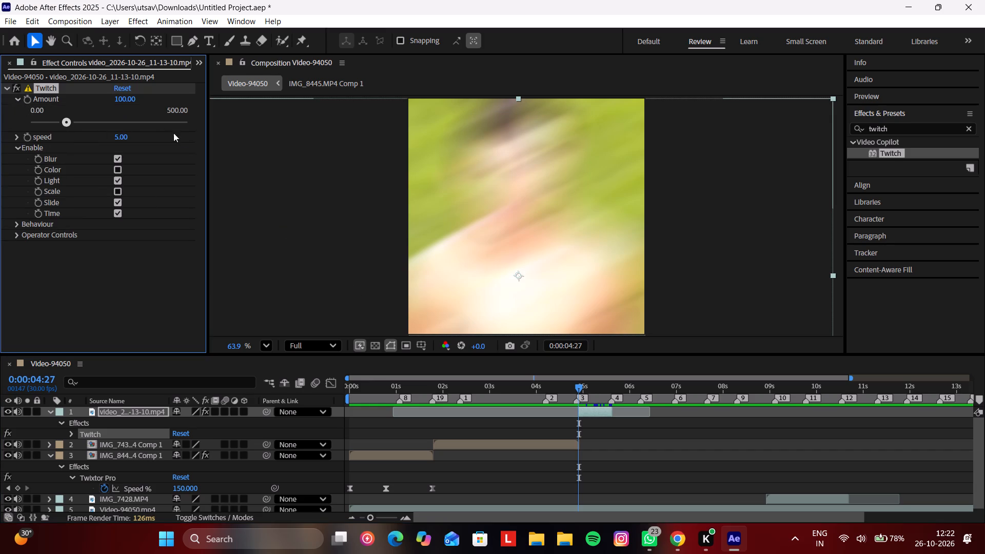
pyautogui.click(27, 97)
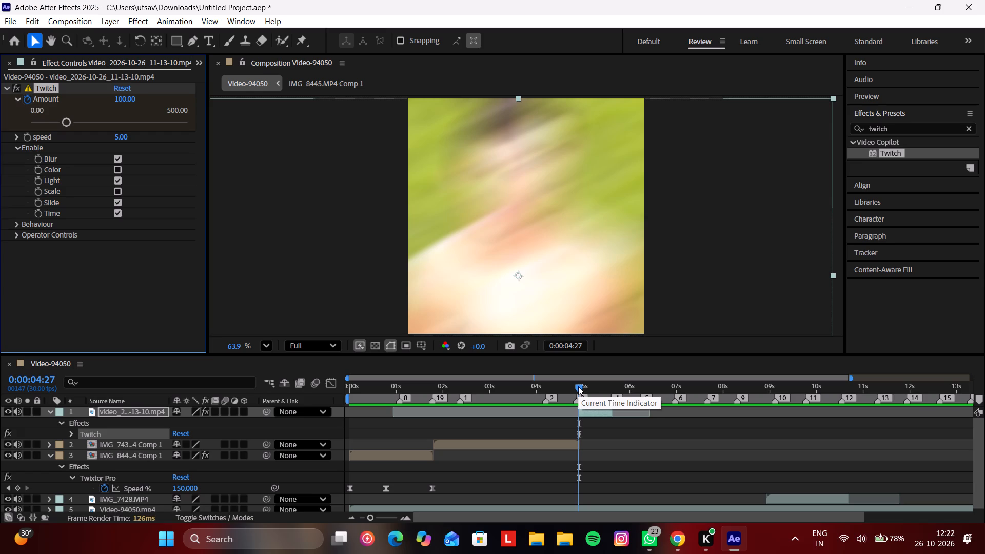
# In Twitch's Behaviour settings, set Ease In to 5 and Border to Expand.
pyautogui.click(14, 224)
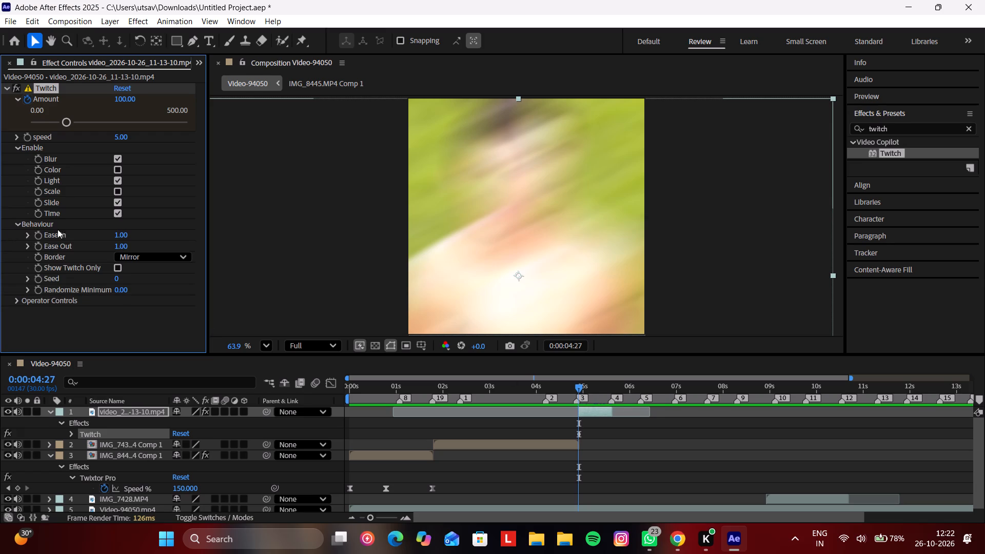
pyautogui.click(121, 234)
pyautogui.press('BackSpace')
pyautogui.press('5')
pyautogui.press('Return')
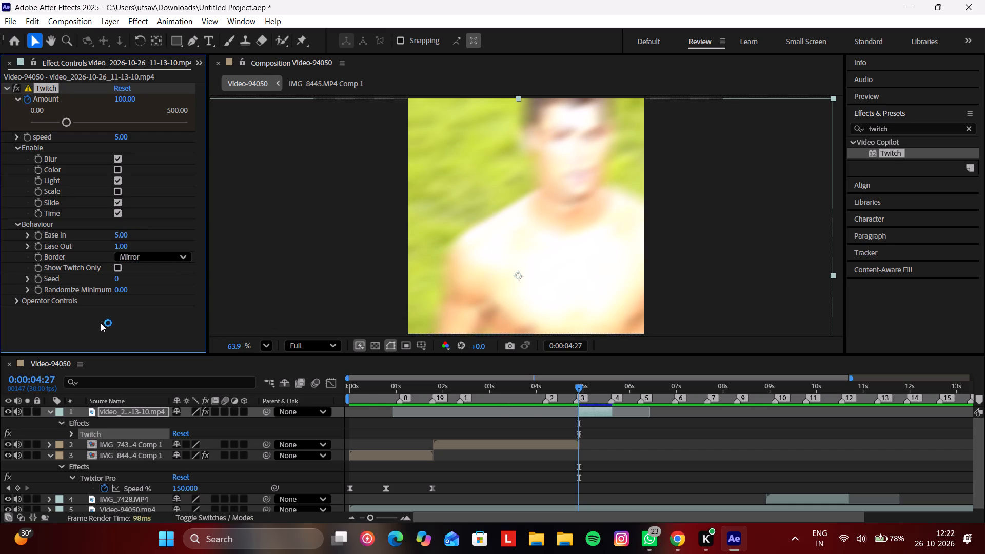
pyautogui.click(145, 257)
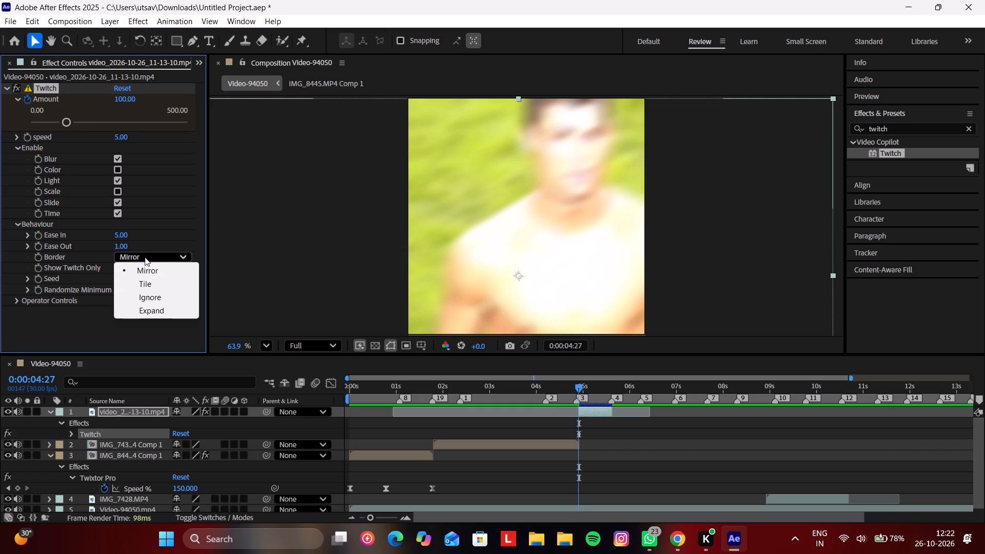
pyautogui.click(144, 311)
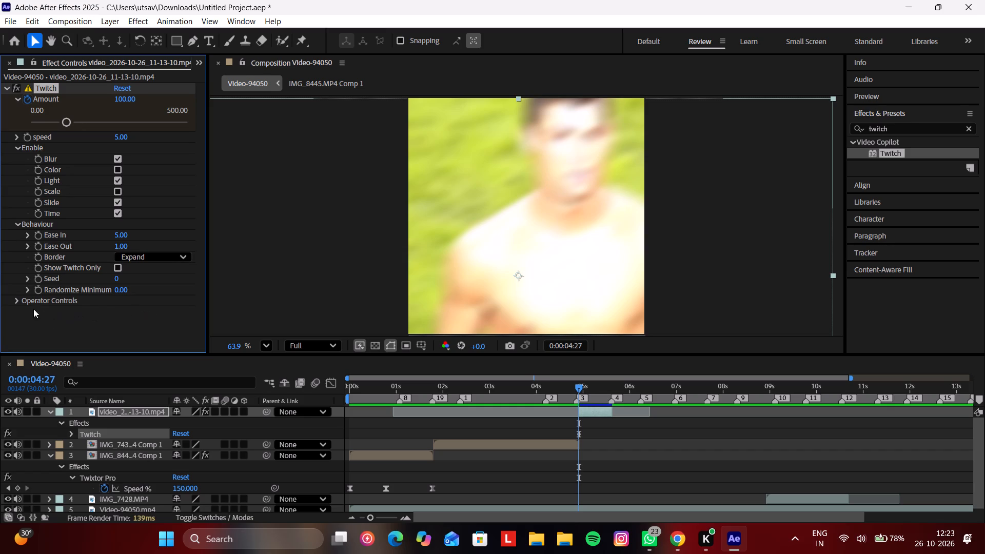
# Check the Twitch Operator Controls and set Ease Out to 3 under Behaviour.
pyautogui.click(15, 300)
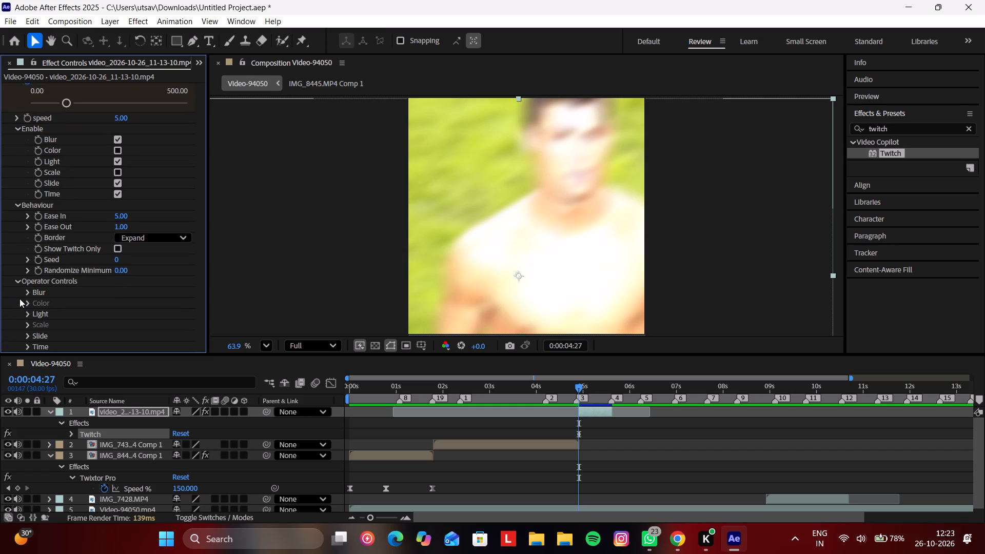
pyautogui.scroll(-2, 19, 299)
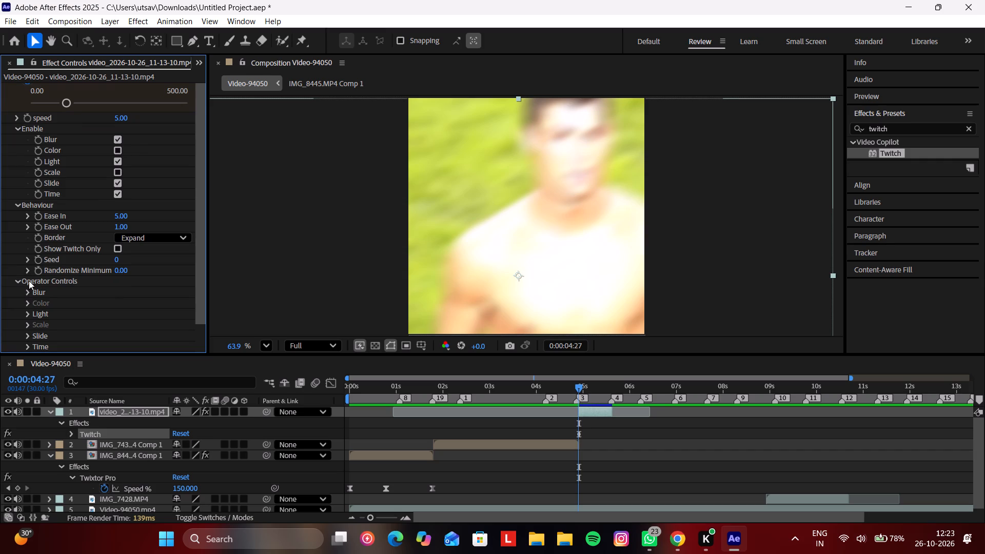
pyautogui.click(27, 278)
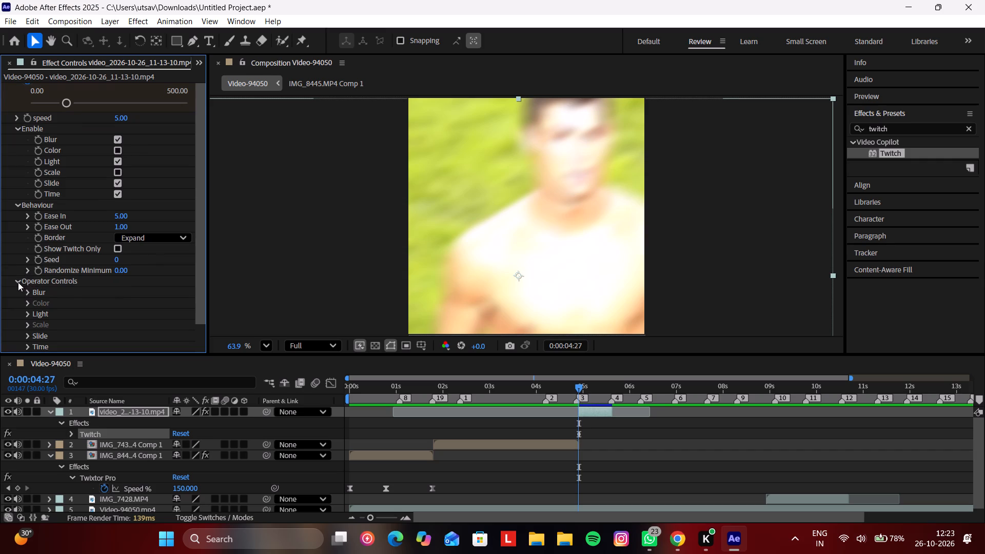
pyautogui.click(18, 282)
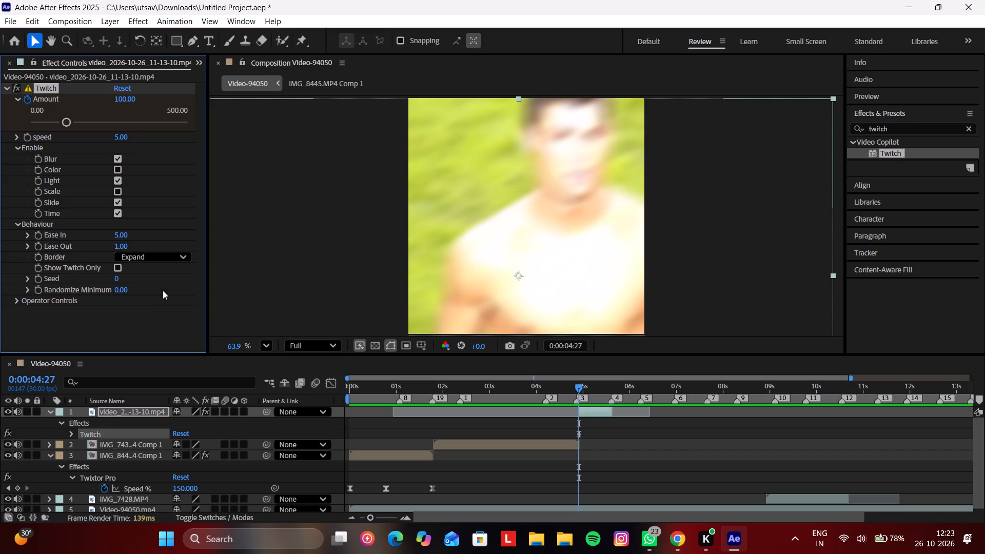
pyautogui.click(120, 244)
pyautogui.click(122, 249)
pyautogui.press('BackSpace')
pyautogui.press('3')
pyautogui.press('Return')
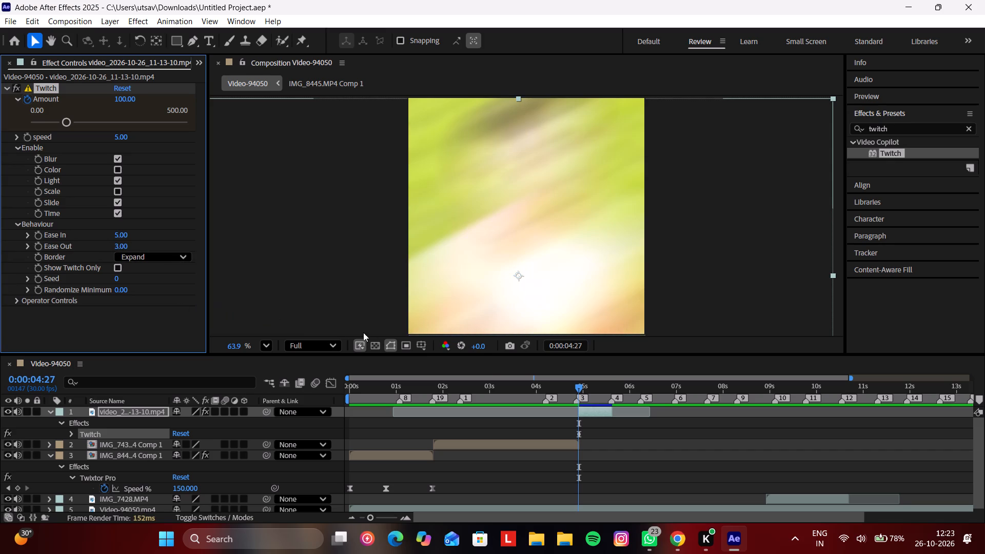
# Preview the twitch from 0:00:04:27 to about 0:00:05:17, return to 0:00:04:27, and reveal the clip's animated properties in the timeline.
pyautogui.press('space')
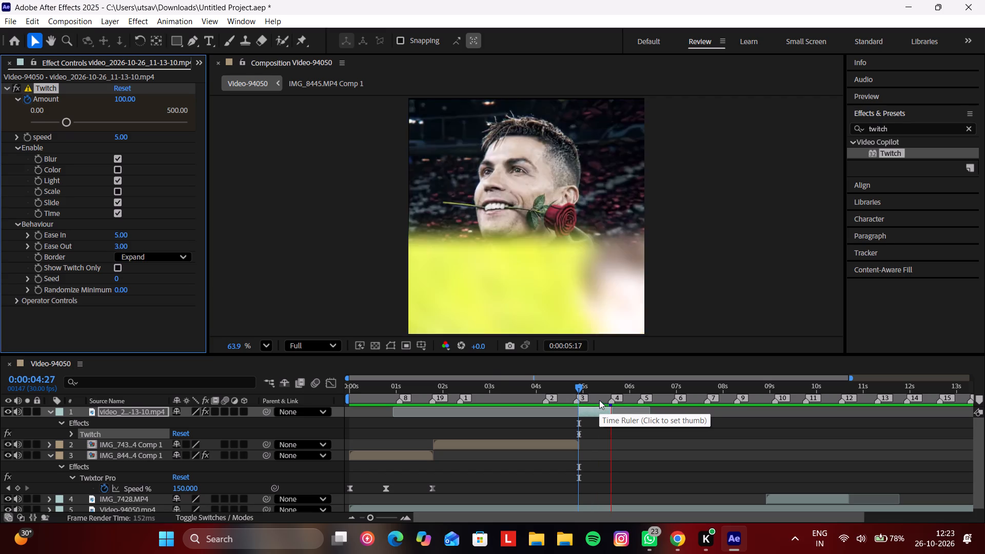
pyautogui.click(592, 389)
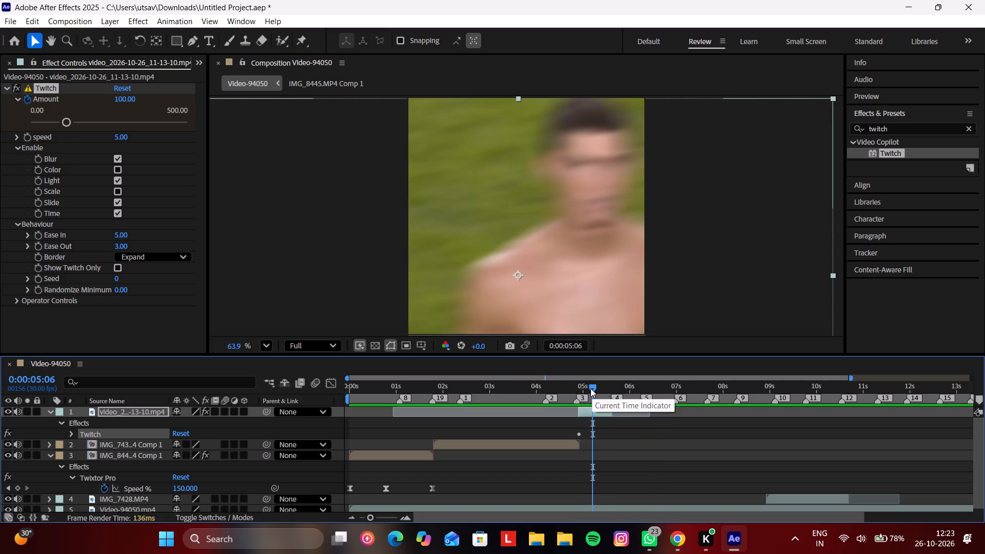
pyautogui.moveTo(590, 388); pyautogui.dragTo(576, 397)
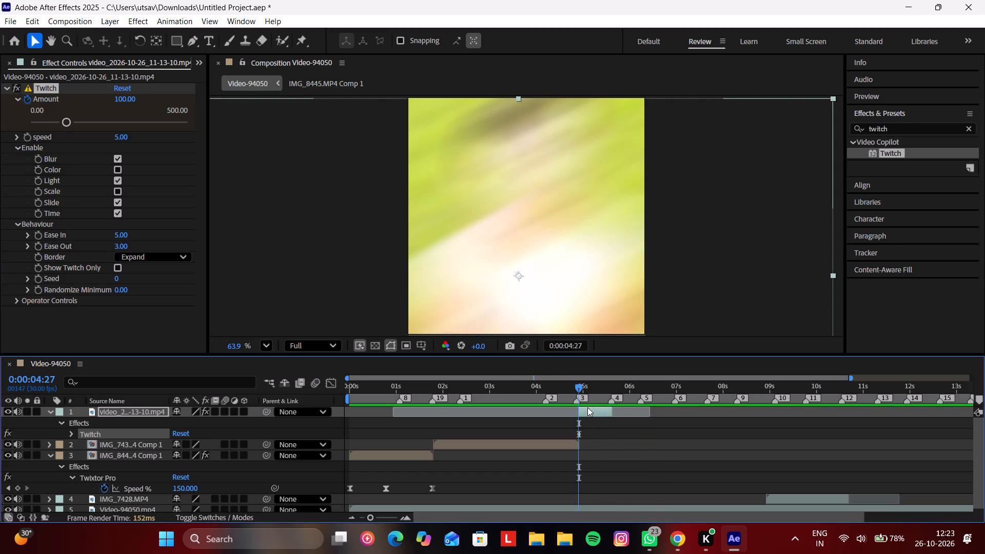
pyautogui.press('u')
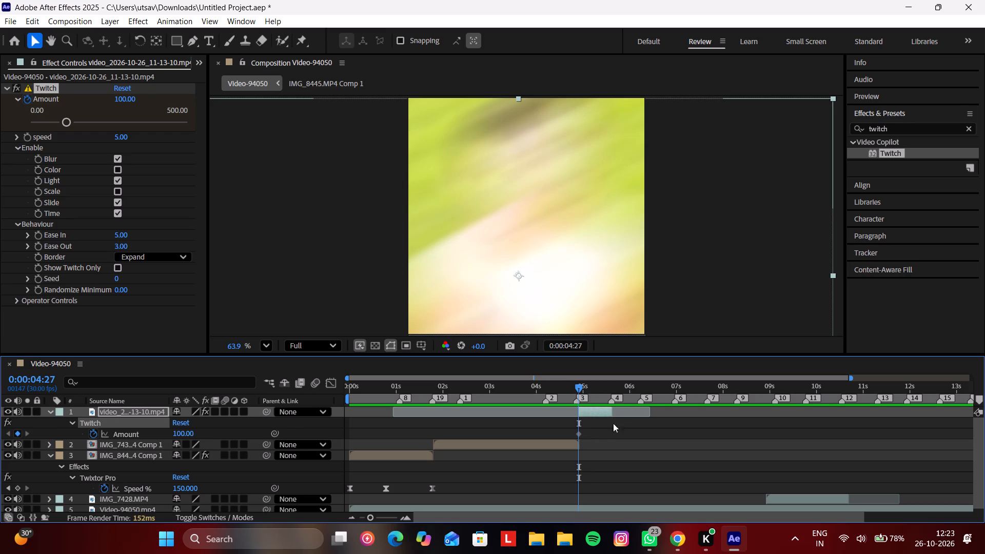
# Set the third clip's Twitch Amount to 0 at its end, 0:00:05:19, to add a second keyframe.
pyautogui.click(589, 406)
pyautogui.moveTo(578, 383); pyautogui.dragTo(613, 423)
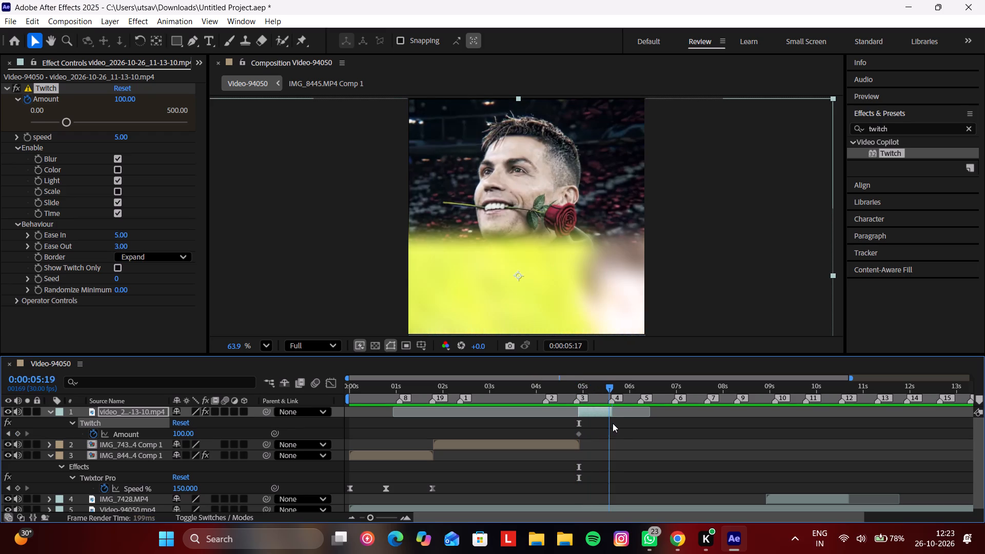
pyautogui.moveTo(613, 423); pyautogui.dragTo(612, 429)
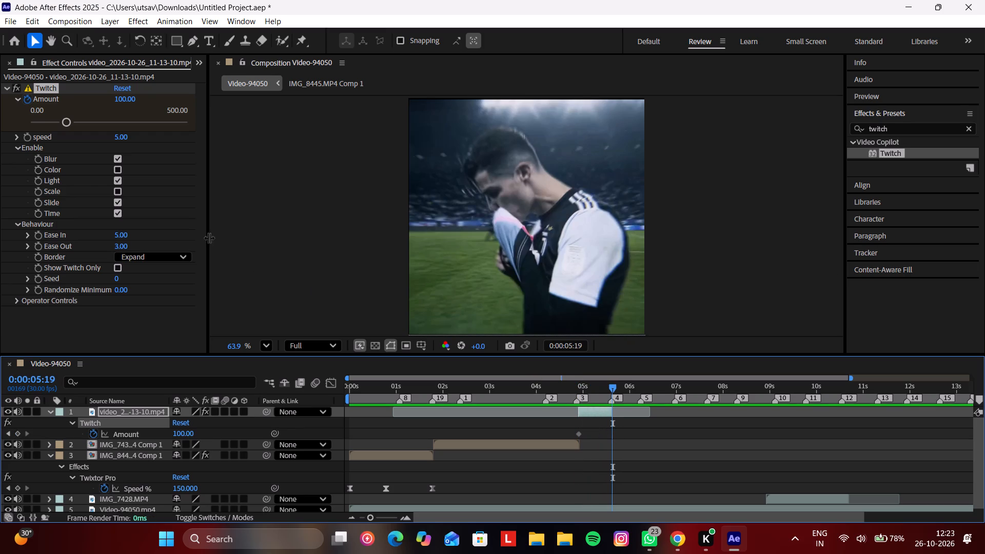
pyautogui.scroll(1, 72, 130)
pyautogui.moveTo(119, 98); pyautogui.dragTo(25, 112)
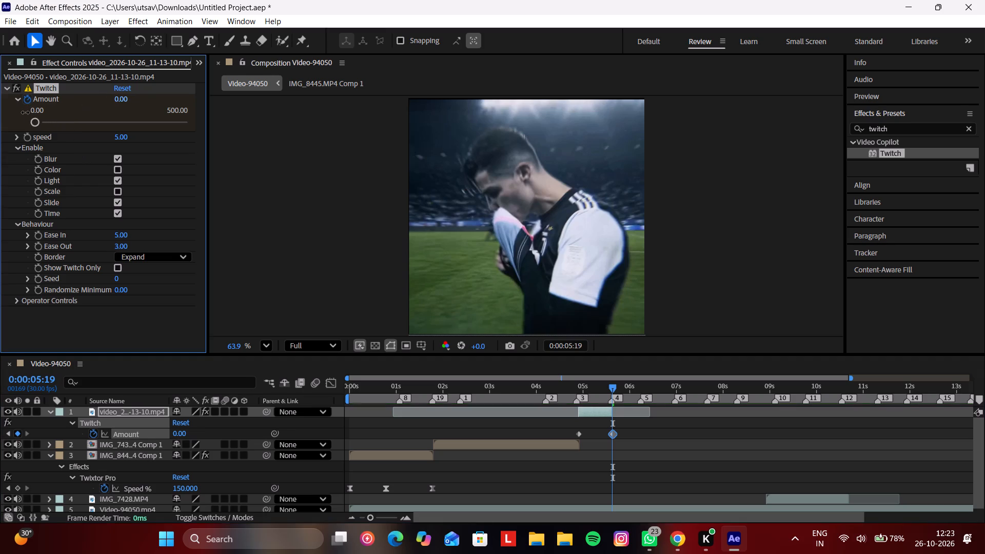
pyautogui.moveTo(25, 112); pyautogui.dragTo(25, 114)
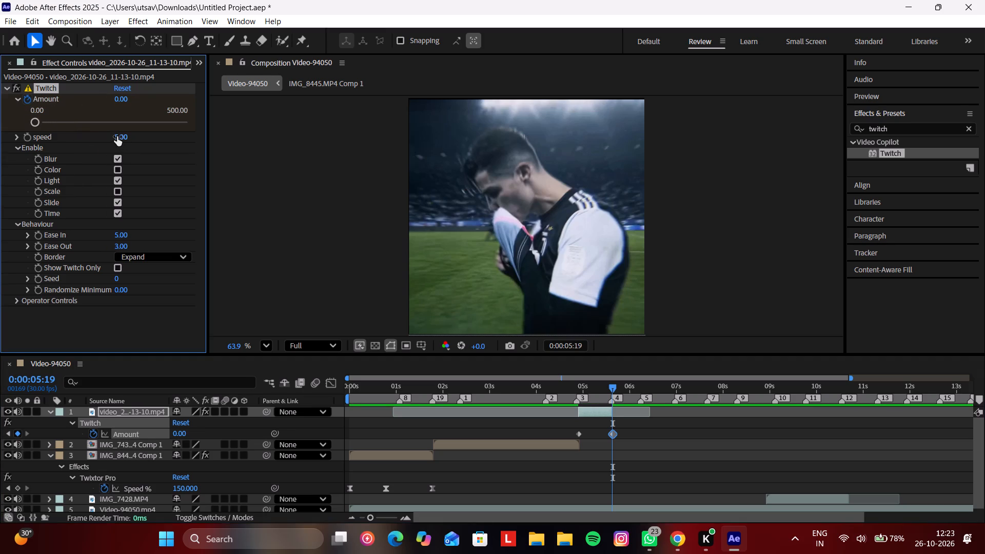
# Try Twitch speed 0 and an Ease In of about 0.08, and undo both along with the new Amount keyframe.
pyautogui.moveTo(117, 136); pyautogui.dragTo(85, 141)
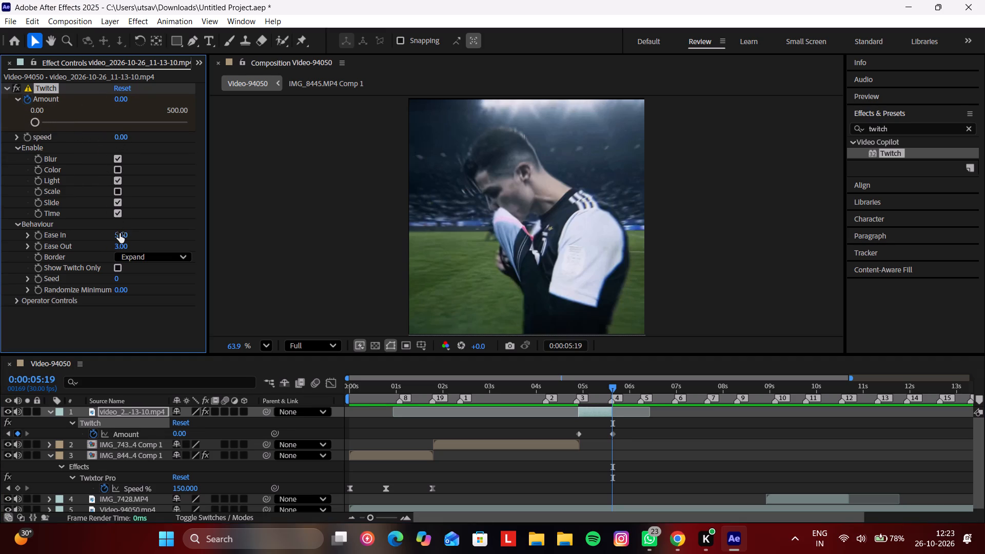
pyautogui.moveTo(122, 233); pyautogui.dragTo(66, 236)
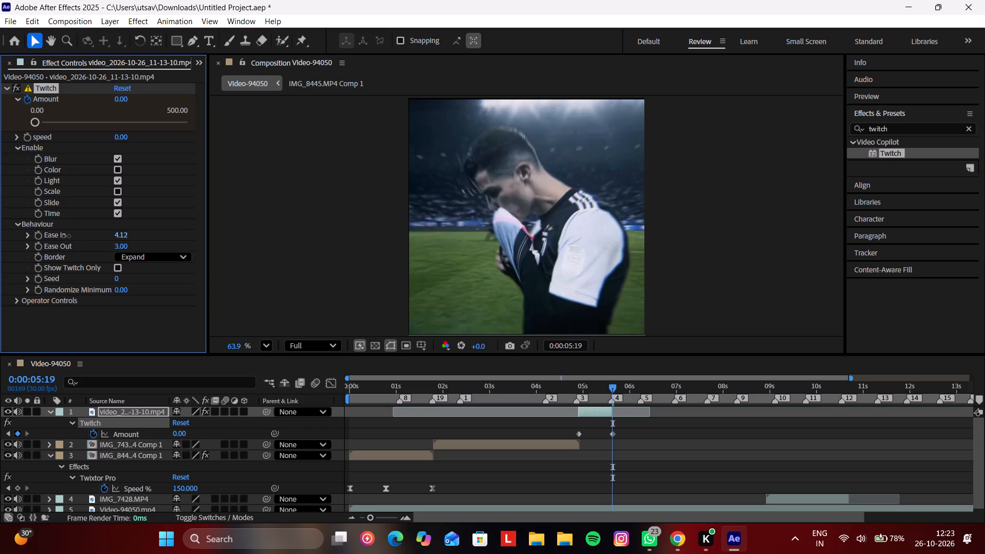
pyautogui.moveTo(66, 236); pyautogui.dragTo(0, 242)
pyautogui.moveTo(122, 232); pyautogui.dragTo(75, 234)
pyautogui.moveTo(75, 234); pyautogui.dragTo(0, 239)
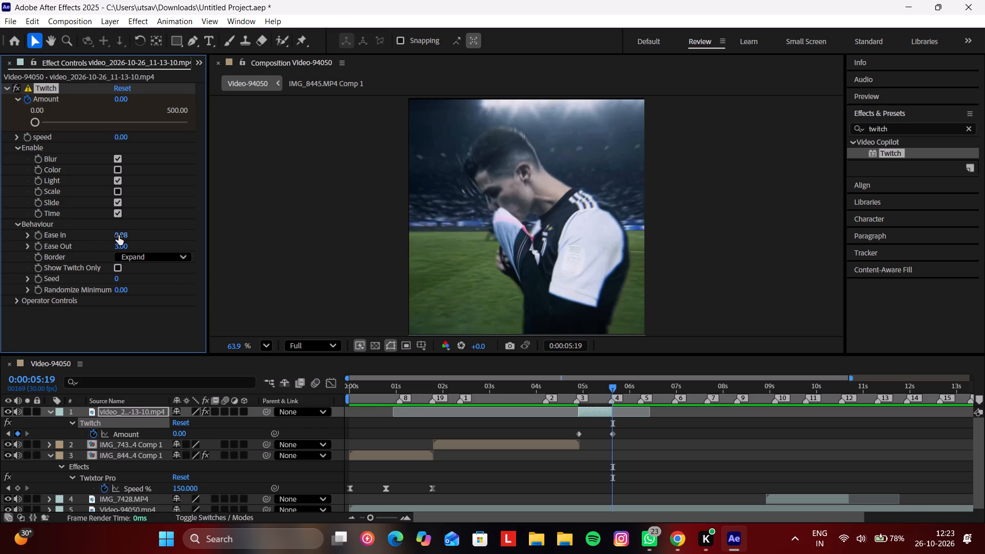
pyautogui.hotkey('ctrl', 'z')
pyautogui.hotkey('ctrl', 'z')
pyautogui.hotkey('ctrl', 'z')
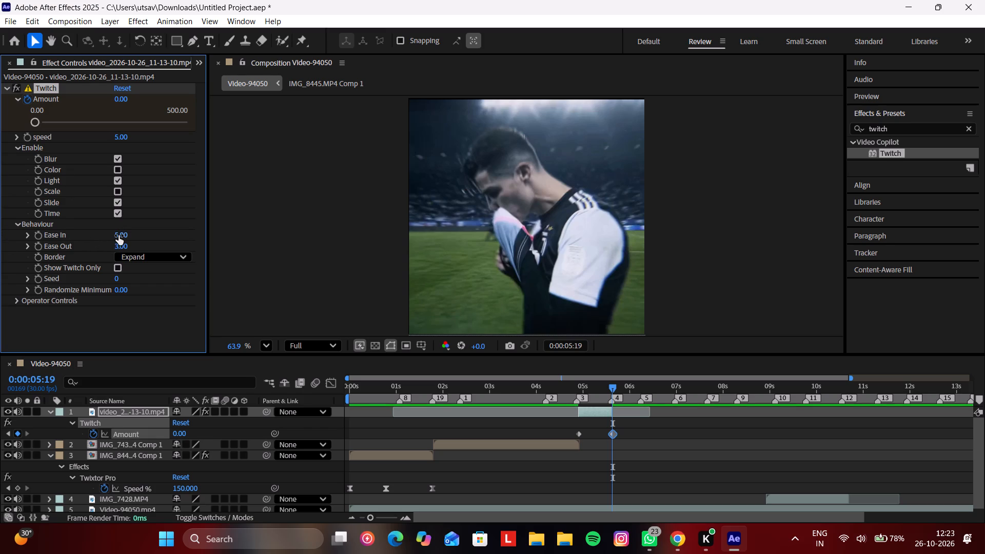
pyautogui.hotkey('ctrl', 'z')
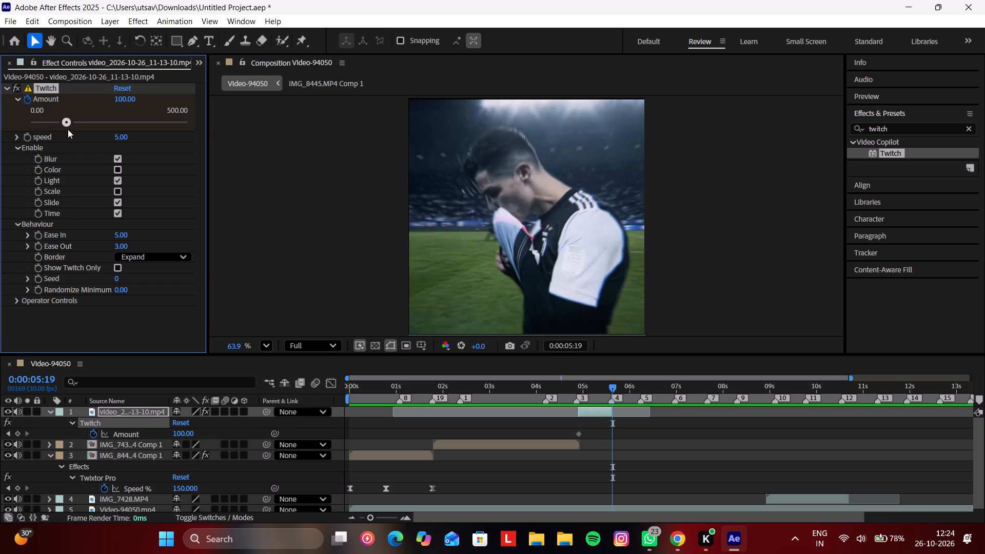
# Add a Twitch Amount keyframe of 0 at 0:00:05:19 again.
pyautogui.moveTo(67, 123); pyautogui.dragTo(0, 136)
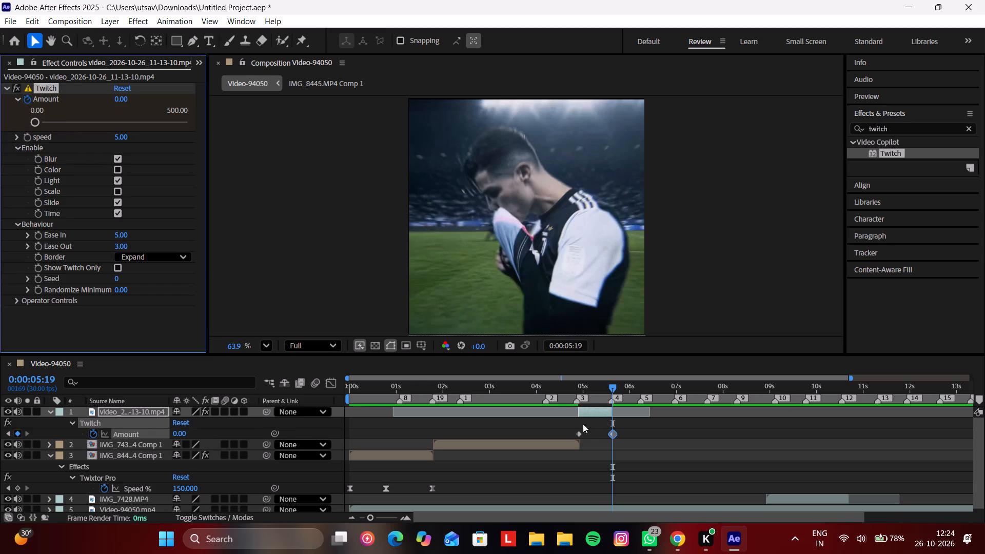
# Scrub through the twitch fade and move the zero Amount keyframe earlier, to about 0:00:05:06.
pyautogui.moveTo(610, 385); pyautogui.dragTo(568, 394)
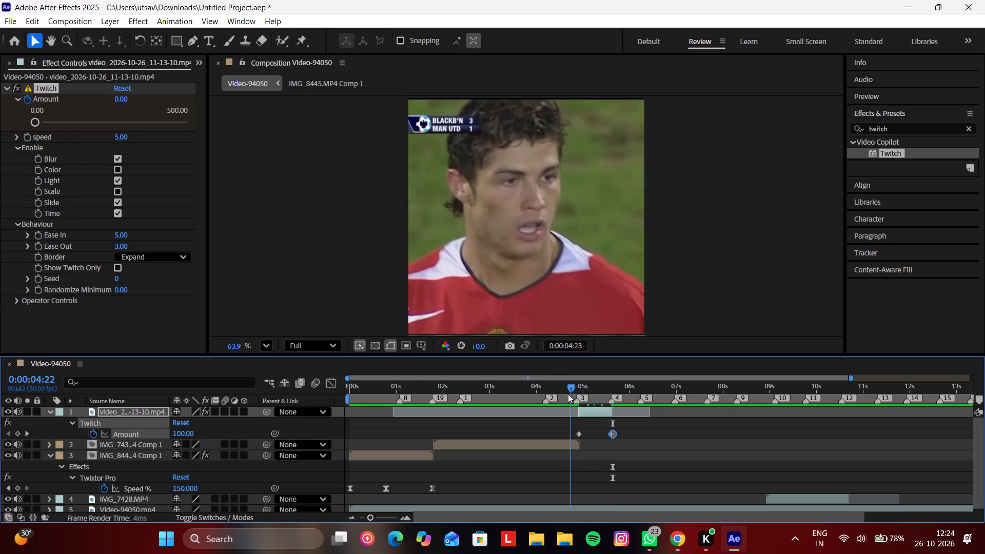
pyautogui.moveTo(568, 394); pyautogui.dragTo(594, 408)
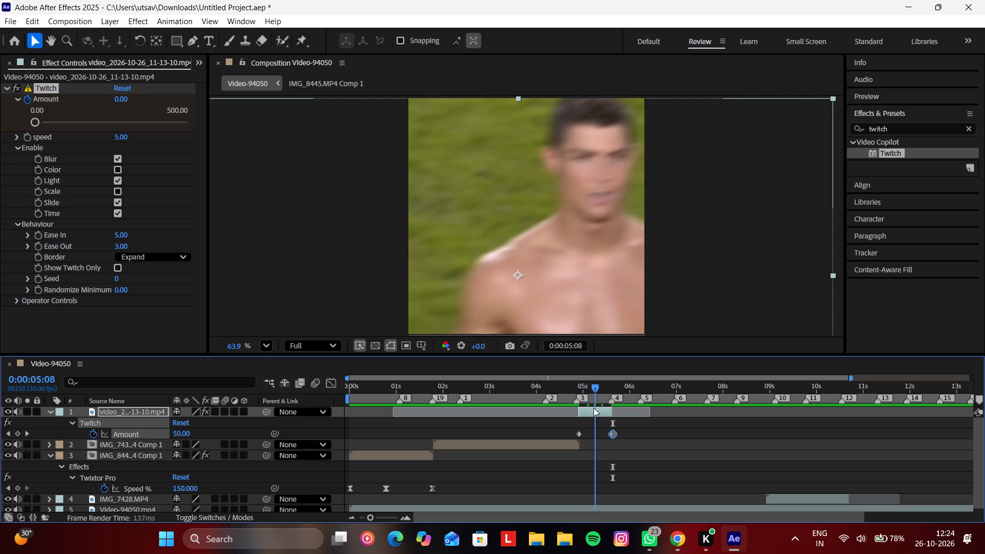
pyautogui.moveTo(594, 408); pyautogui.dragTo(606, 415)
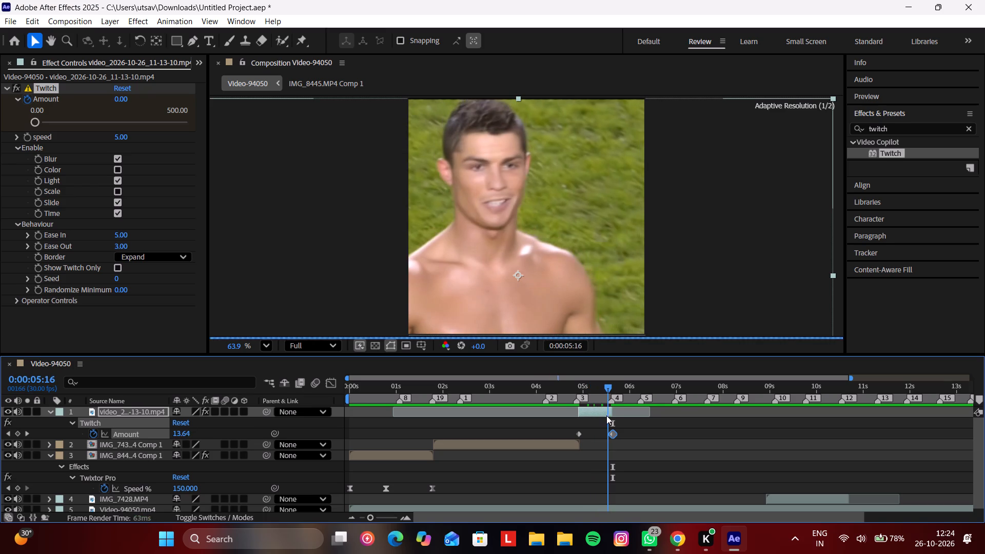
pyautogui.moveTo(606, 415); pyautogui.dragTo(597, 423)
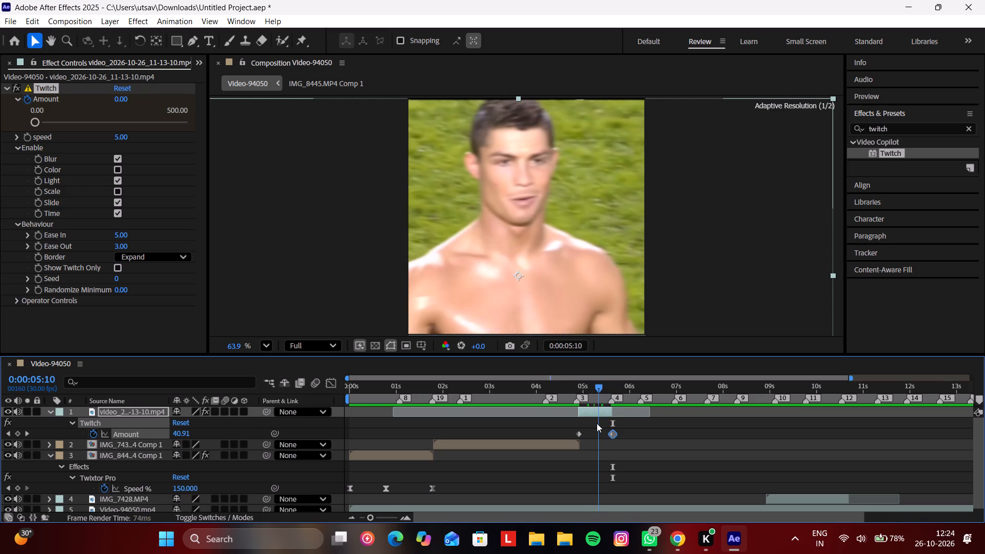
pyautogui.moveTo(597, 423); pyautogui.dragTo(593, 428)
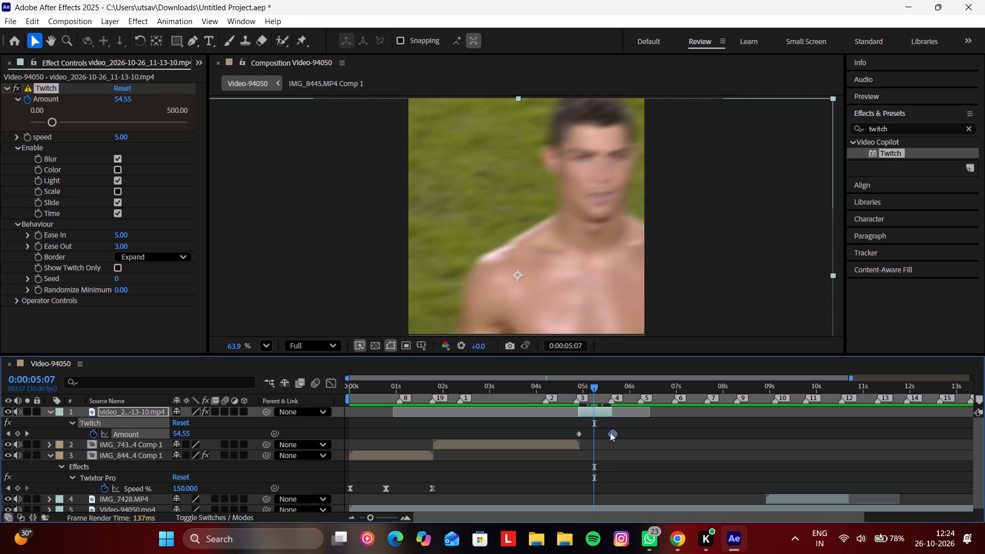
pyautogui.moveTo(610, 432); pyautogui.dragTo(589, 434)
# Check the shortened twitch between 0:00:04:27 and about 0:00:05:11, and set Ease Out to 0 under Behaviour.
pyautogui.moveTo(593, 382); pyautogui.dragTo(583, 384)
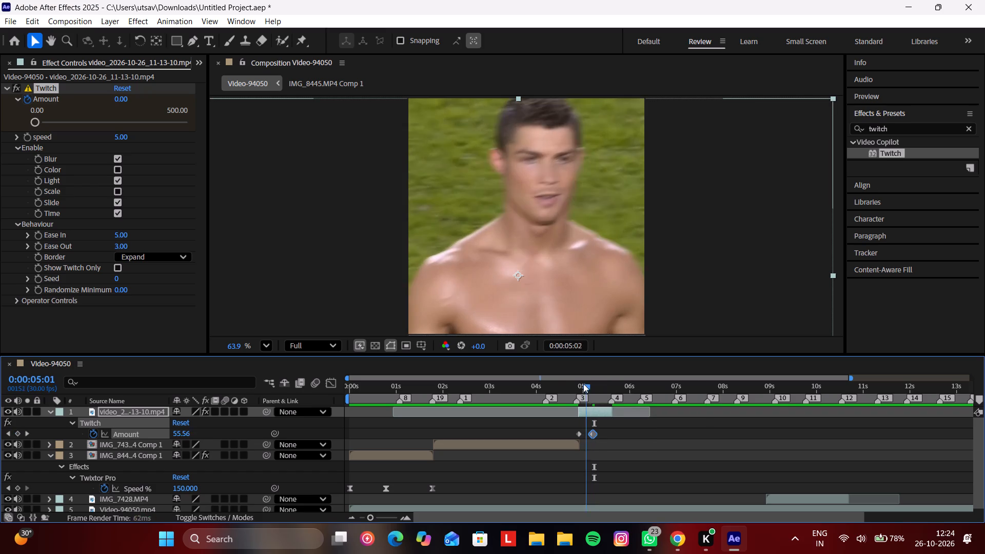
pyautogui.moveTo(583, 384); pyautogui.dragTo(590, 395)
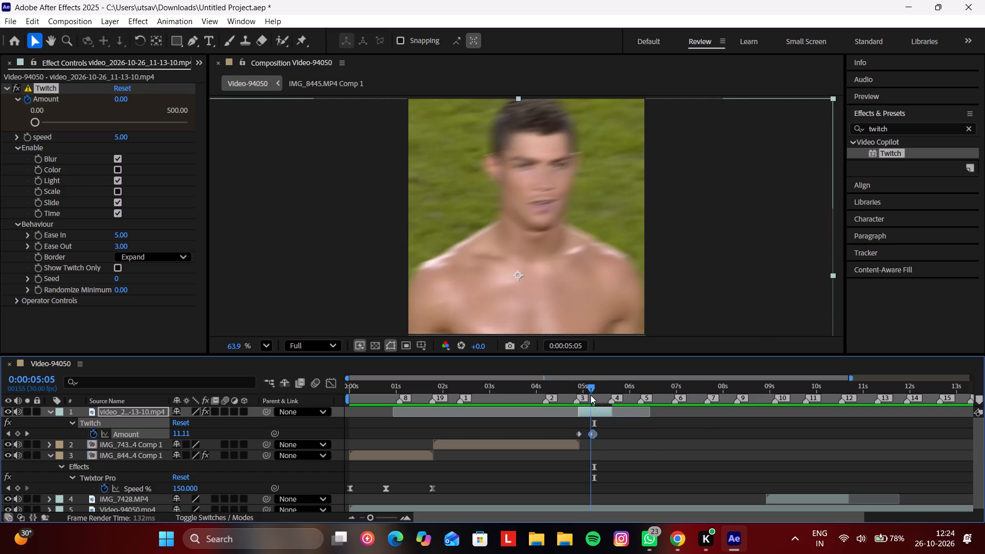
pyautogui.moveTo(590, 395); pyautogui.dragTo(603, 398)
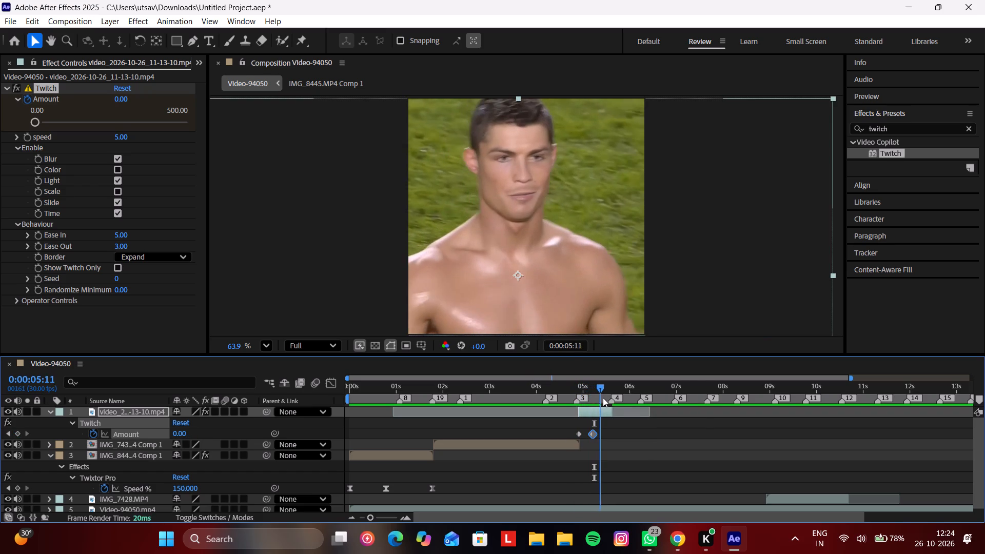
pyautogui.moveTo(603, 398); pyautogui.dragTo(585, 401)
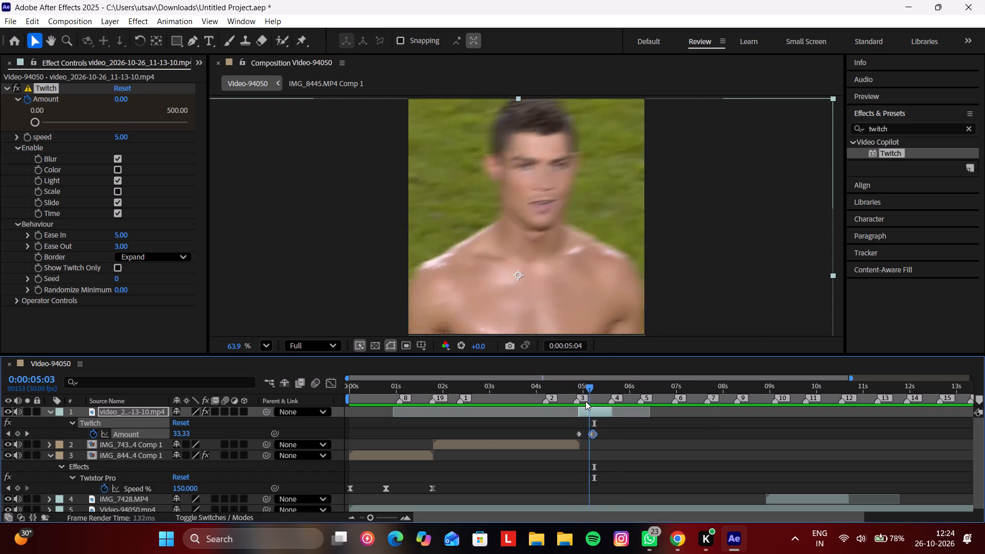
pyautogui.moveTo(585, 401); pyautogui.dragTo(579, 404)
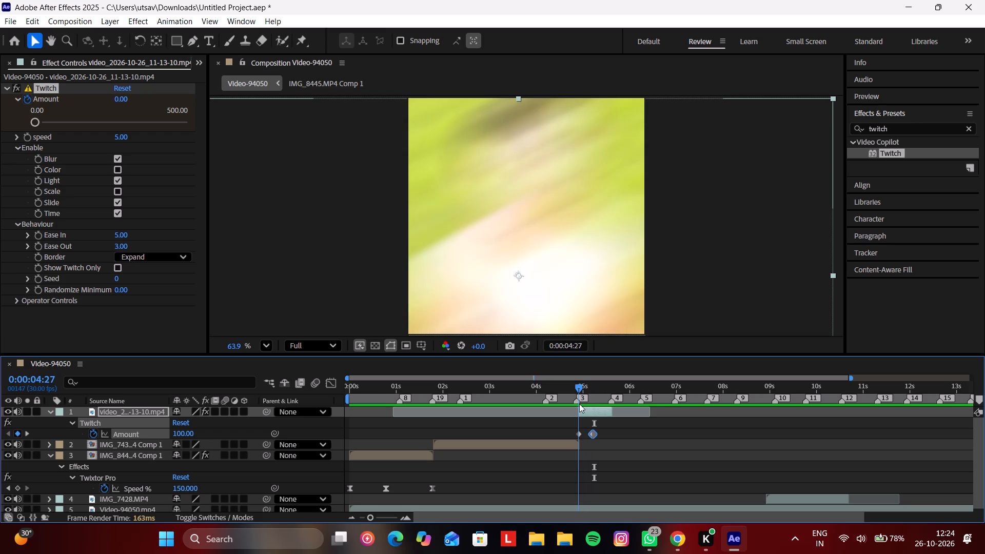
pyautogui.moveTo(579, 404); pyautogui.dragTo(588, 405)
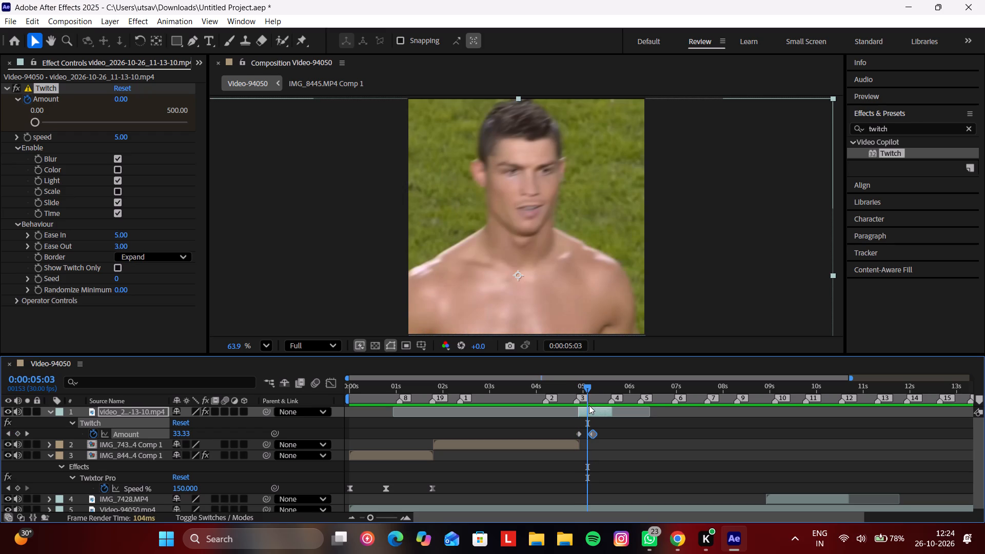
pyautogui.click(124, 248)
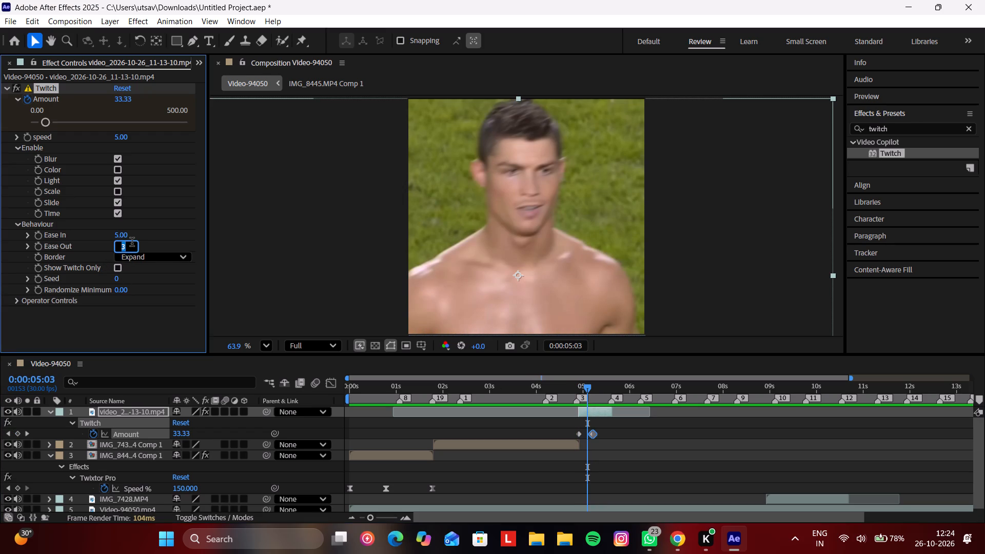
pyautogui.press('BackSpace')
pyautogui.press('0')
pyautogui.press('Return')
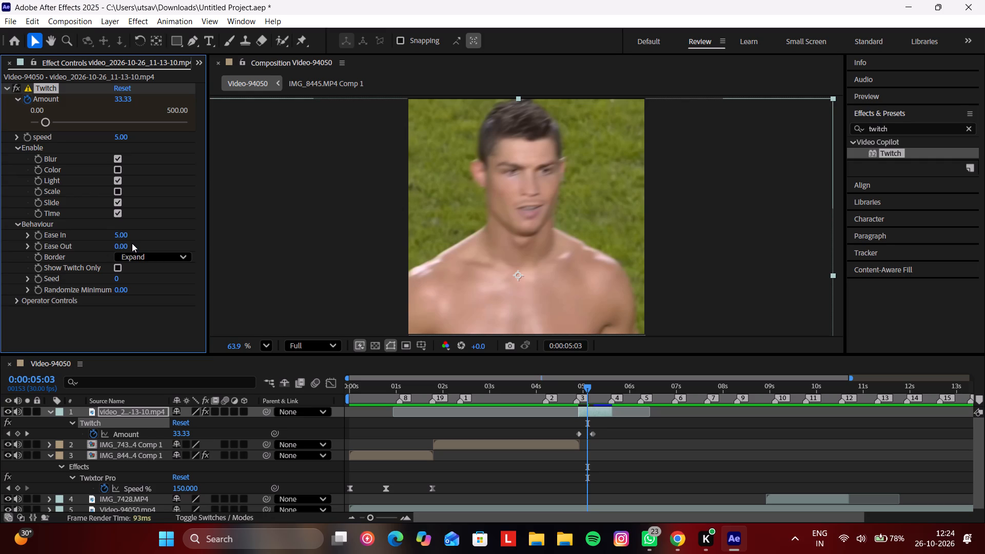
# Scrub across the cut into the third clip, play the composition from 0:00:00:00 past that clip, and return to 0:00:05:09.
pyautogui.moveTo(588, 384); pyautogui.dragTo(591, 388)
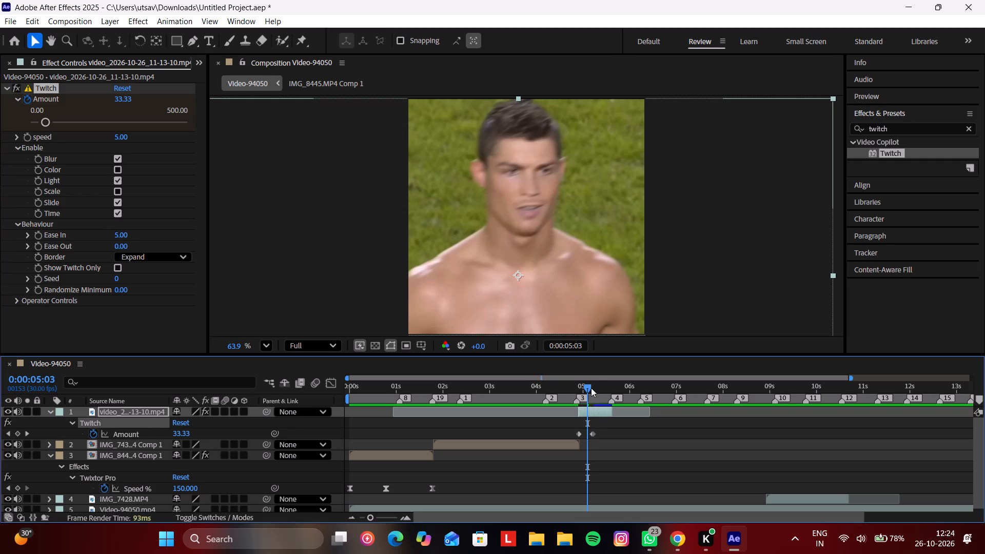
pyautogui.moveTo(591, 388); pyautogui.dragTo(568, 399)
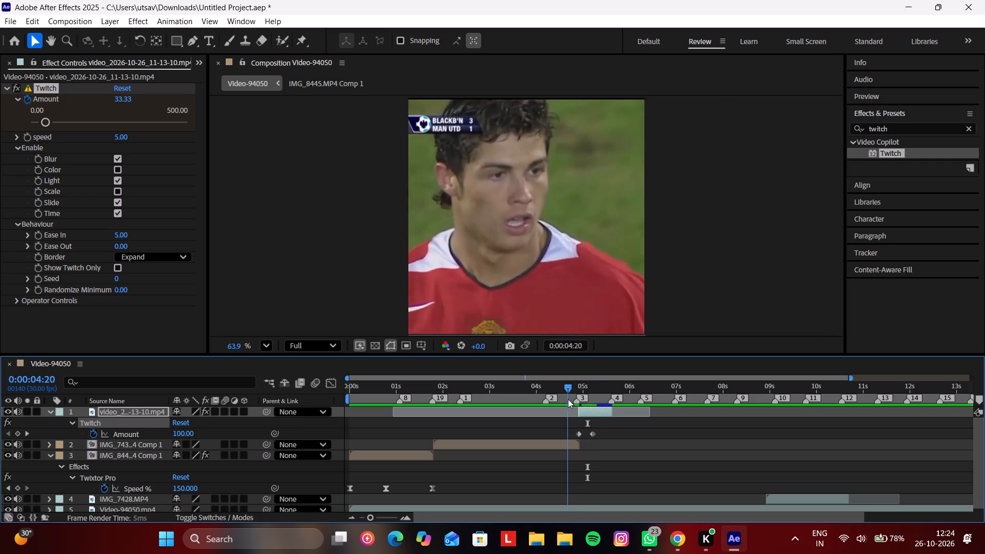
pyautogui.moveTo(568, 399); pyautogui.dragTo(583, 405)
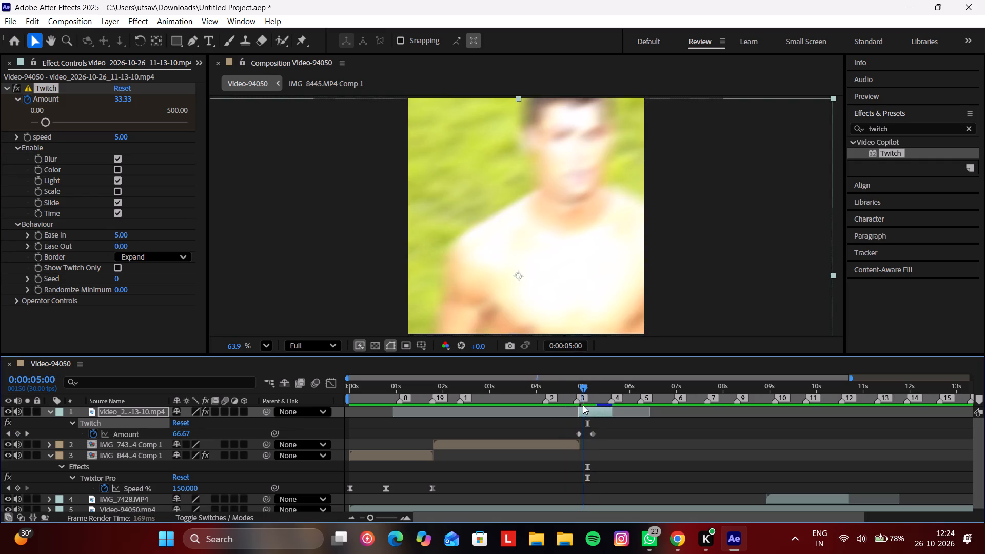
pyautogui.moveTo(583, 405); pyautogui.dragTo(587, 414)
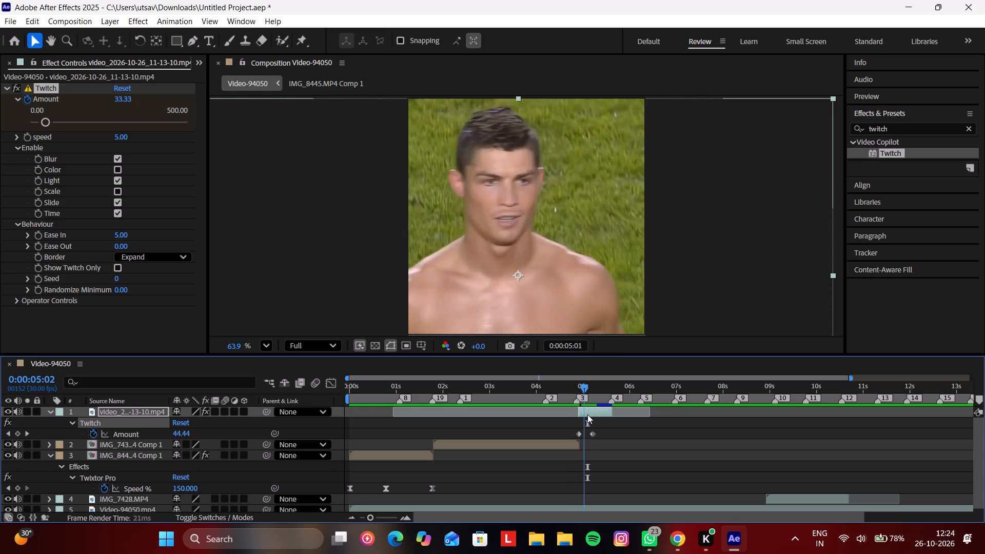
pyautogui.moveTo(587, 414); pyautogui.dragTo(283, 433)
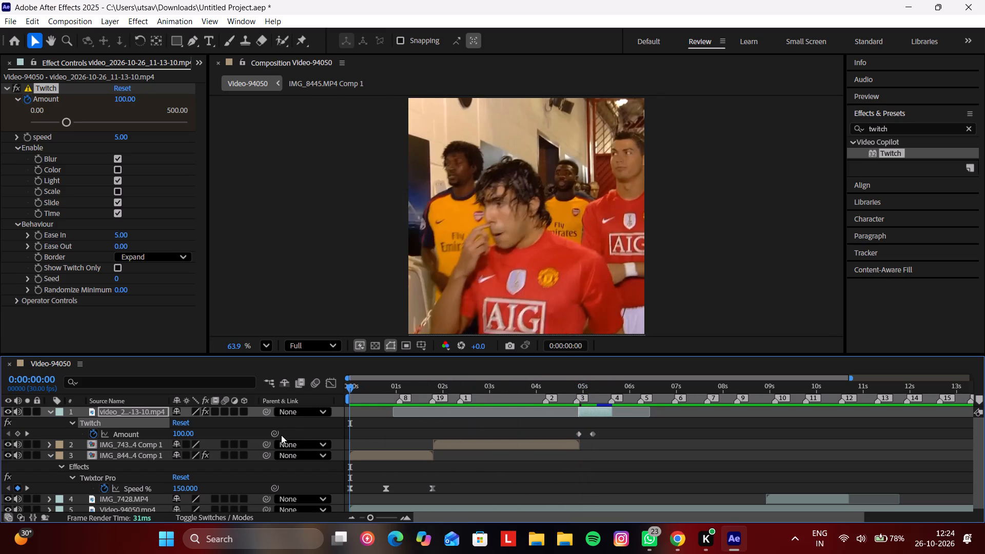
pyautogui.press('space')
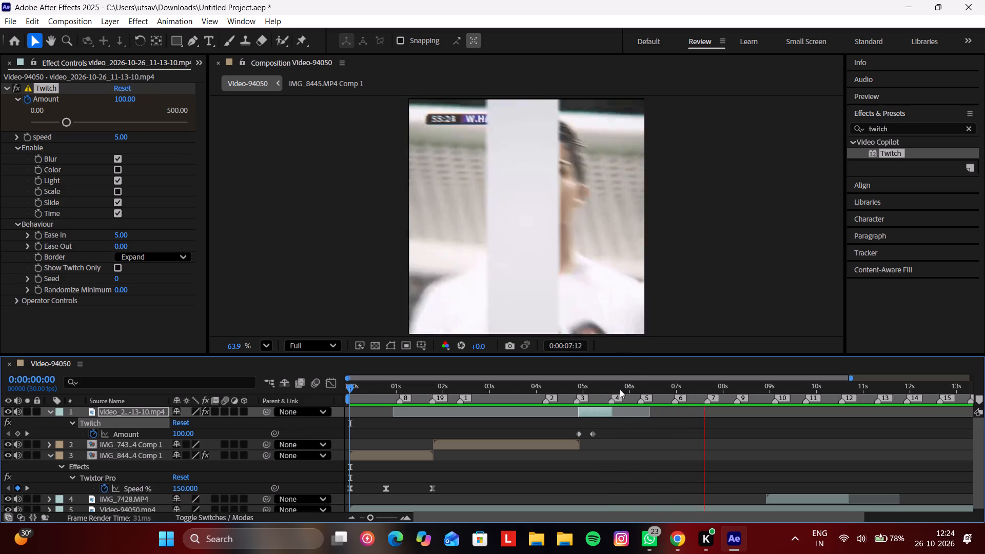
pyautogui.click(597, 385)
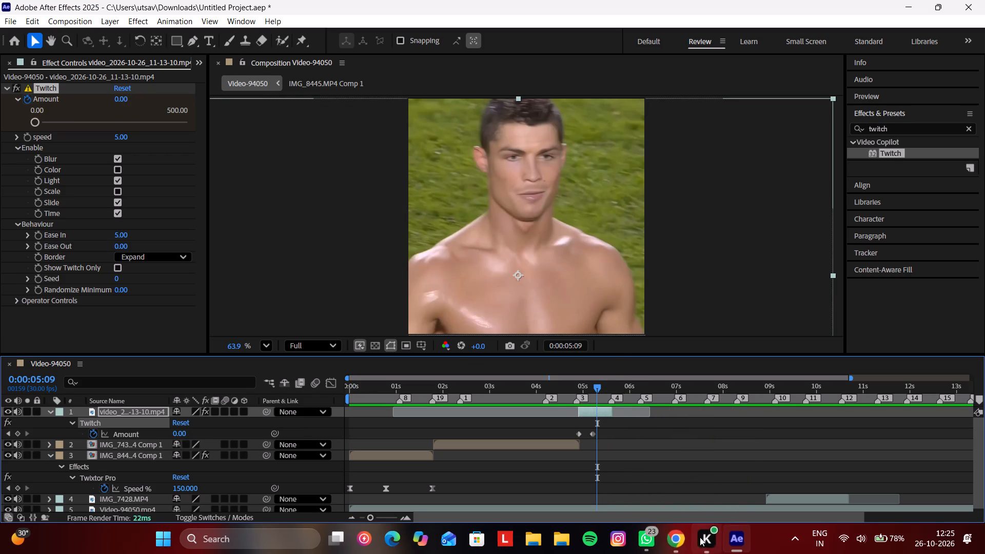